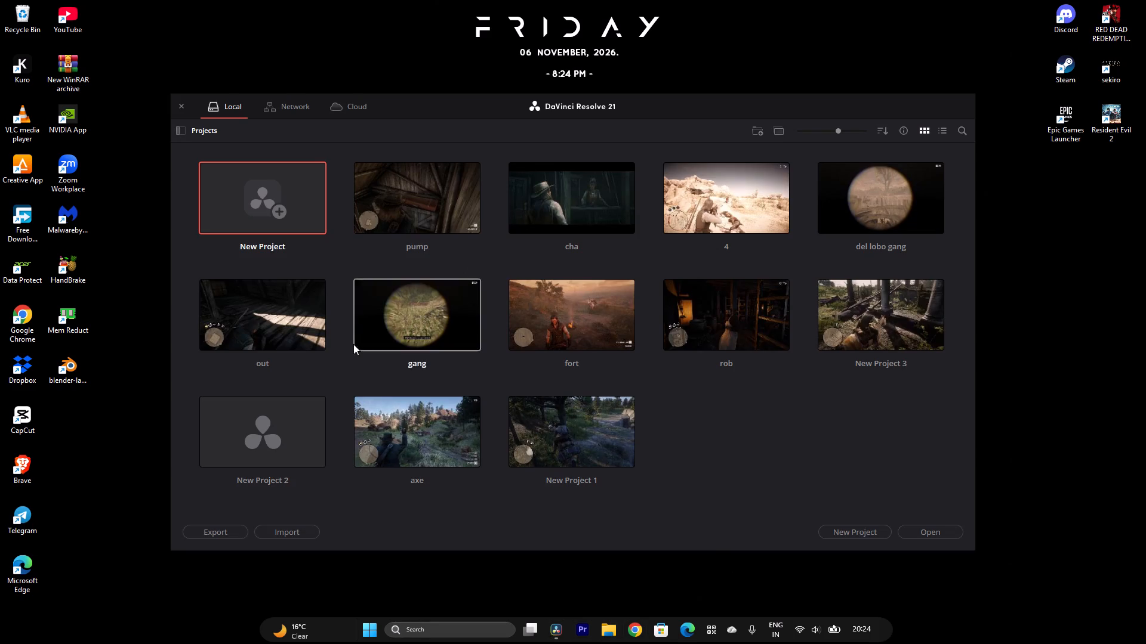
Create a new local project named ronaldo.
click(279, 209)
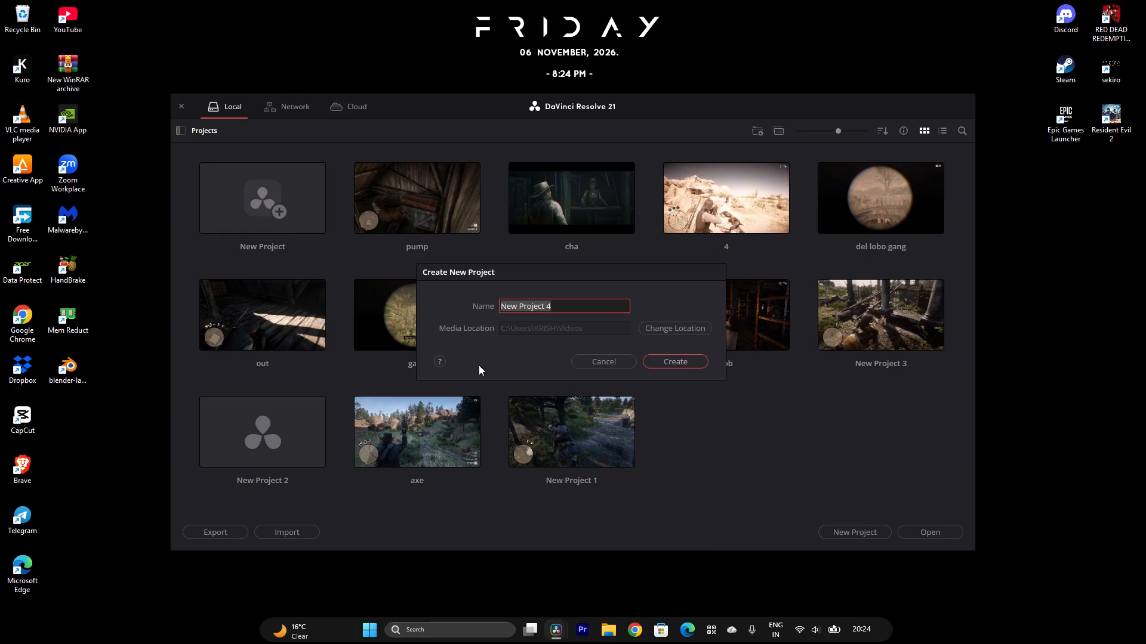
key(BackSpace)
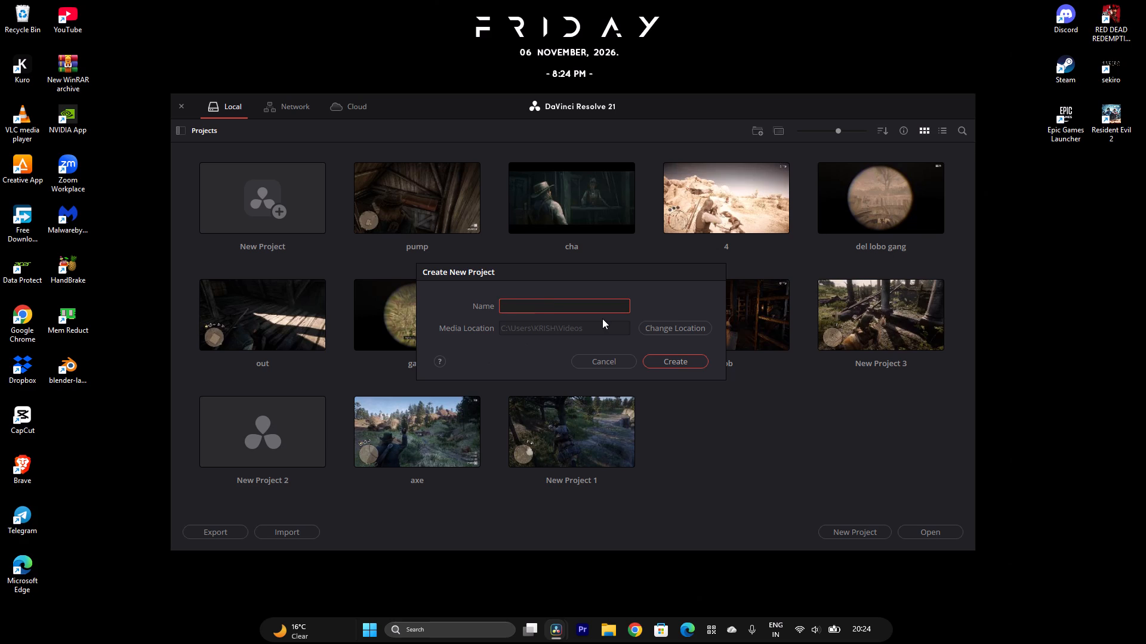
text(ro)
text(nalod)
key(BackSpace)
key(BackSpace)
text(do)
key(space)
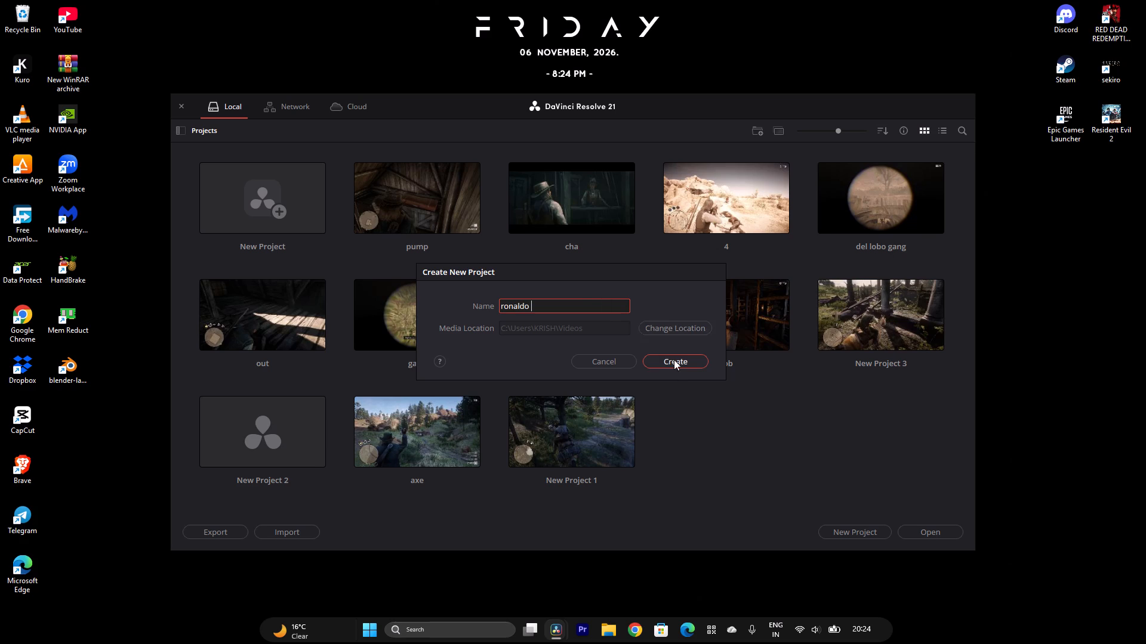
click(675, 360)
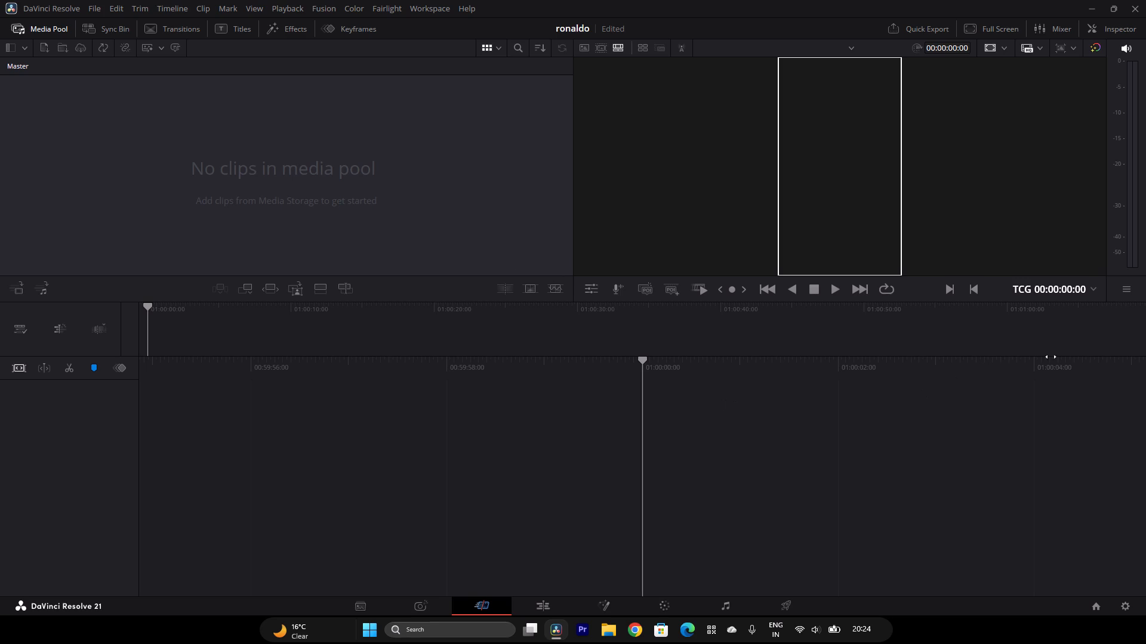
Save the project settings with a 1080 x 1920 HD timeline using vertical resolution.
click(1122, 608)
click(557, 167)
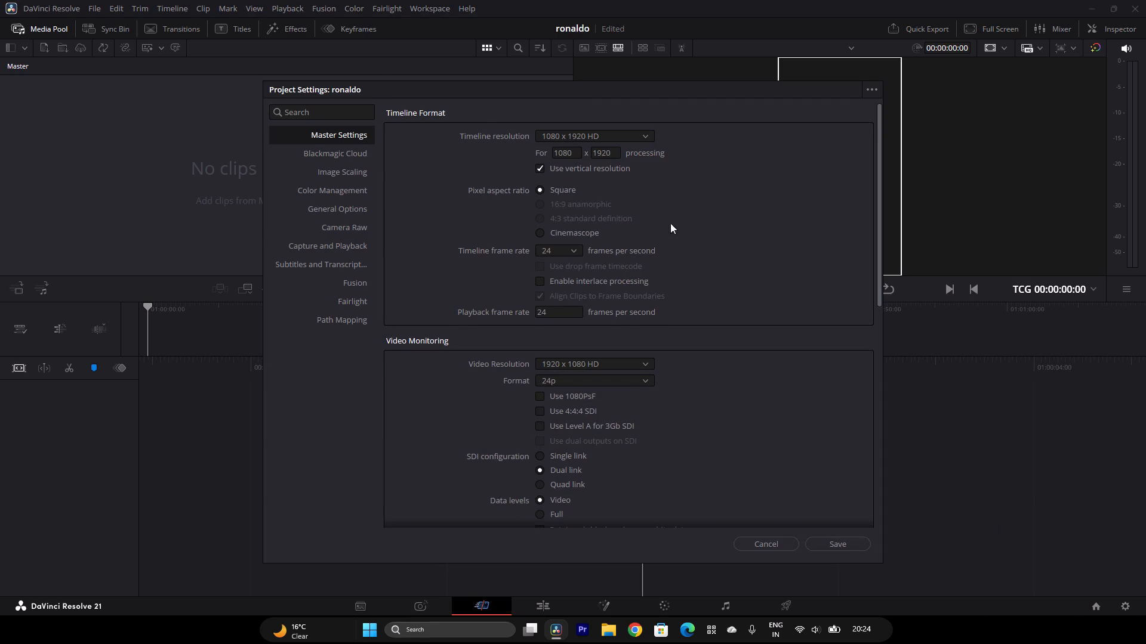
click(830, 541)
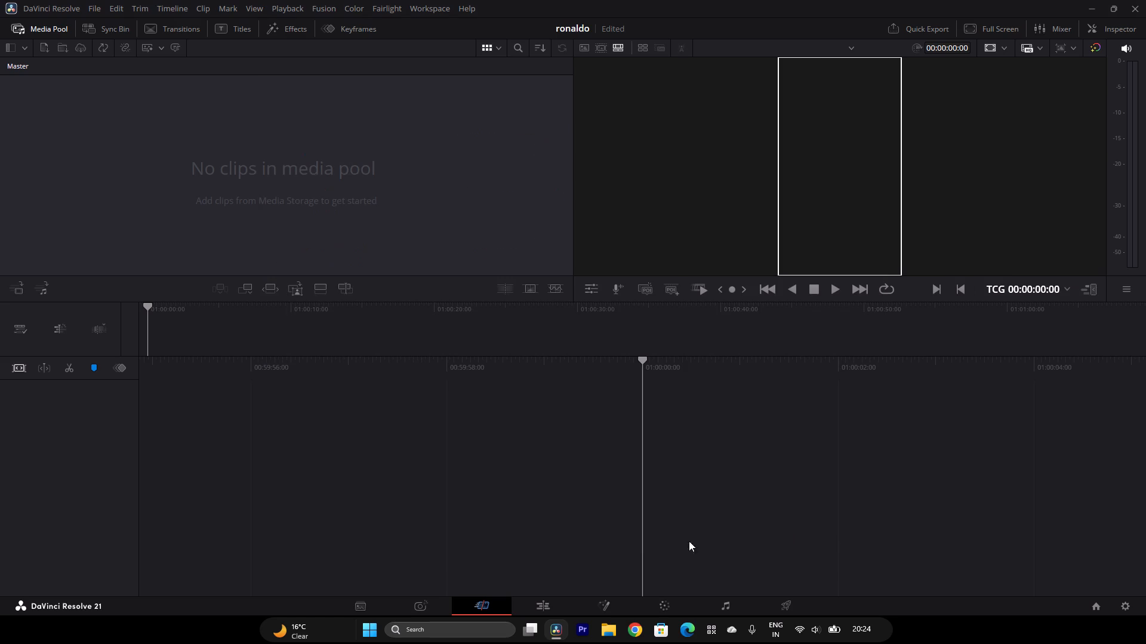
Import the Most Cristiano Ronaldo Clips video from the Downloads folder into the media pool, keeping the project frame rate unchanged.
click(614, 633)
click(1112, 10)
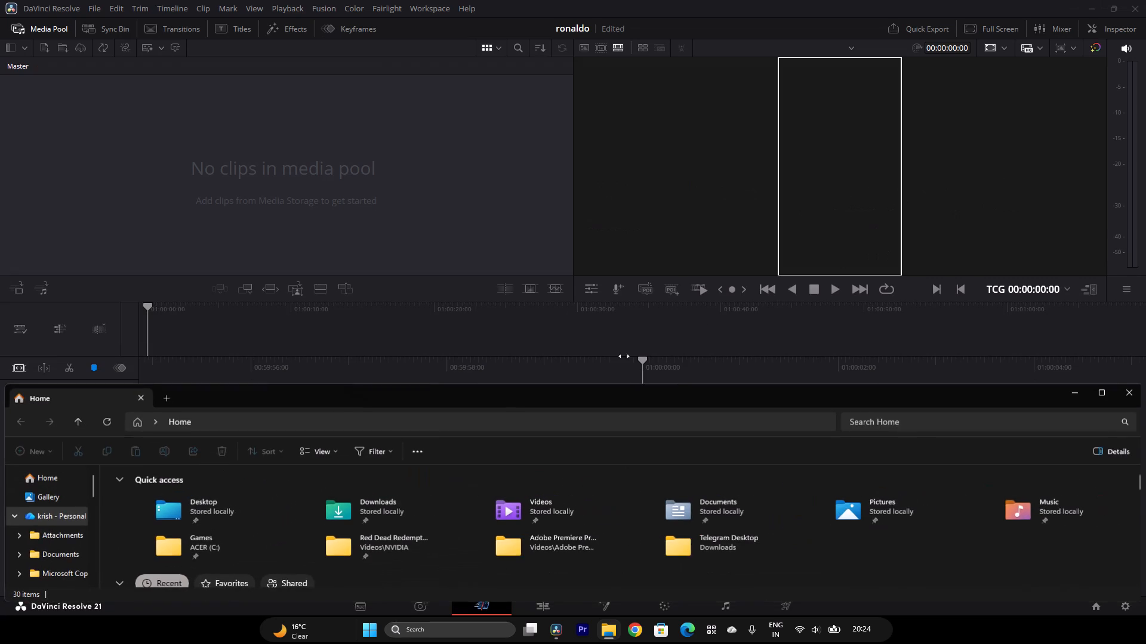
click(14, 519)
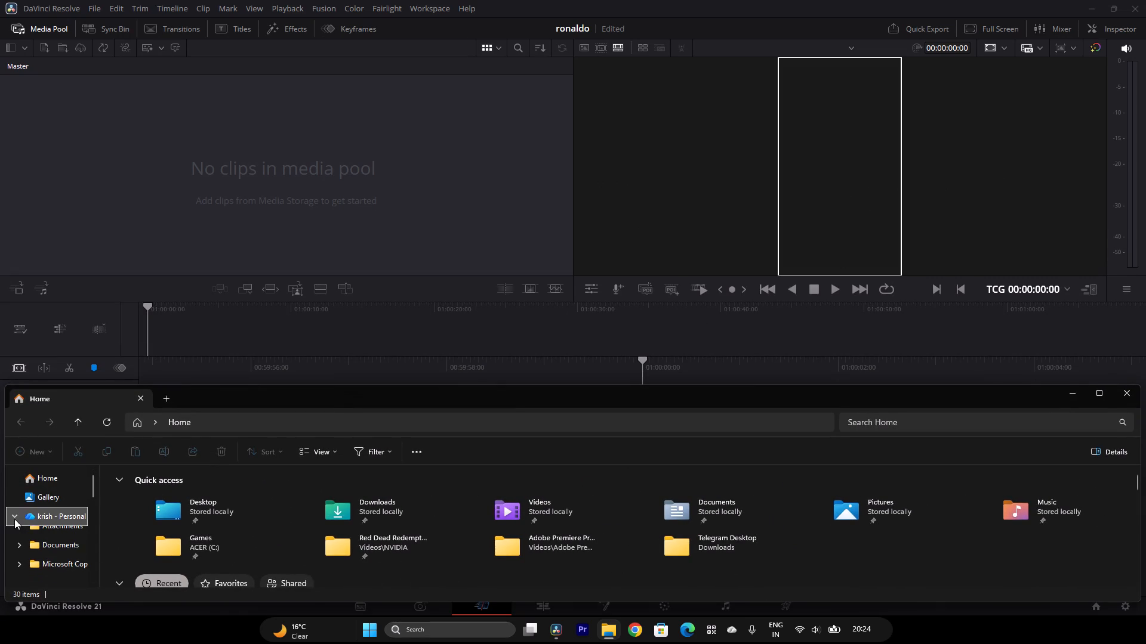
click(49, 570)
drag(193, 526, 229, 218)
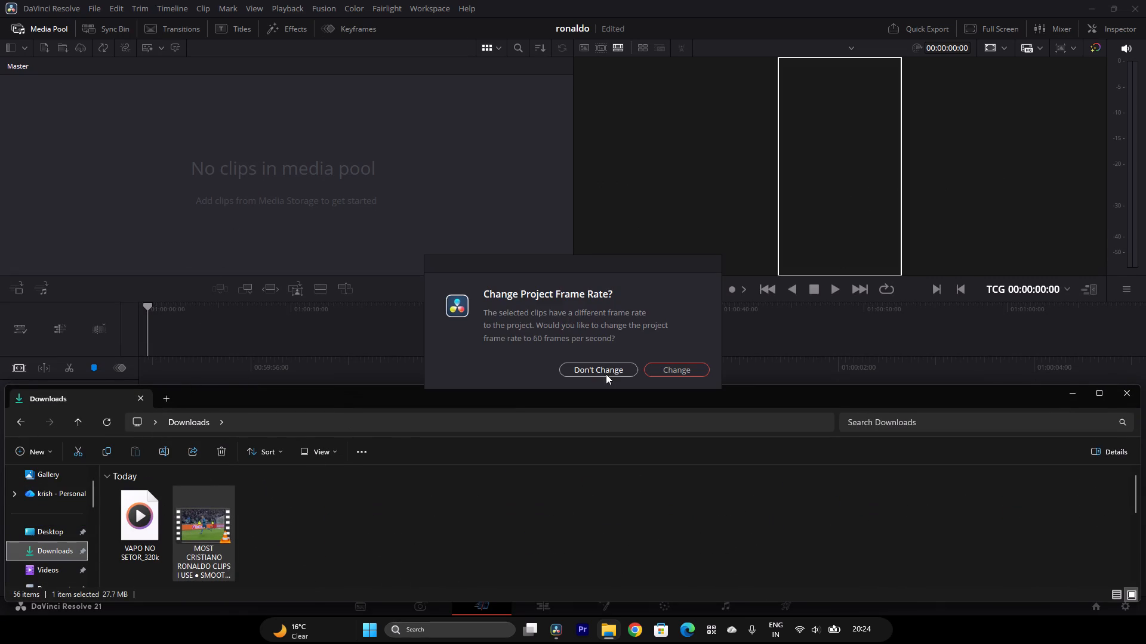
click(607, 369)
Import the VAPO NO SETOR_320k audio file from Downloads into the media pool and close the file browser.
drag(113, 540, 129, 530)
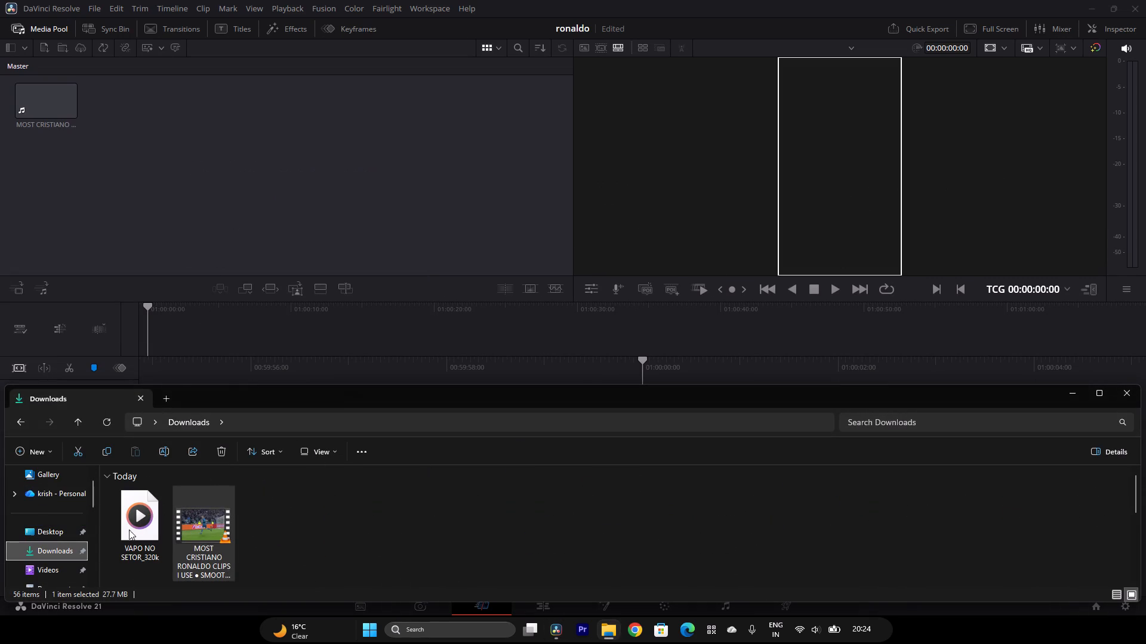
drag(129, 530, 135, 498)
drag(140, 507, 158, 224)
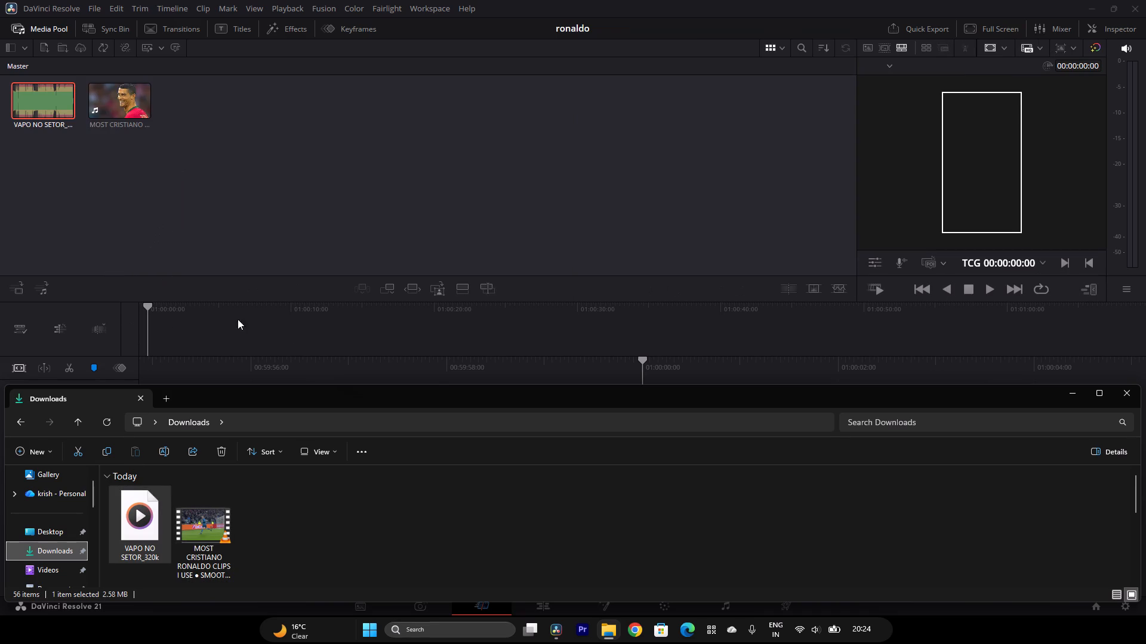
drag(1125, 397, 1126, 404)
click(1126, 403)
click(1129, 388)
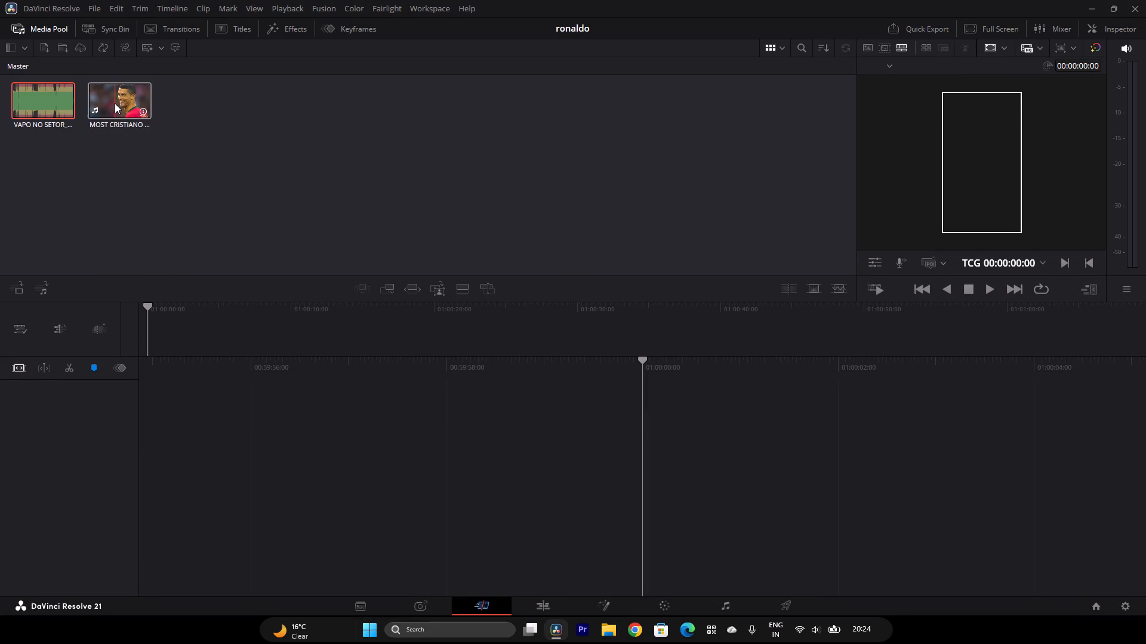
Place the Ronaldo clips video at the start of a new timeline and switch to the Edit page.
drag(115, 103, 179, 317)
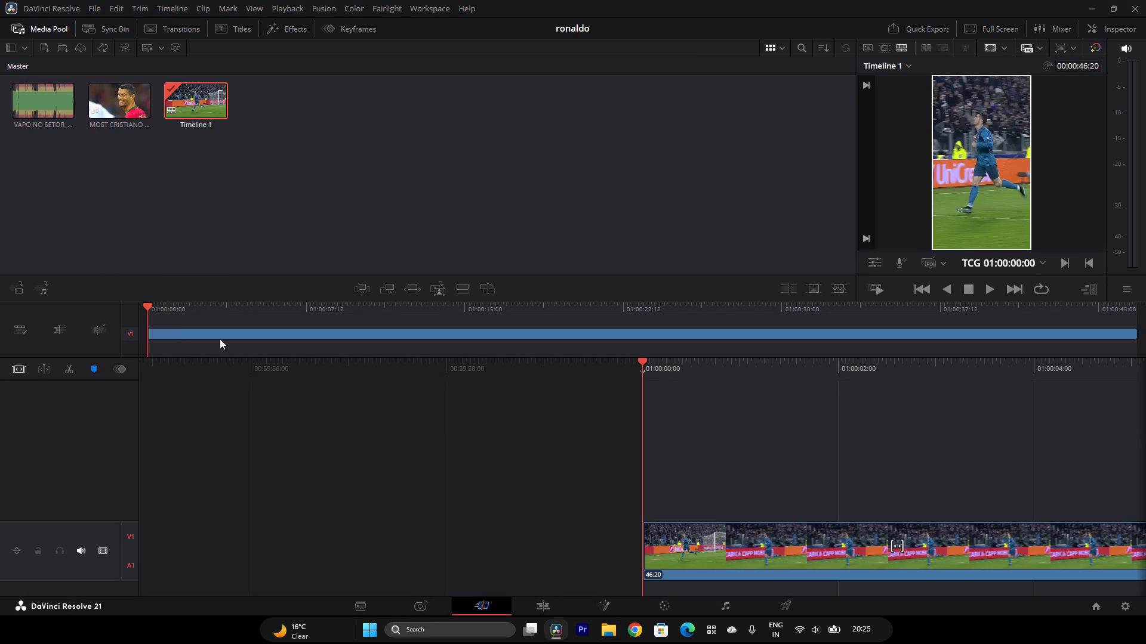
click(548, 605)
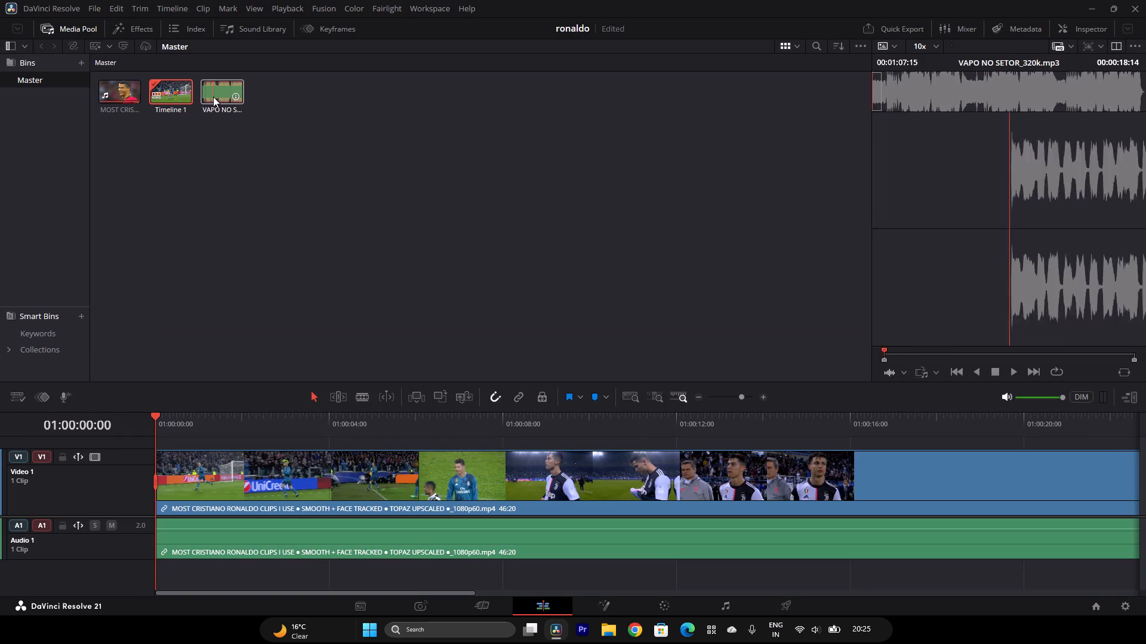
Preview the VAPO NO SETOR audio clip from the media pool.
key(space)
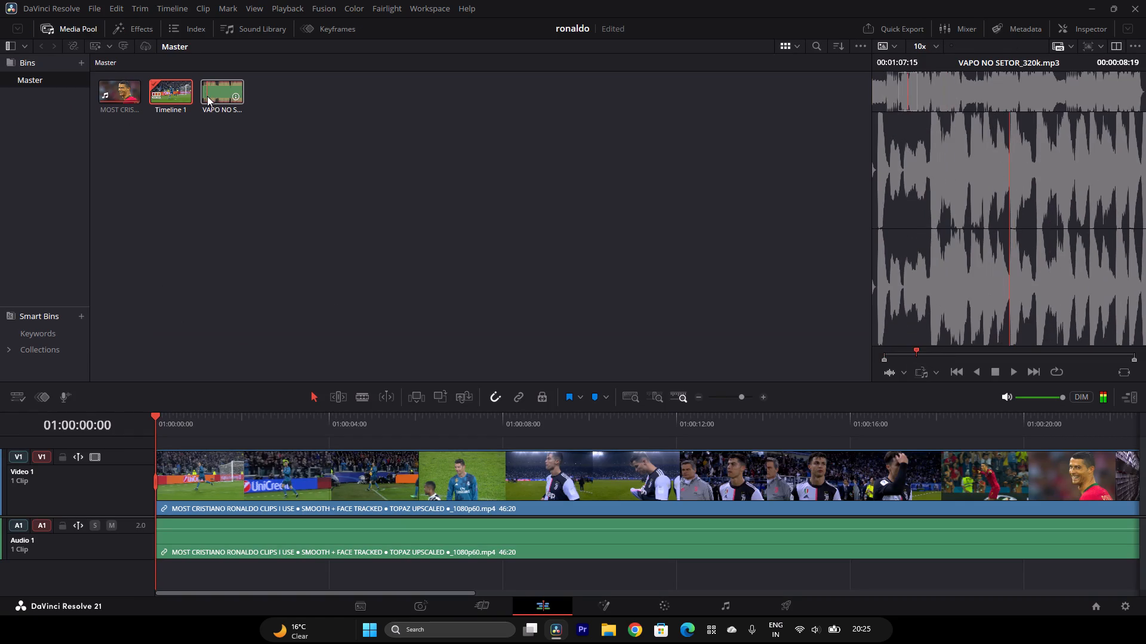
key(space)
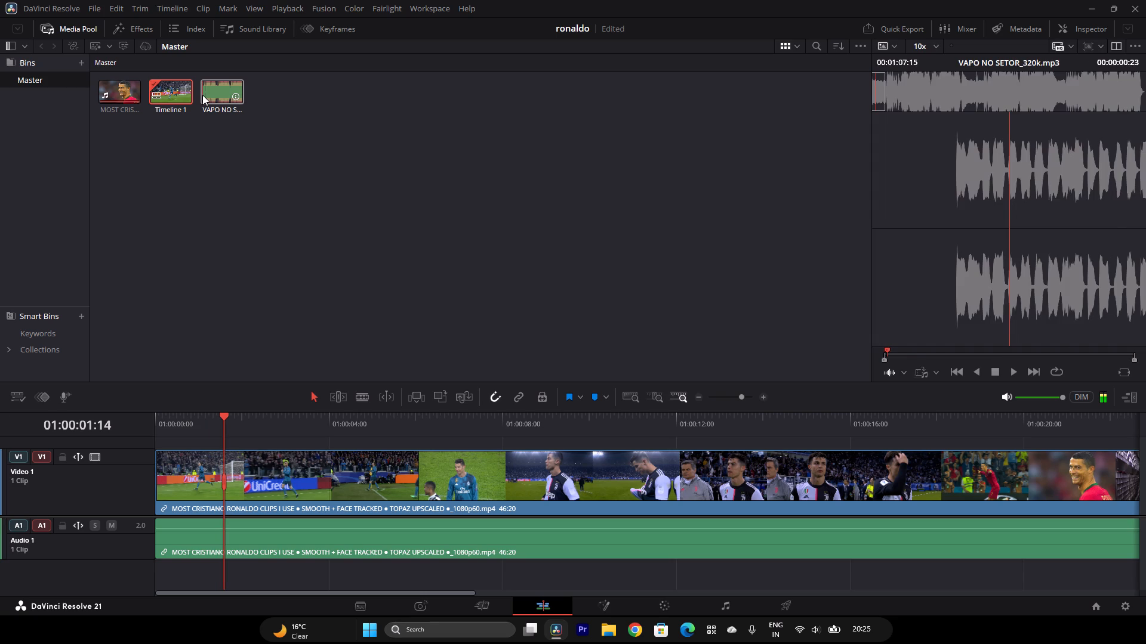
click(207, 96)
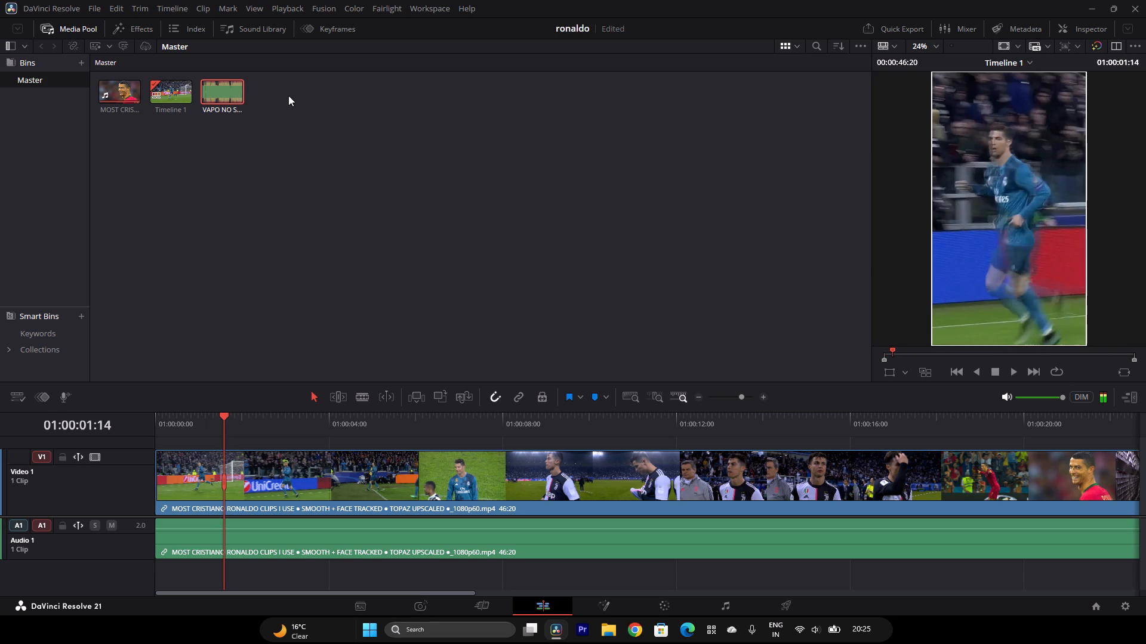
click(246, 99)
click(236, 95)
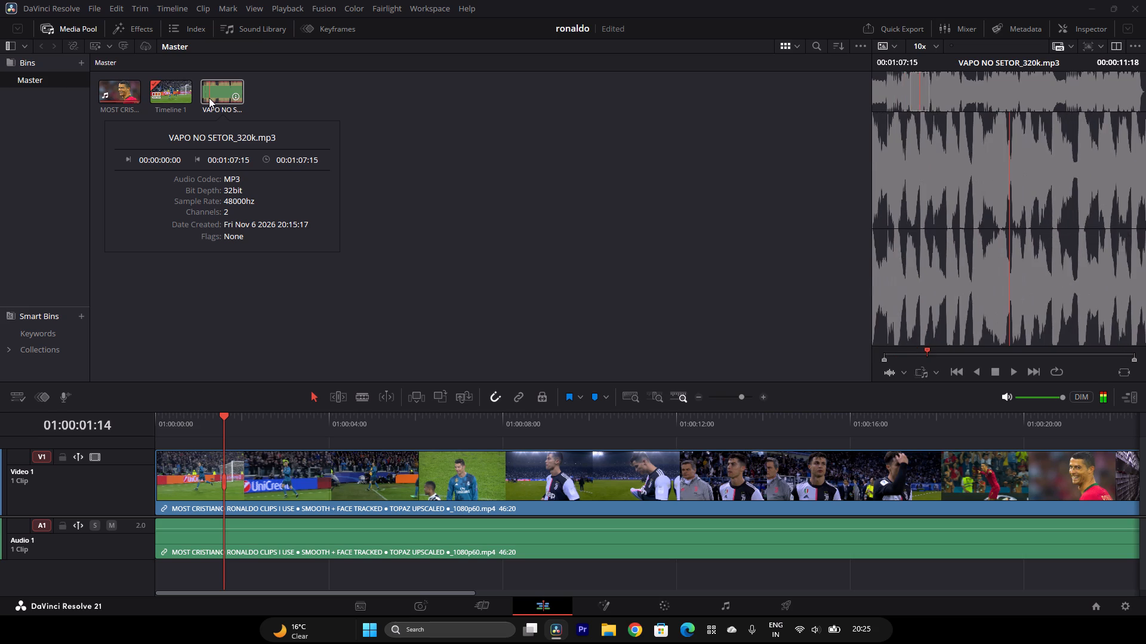
right_click(202, 102)
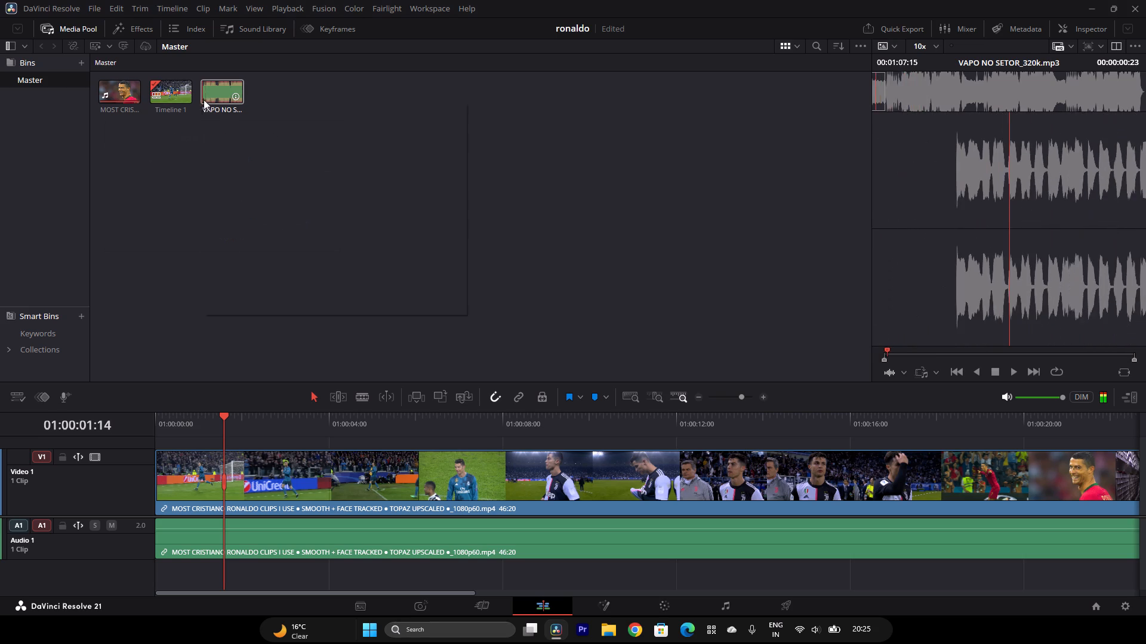
click(514, 90)
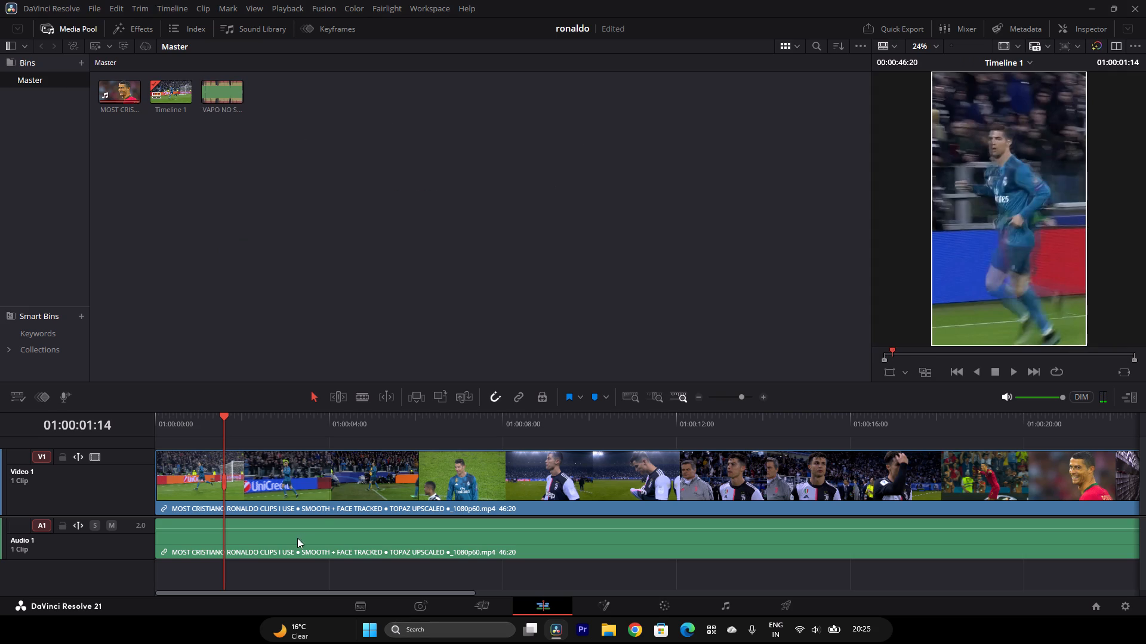
Delete the Ronaldo video's audio from the Audio 1 track, keeping its picture on Video 1.
click(271, 540)
right_click(266, 541)
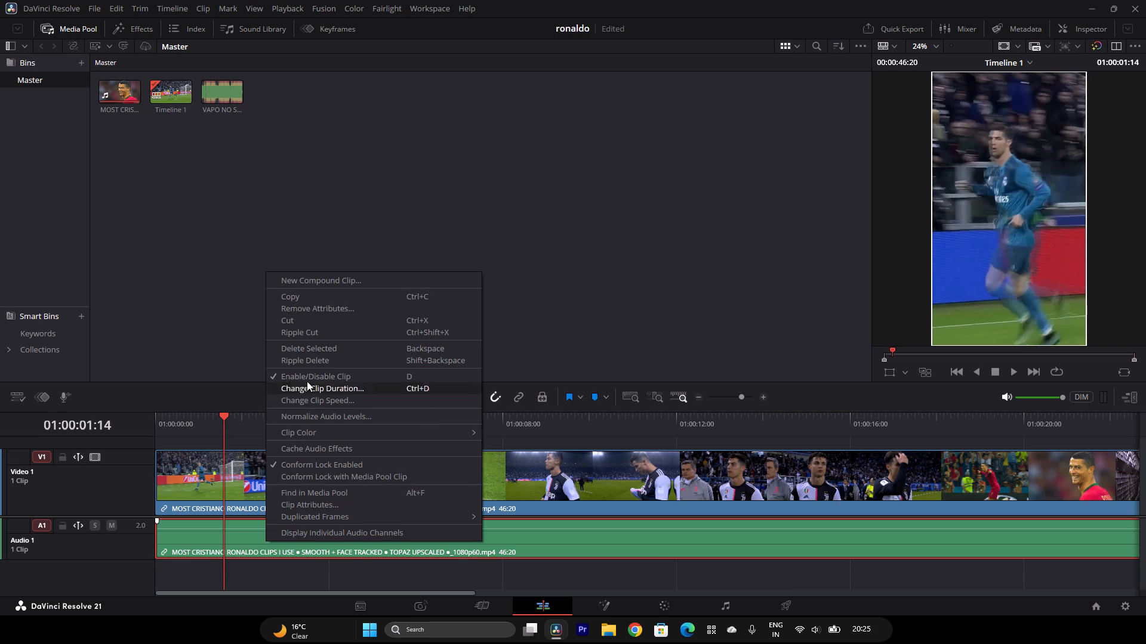
click(302, 345)
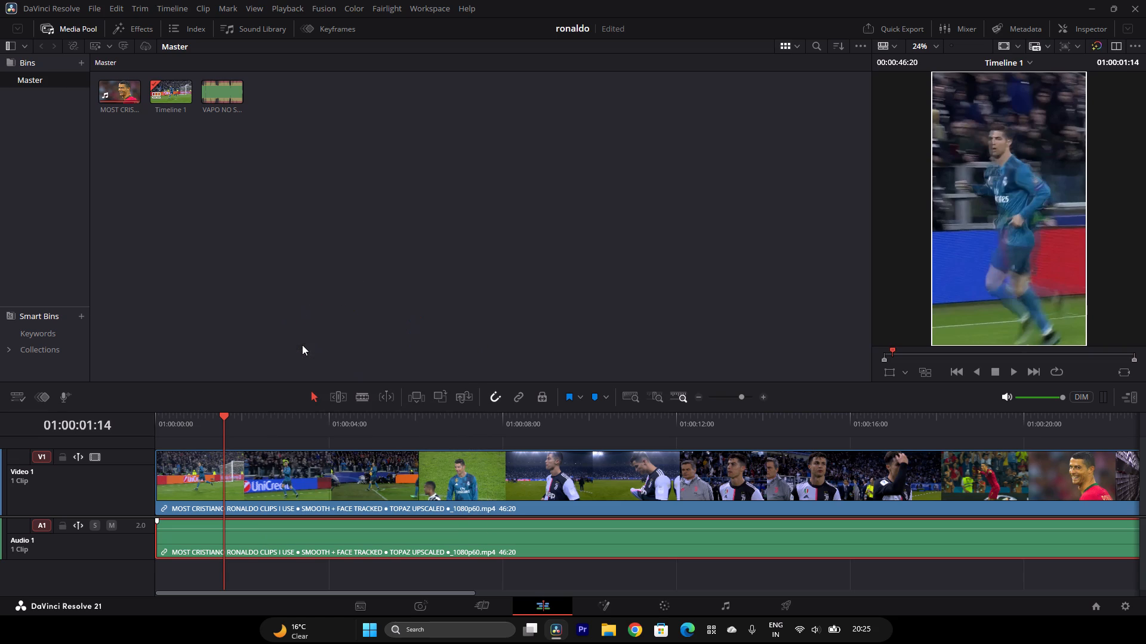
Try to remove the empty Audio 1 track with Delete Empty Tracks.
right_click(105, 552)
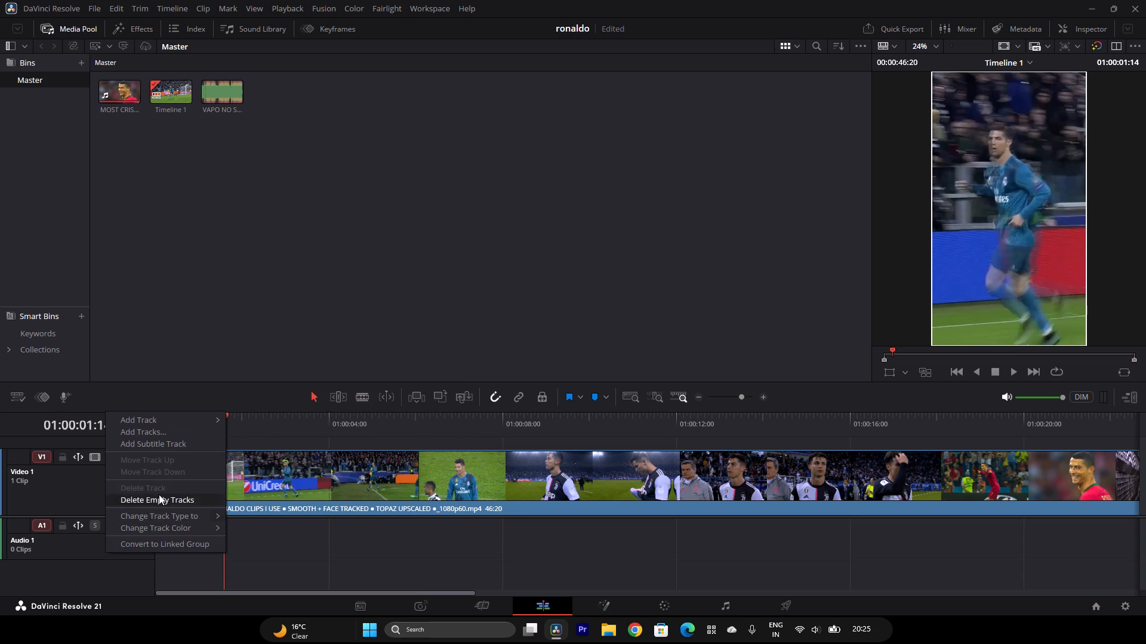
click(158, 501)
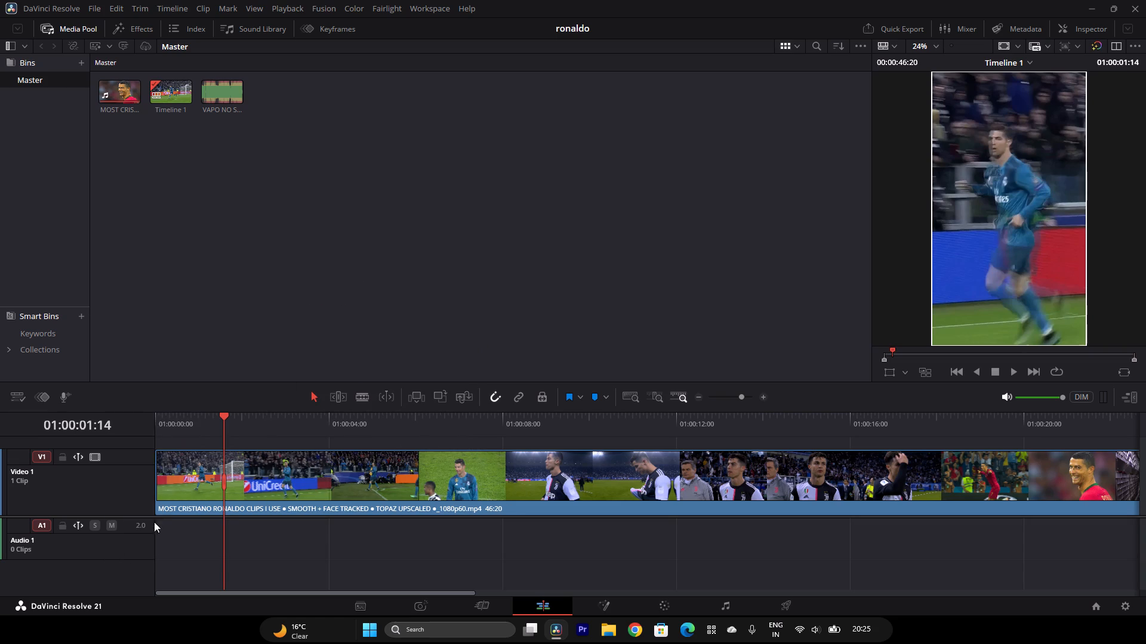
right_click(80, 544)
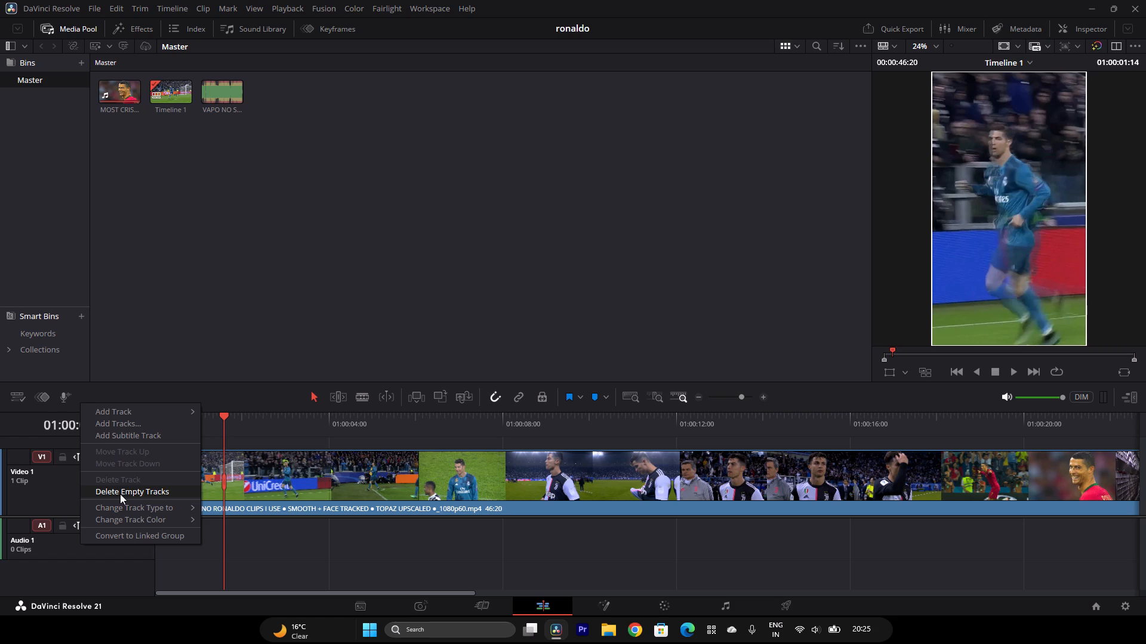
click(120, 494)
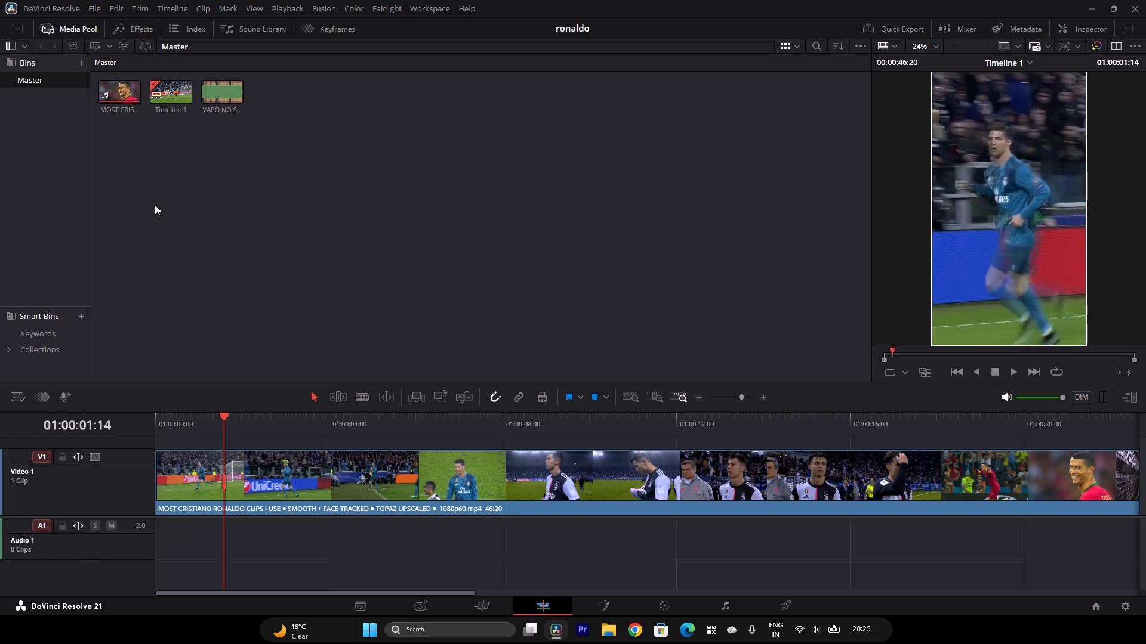
Review the opening seconds of the Ronaldo video to locate the end of the first celebration shot.
click(248, 414)
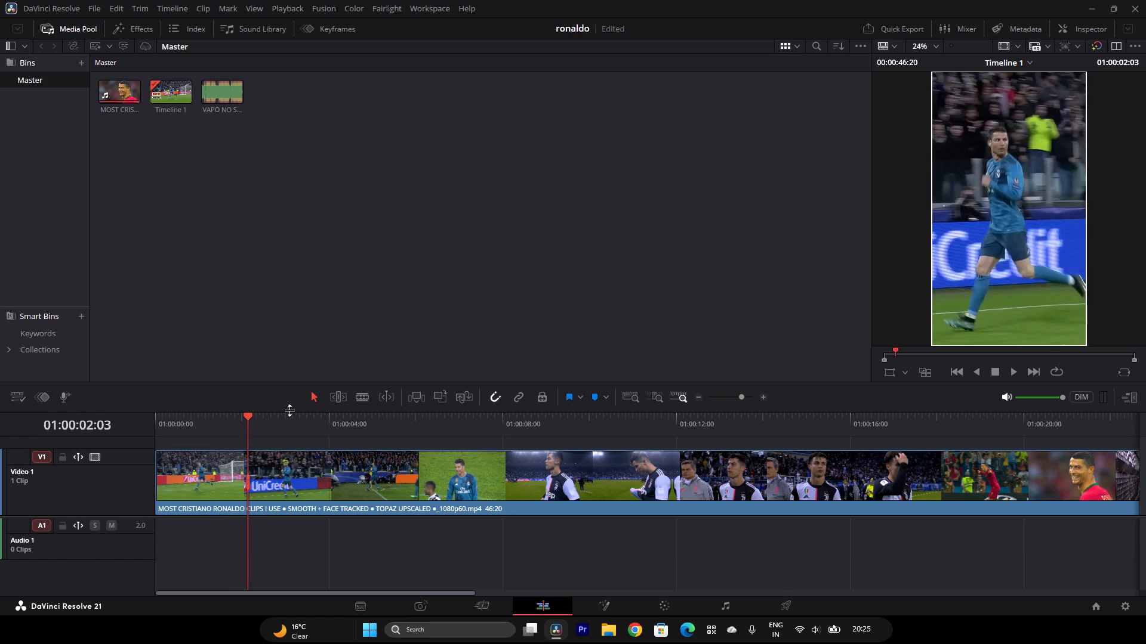
click(695, 397)
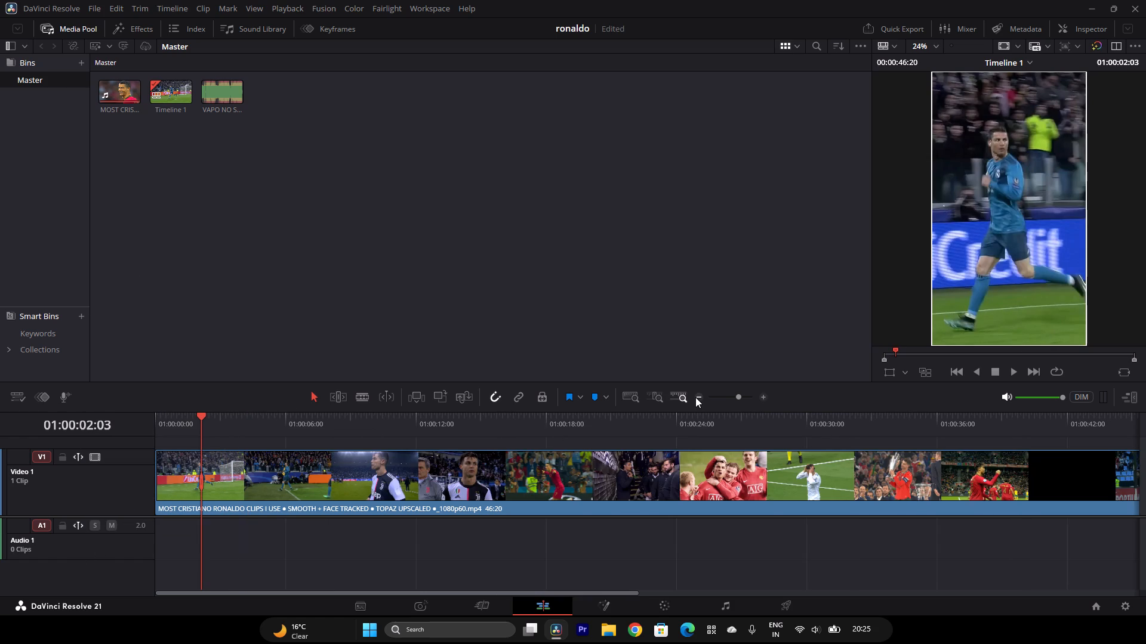
click(695, 397)
click(695, 397)
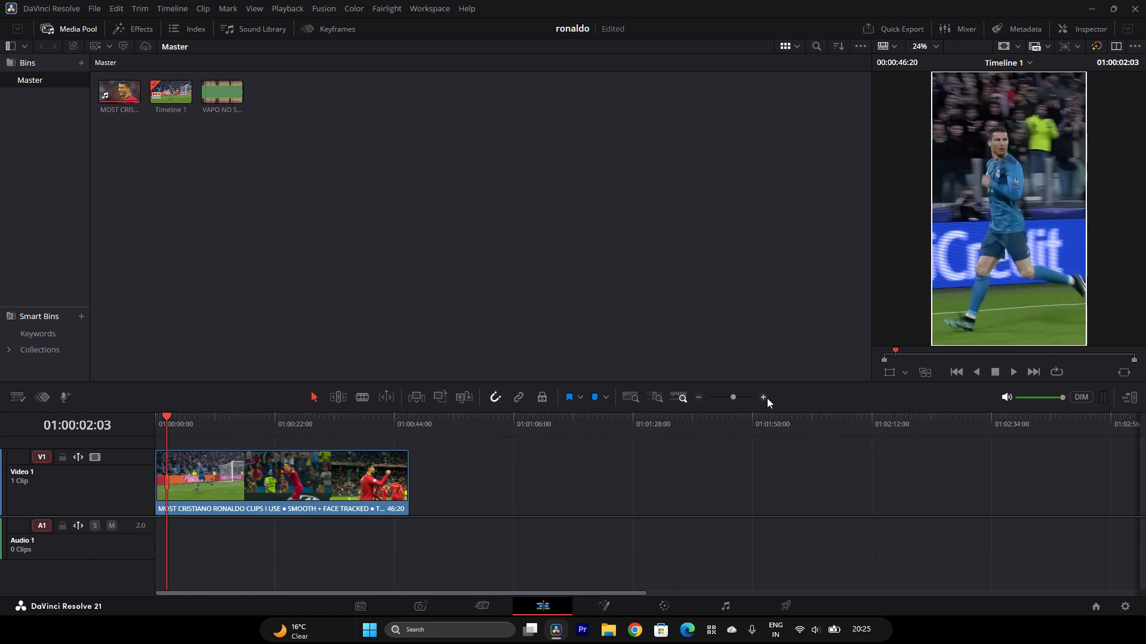
click(760, 398)
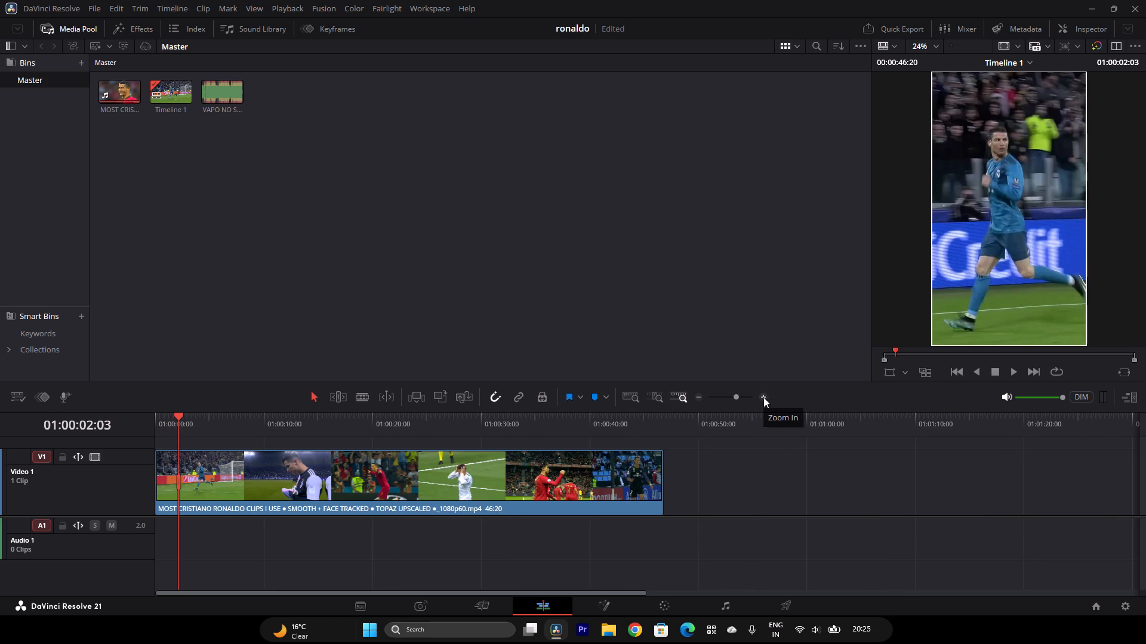
click(764, 395)
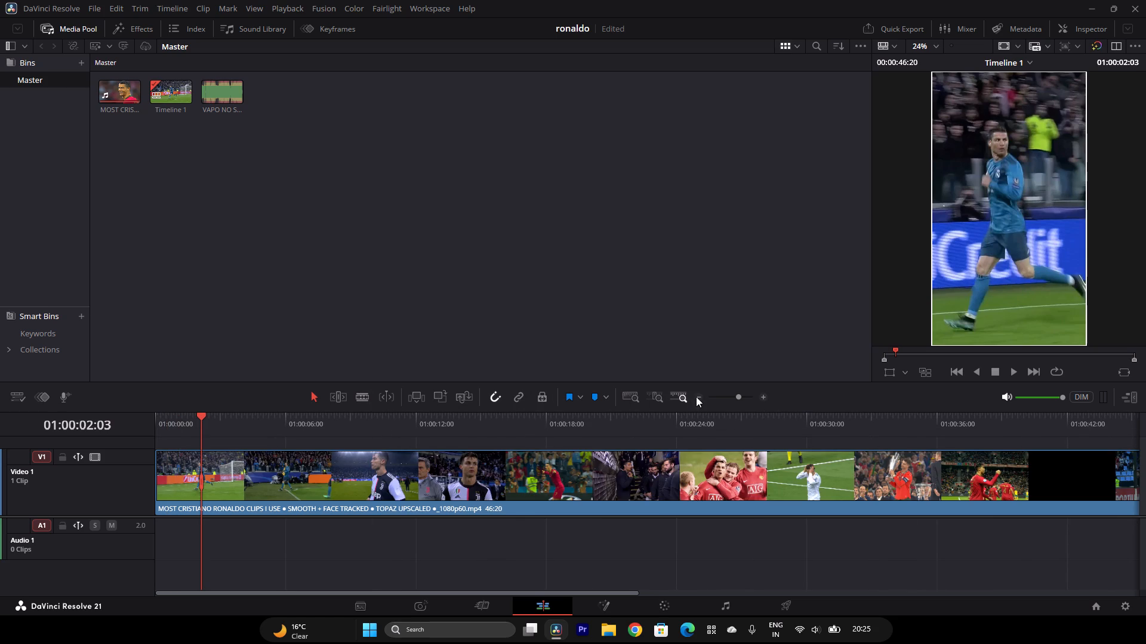
click(1014, 367)
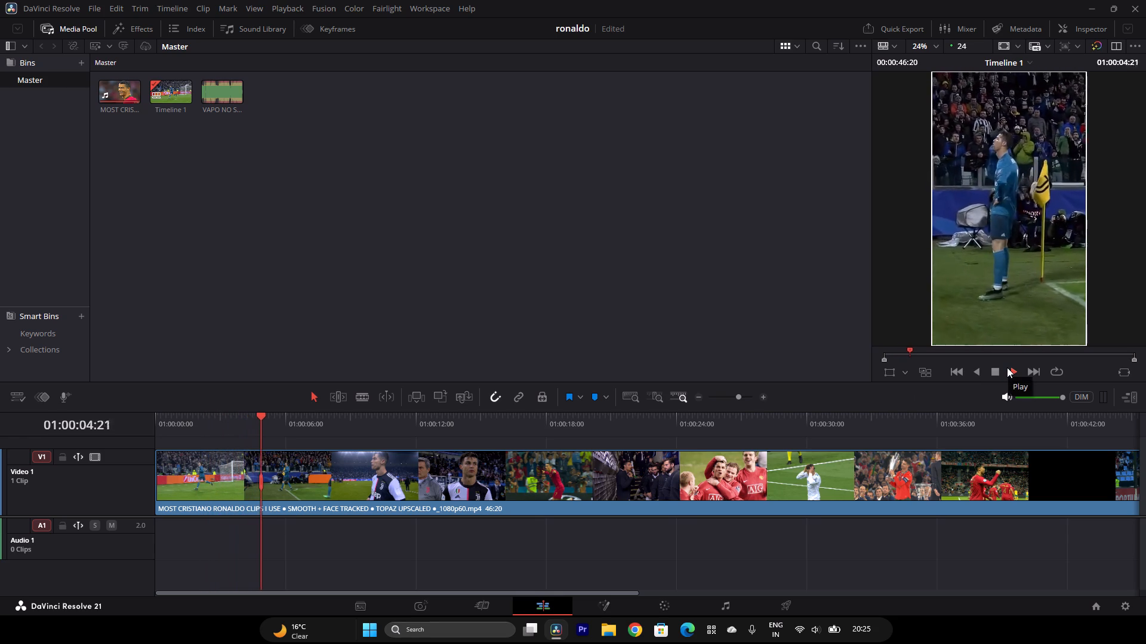
double_click(995, 369)
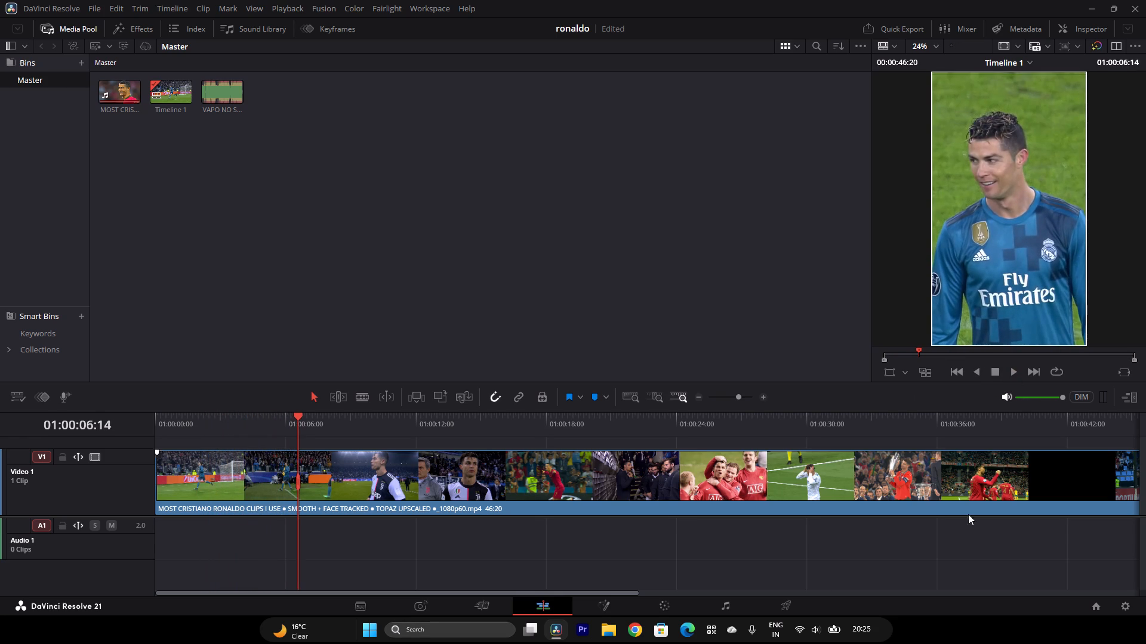
click(167, 429)
click(211, 417)
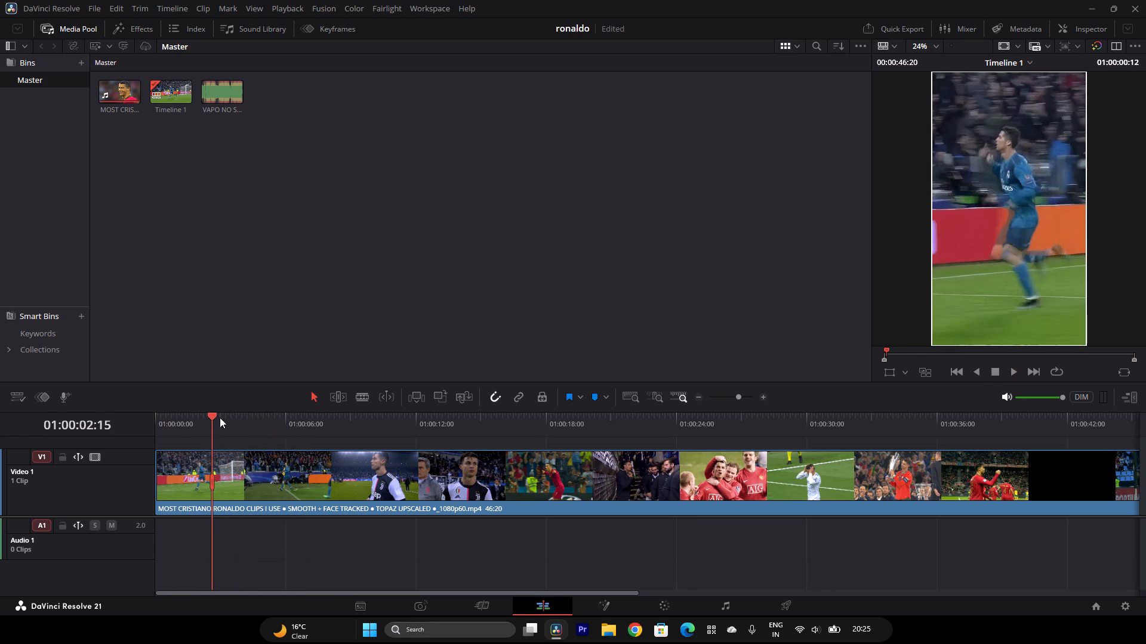
click(247, 417)
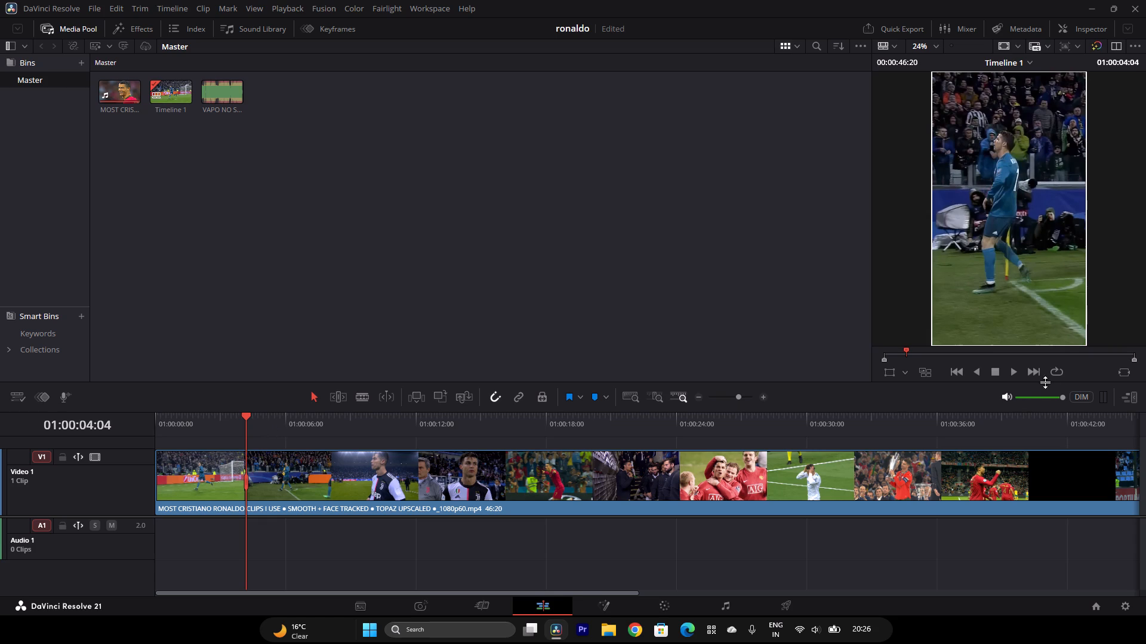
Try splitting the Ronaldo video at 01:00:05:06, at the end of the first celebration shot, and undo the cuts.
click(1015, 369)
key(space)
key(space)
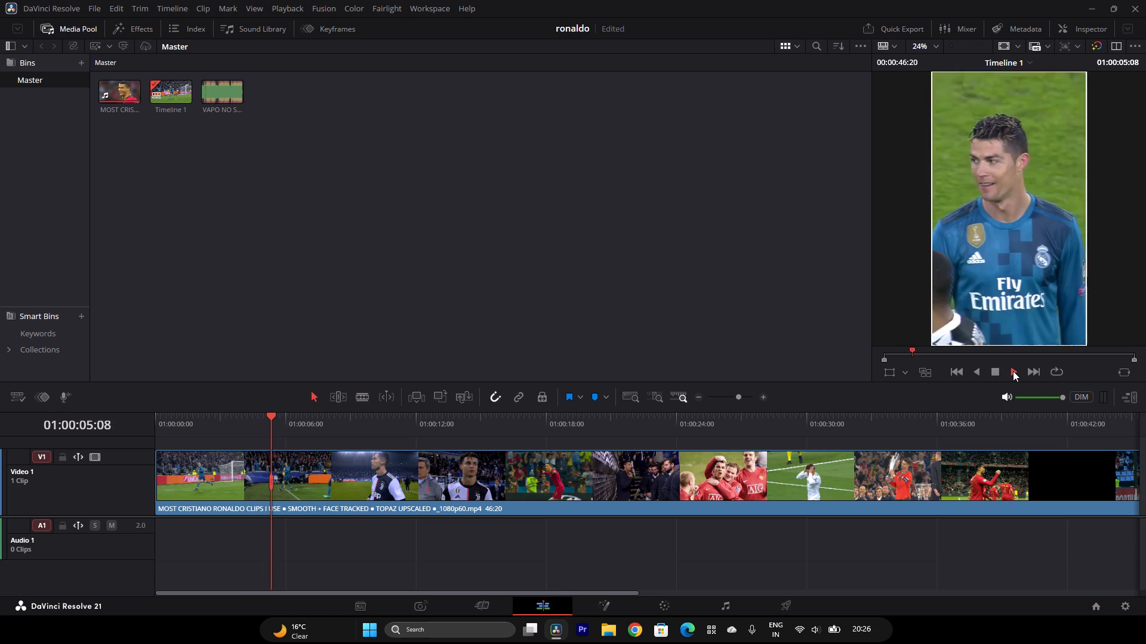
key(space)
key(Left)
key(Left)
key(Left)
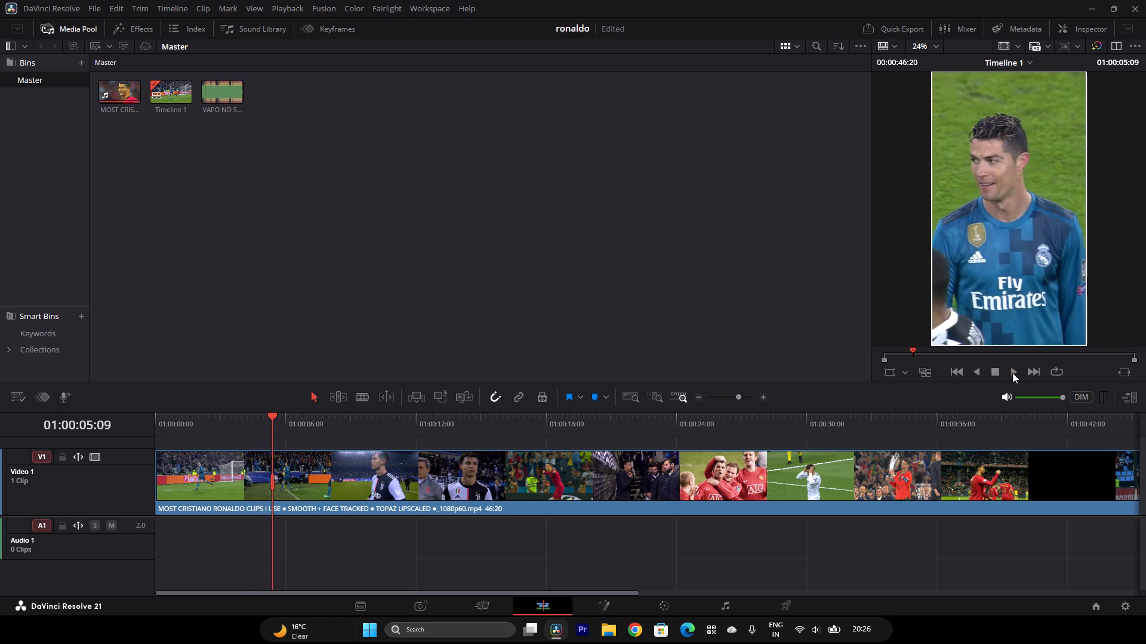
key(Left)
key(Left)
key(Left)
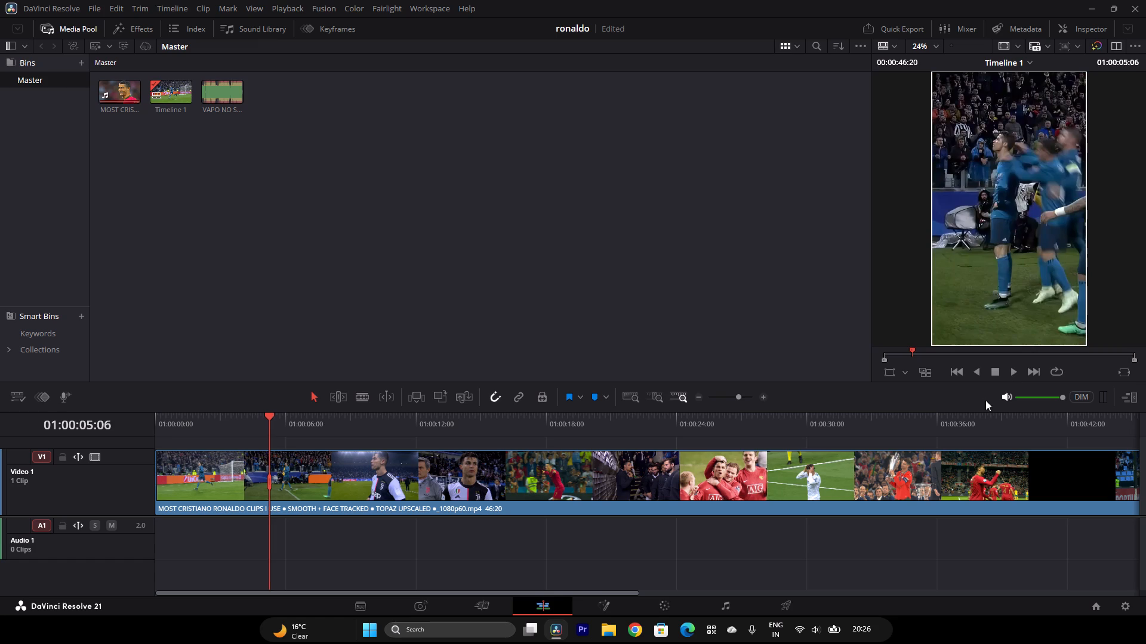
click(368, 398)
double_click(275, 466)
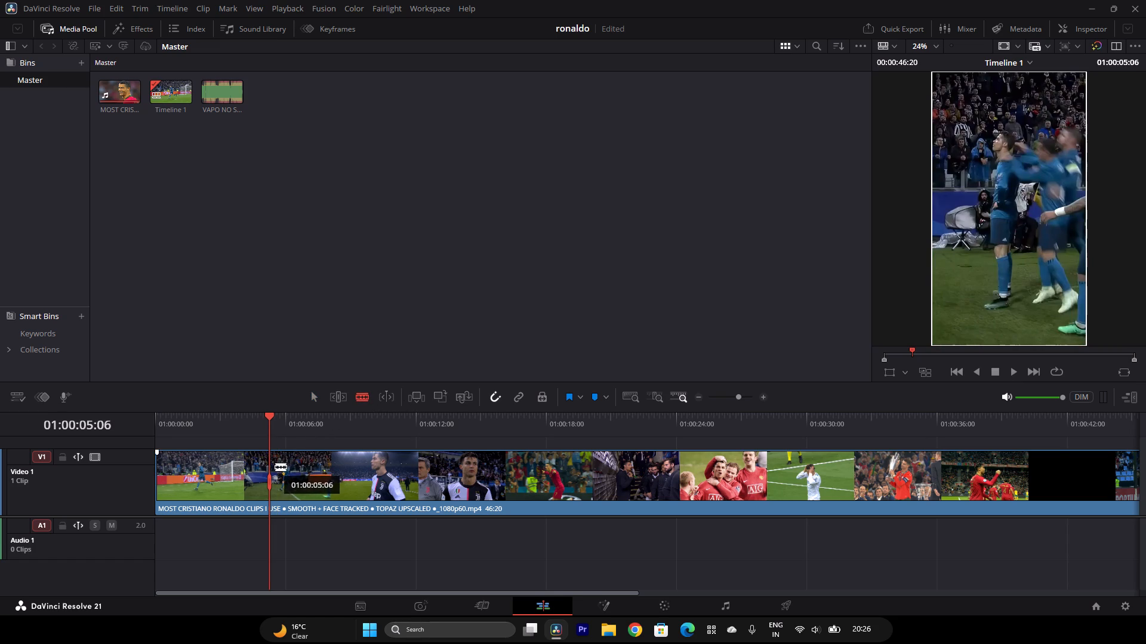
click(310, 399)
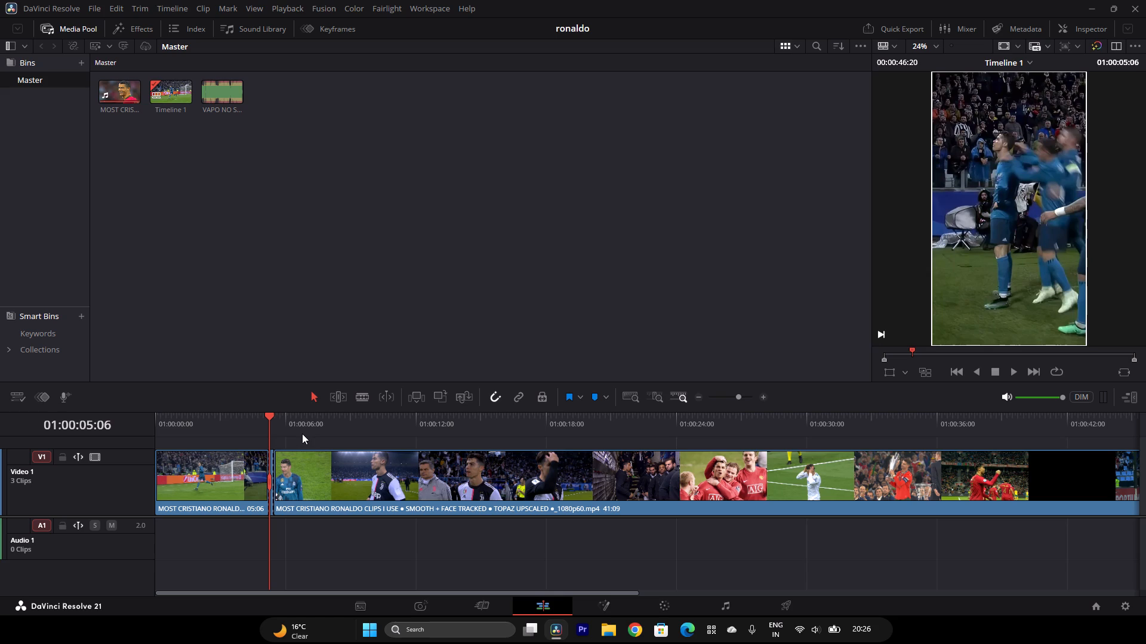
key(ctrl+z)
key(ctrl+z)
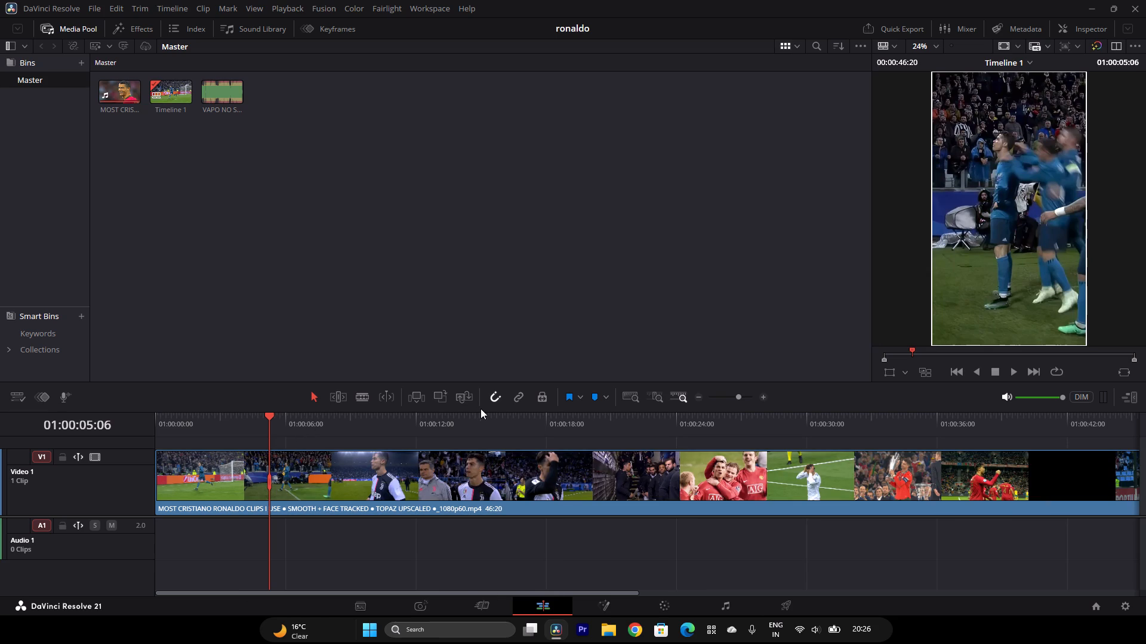
Split the Video 1 clip once at 01:00:05:06, where the corner-flag celebration changes to the close-up in the blue shirt.
key(space)
key(space)
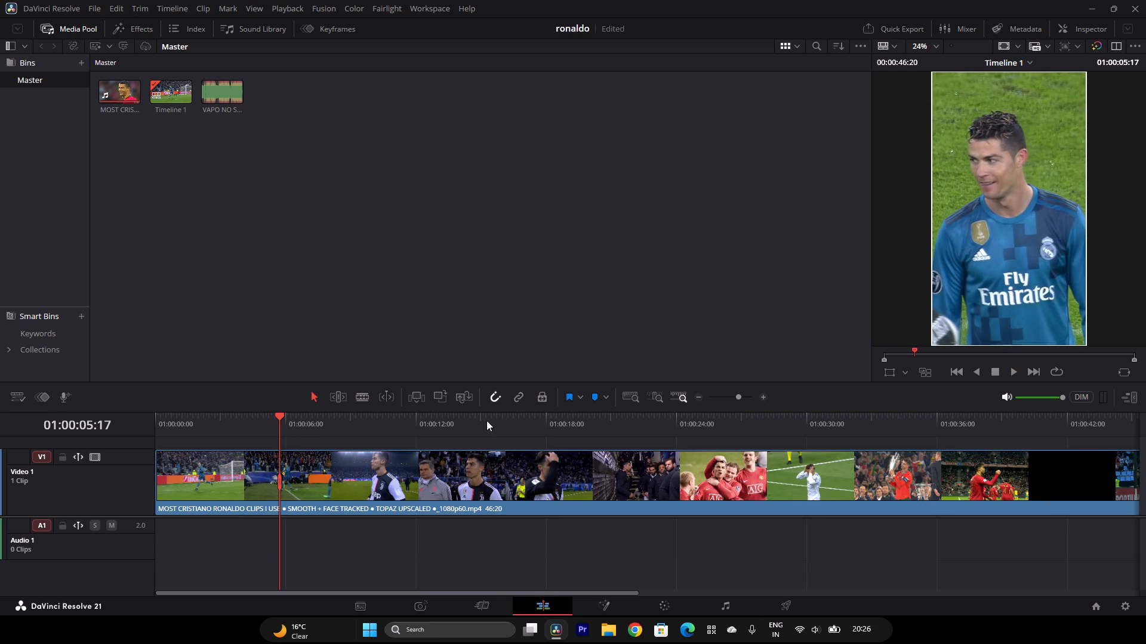
key(Left)
key(Left)
key(Left)
key(Left)
key(Left)
key(Left)
key(Left)
key(Left)
key(Left)
key(Left)
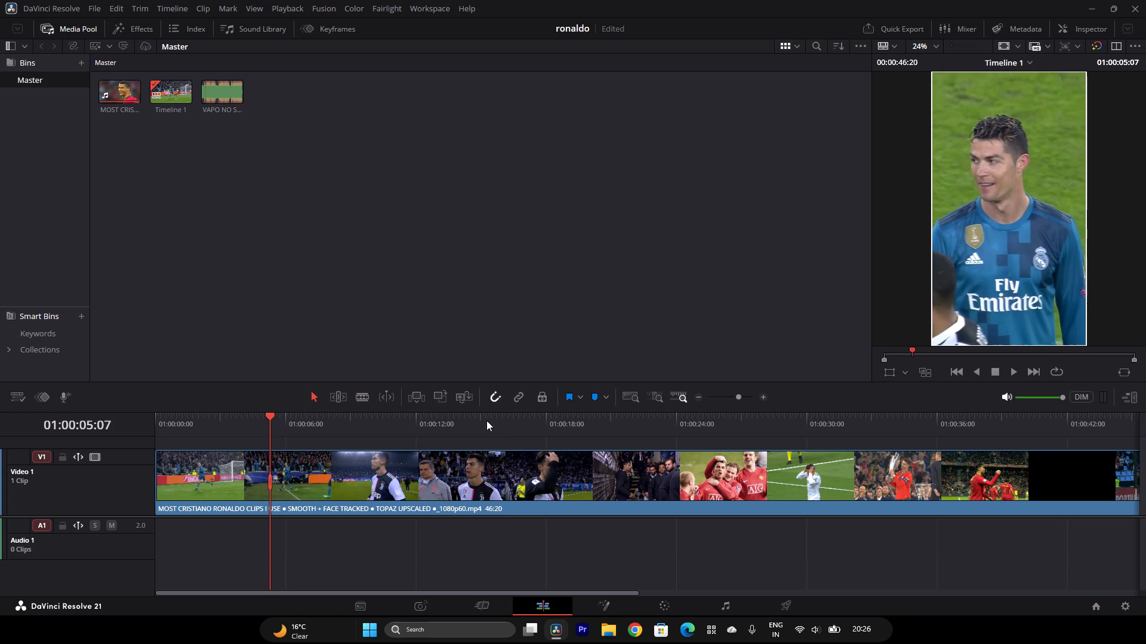
key(Left)
key(Left)
key(Left)
key(Right)
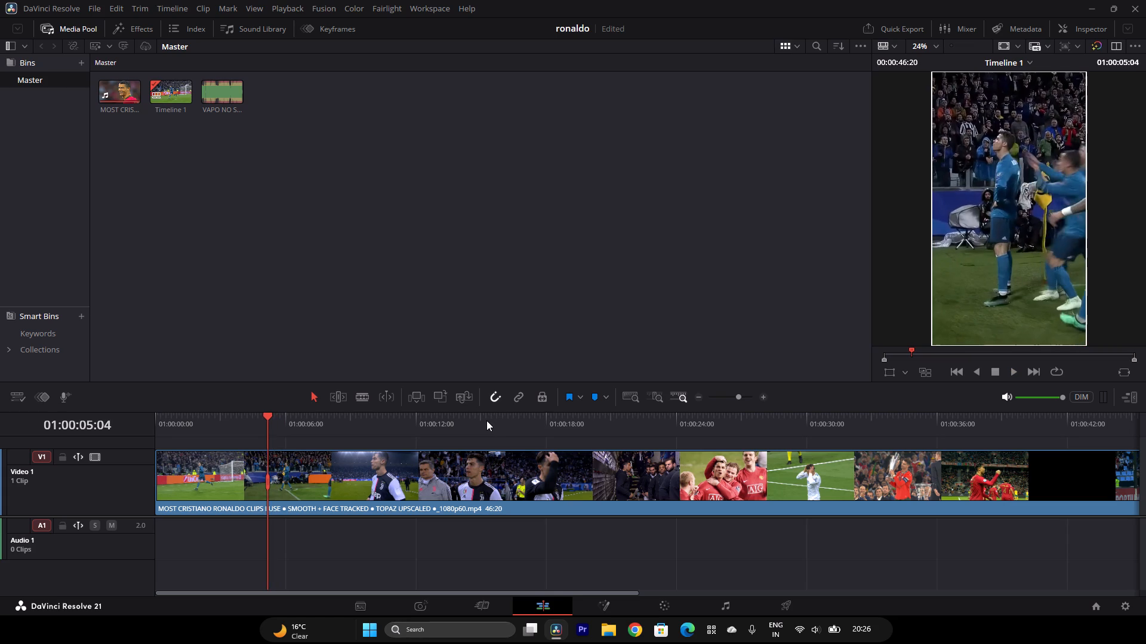
key(Right)
key(Right)
key(Left)
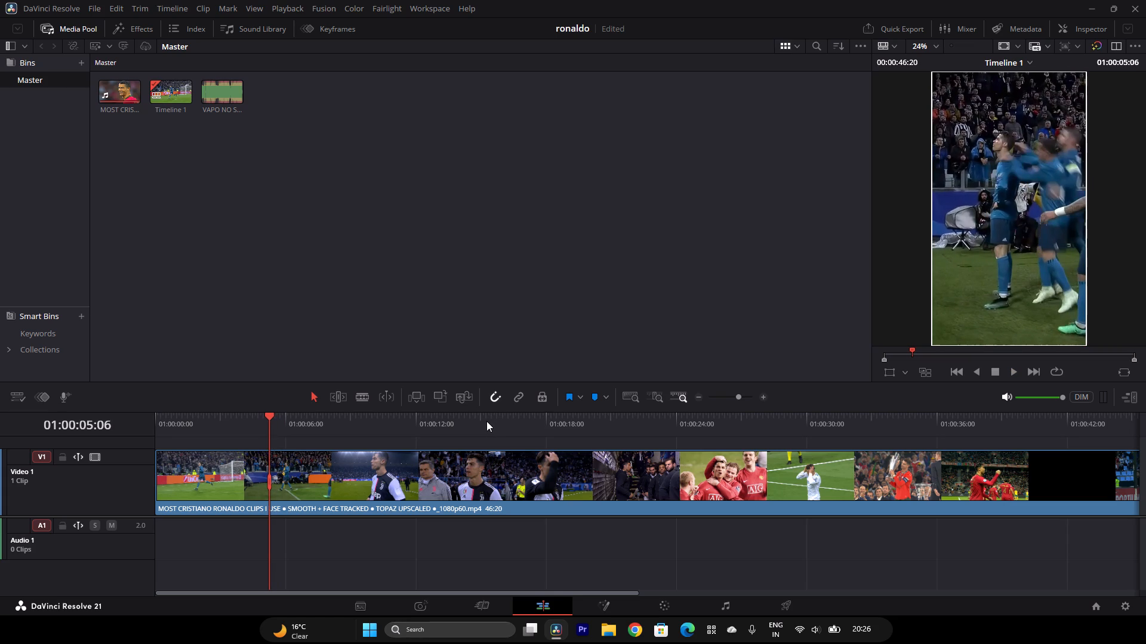
click(365, 398)
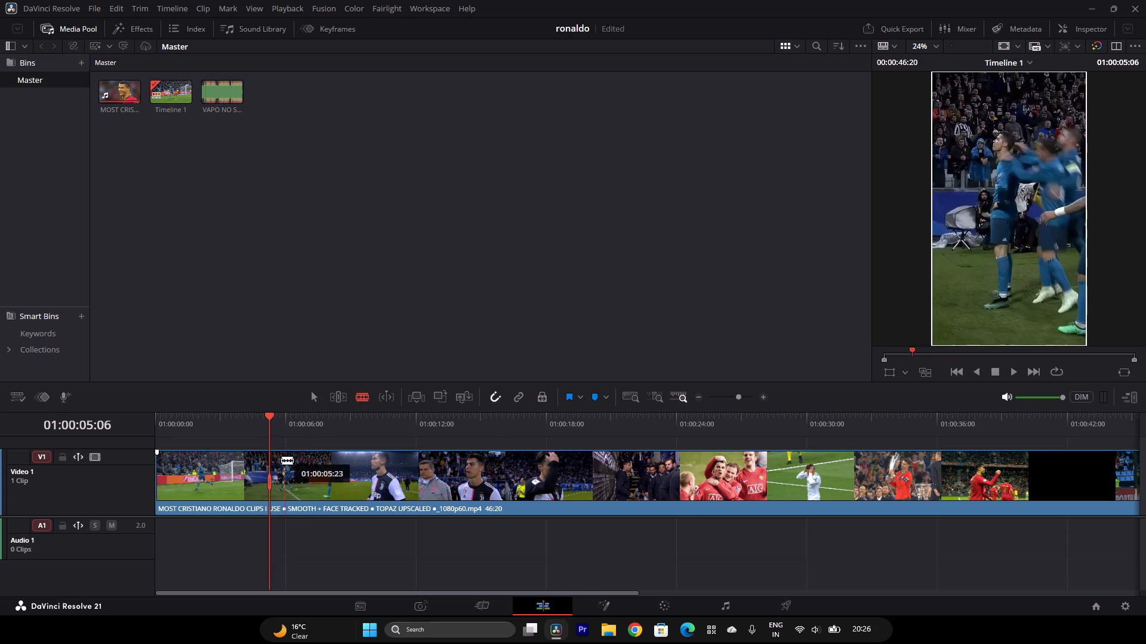
click(272, 470)
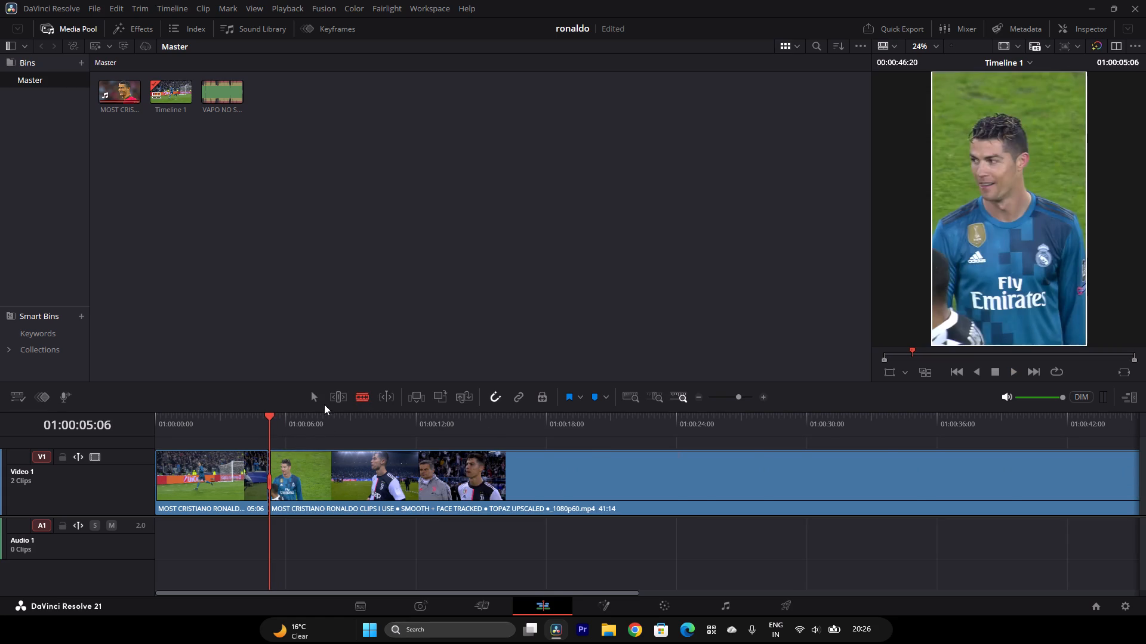
click(313, 400)
Scan the footage after the first cut to find where the Juventus shots give way to the red Portugal shirt shot.
click(310, 415)
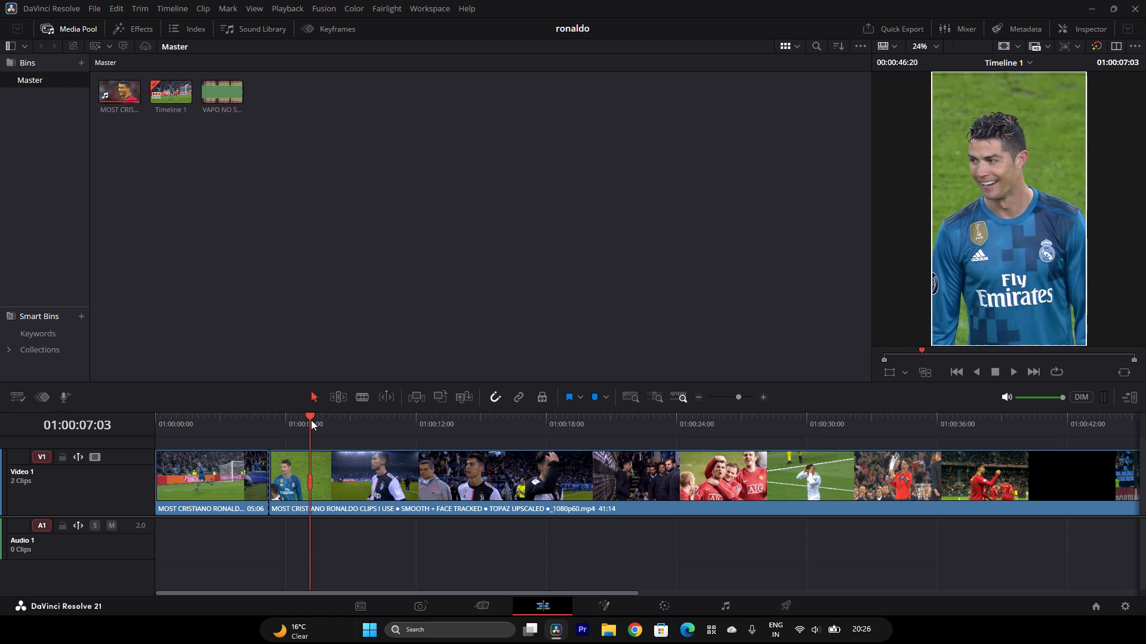
click(325, 423)
click(343, 420)
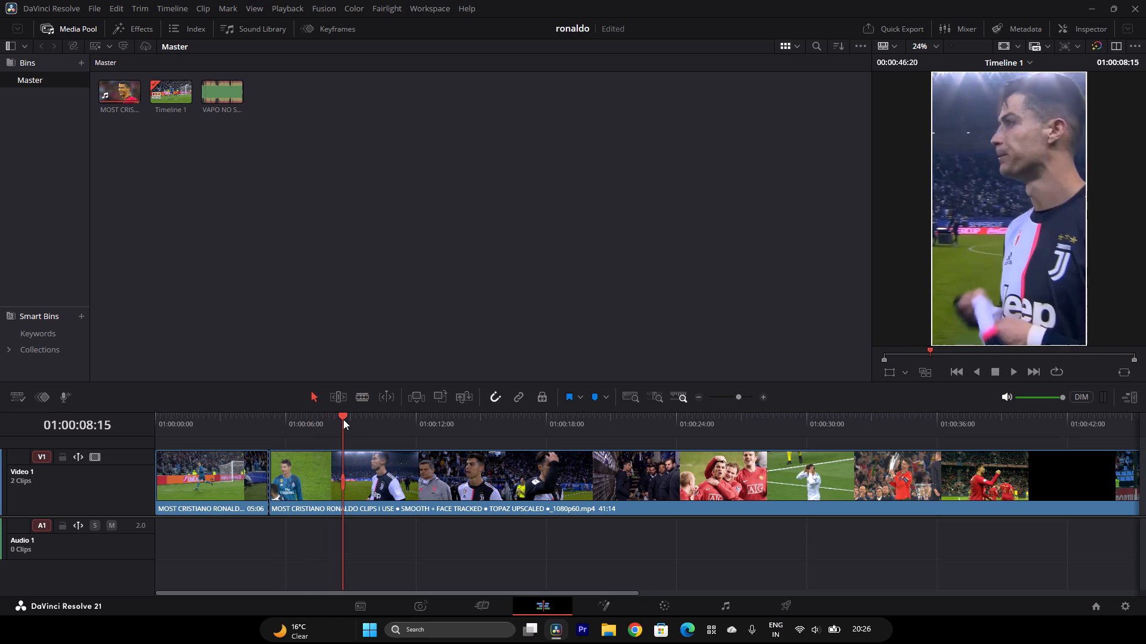
click(361, 416)
click(397, 416)
click(429, 412)
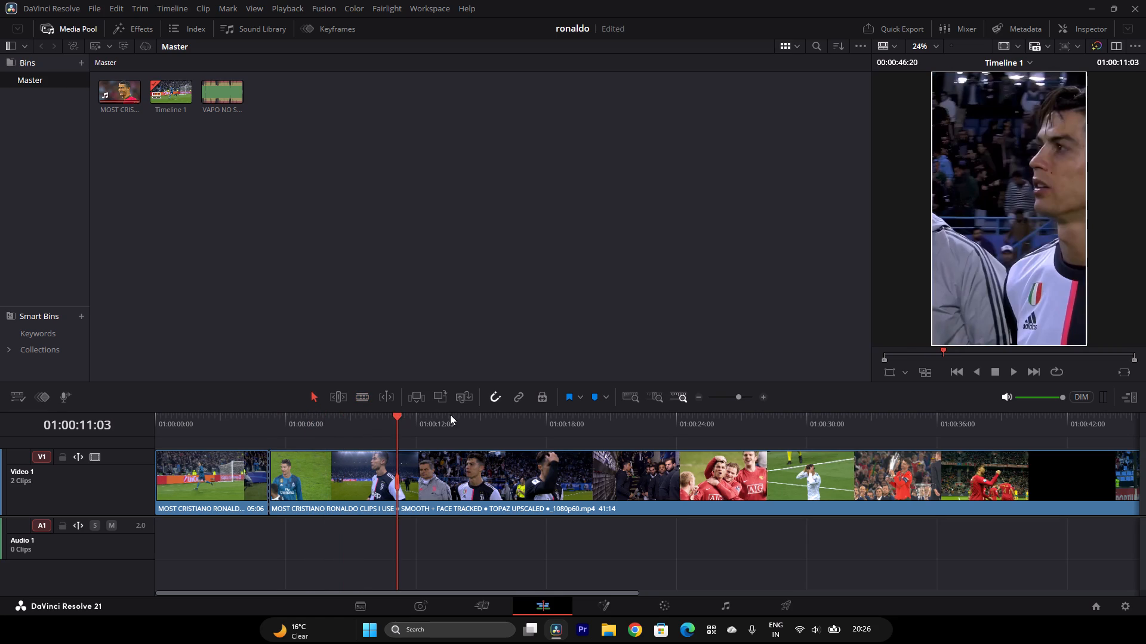
click(458, 419)
click(486, 419)
click(532, 421)
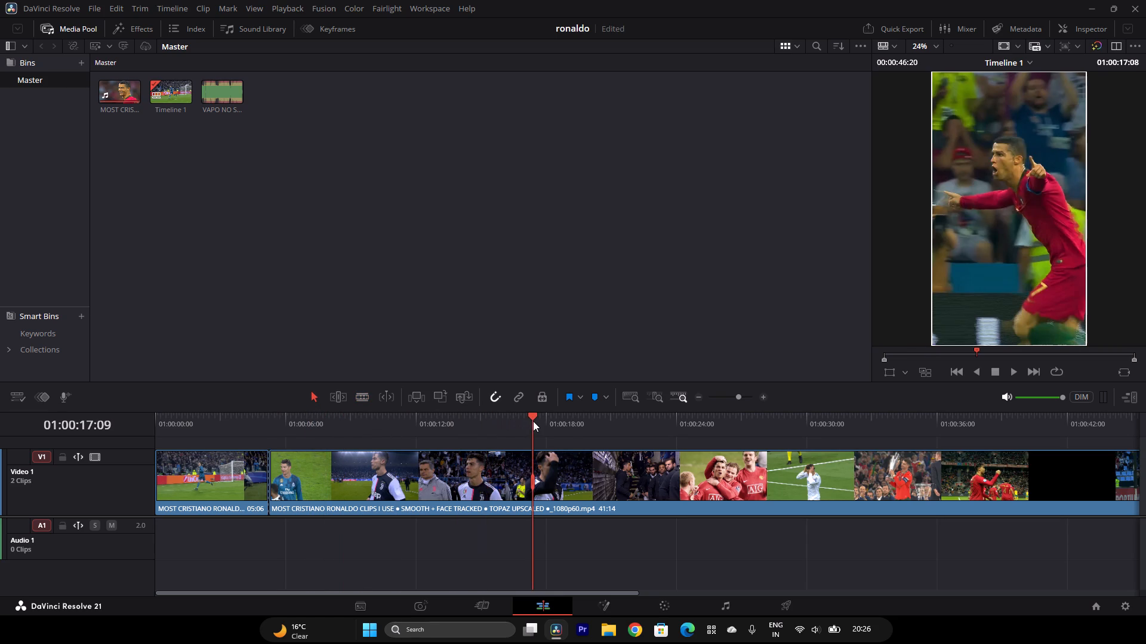
click(526, 417)
click(515, 417)
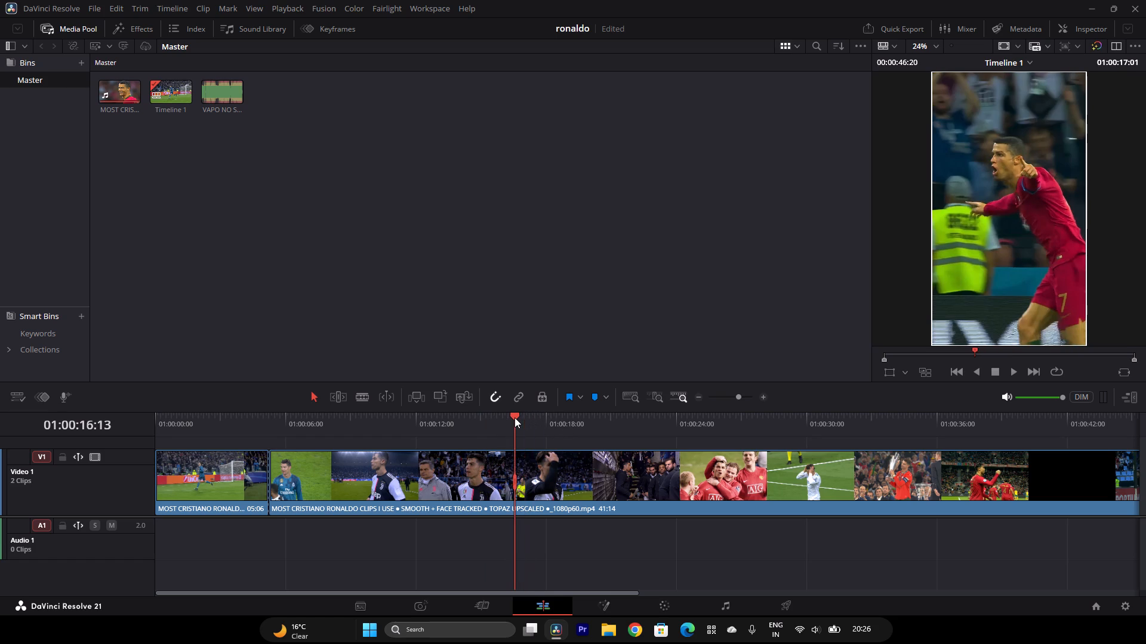
click(511, 417)
click(501, 418)
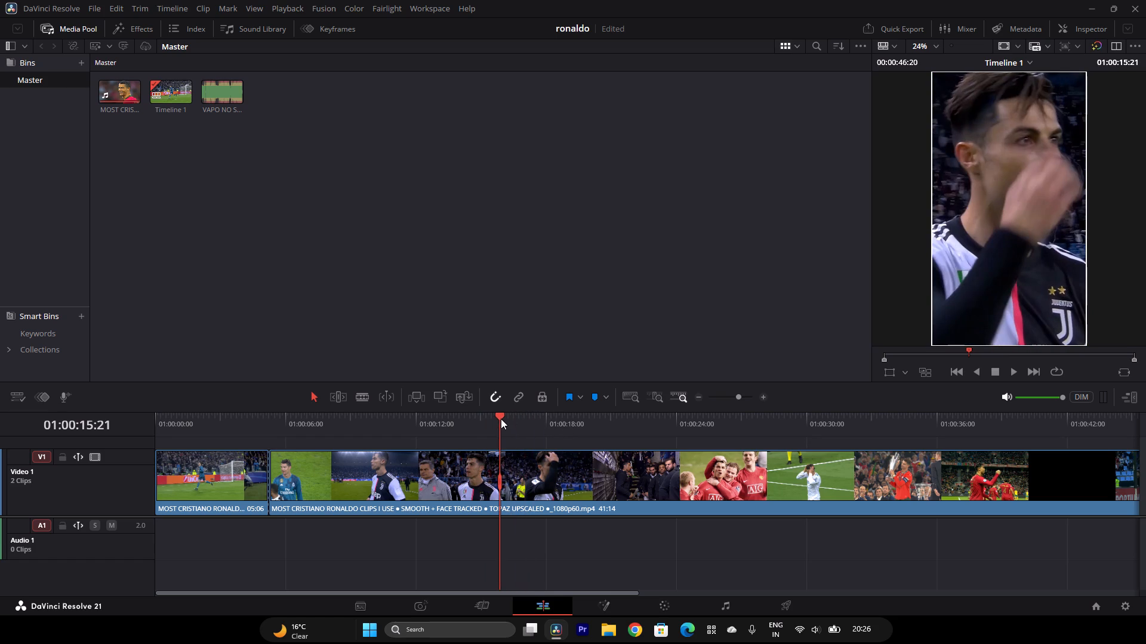
Split the second Video 1 clip at 01:00:16:21, on the first frame of the red Portugal shirt shot.
key(space)
key(space)
key(space)
key(space)
key(space)
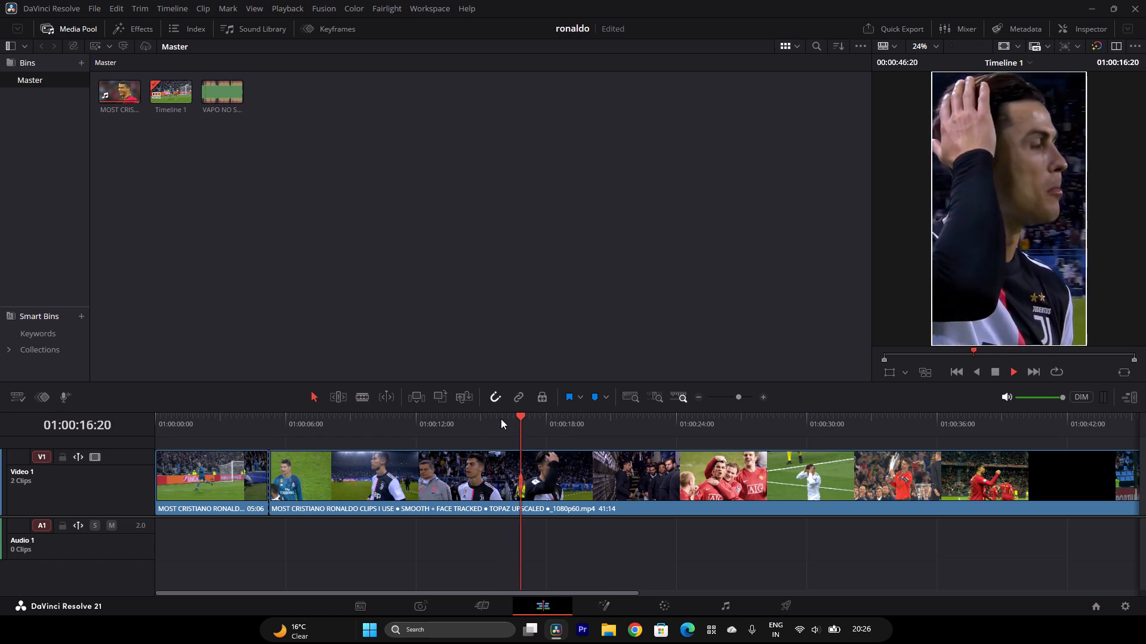
key(space)
key(Left)
key(Left)
key(Left)
key(Right)
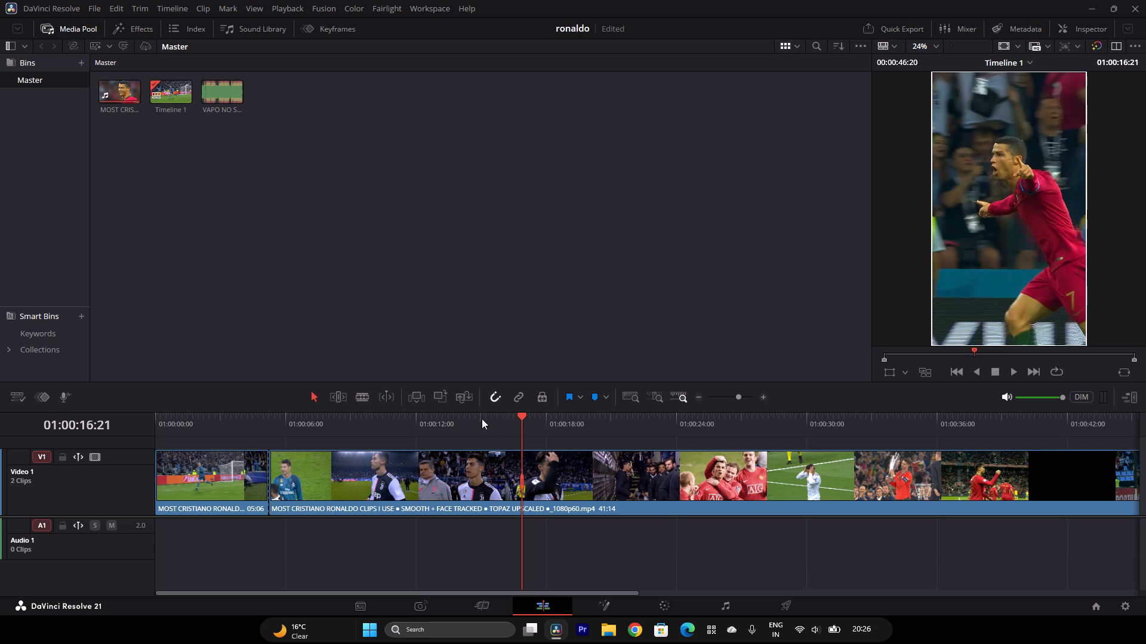
click(361, 402)
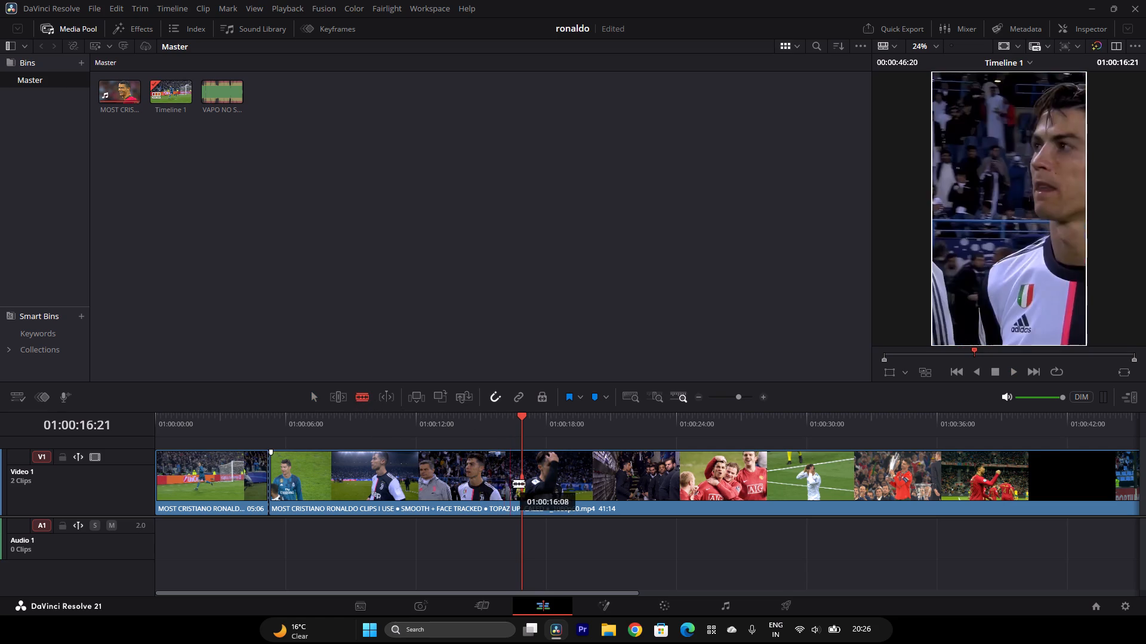
click(518, 483)
click(311, 402)
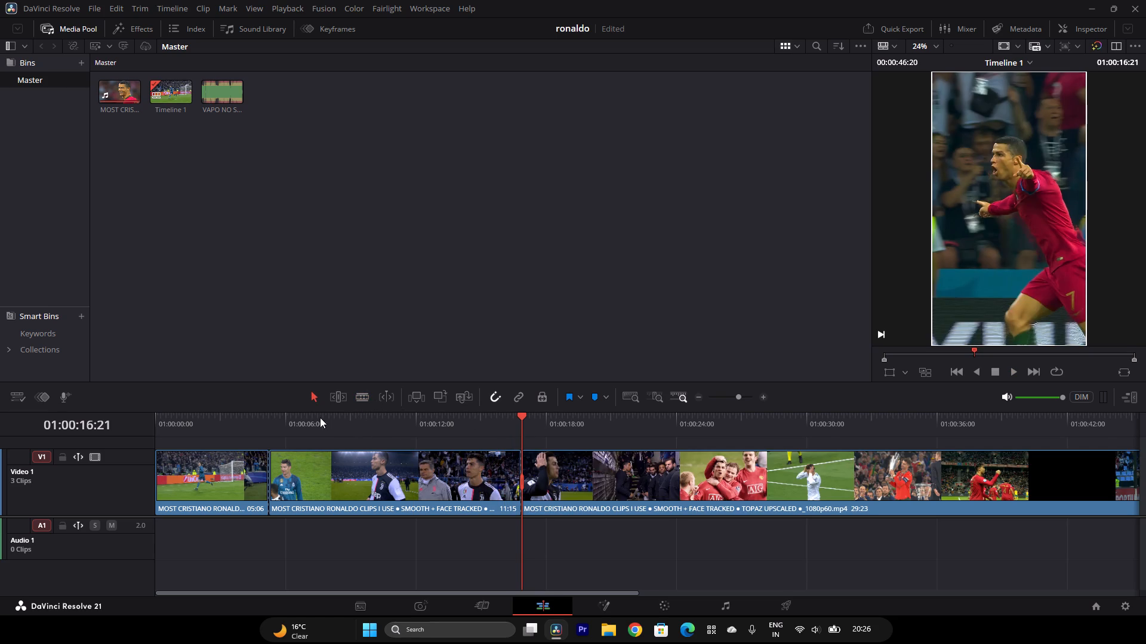
Delete the middle segment between the two cuts on Video 1 and close the gap it leaves.
click(340, 467)
key(backslash)
key(BackSpace)
click(341, 467)
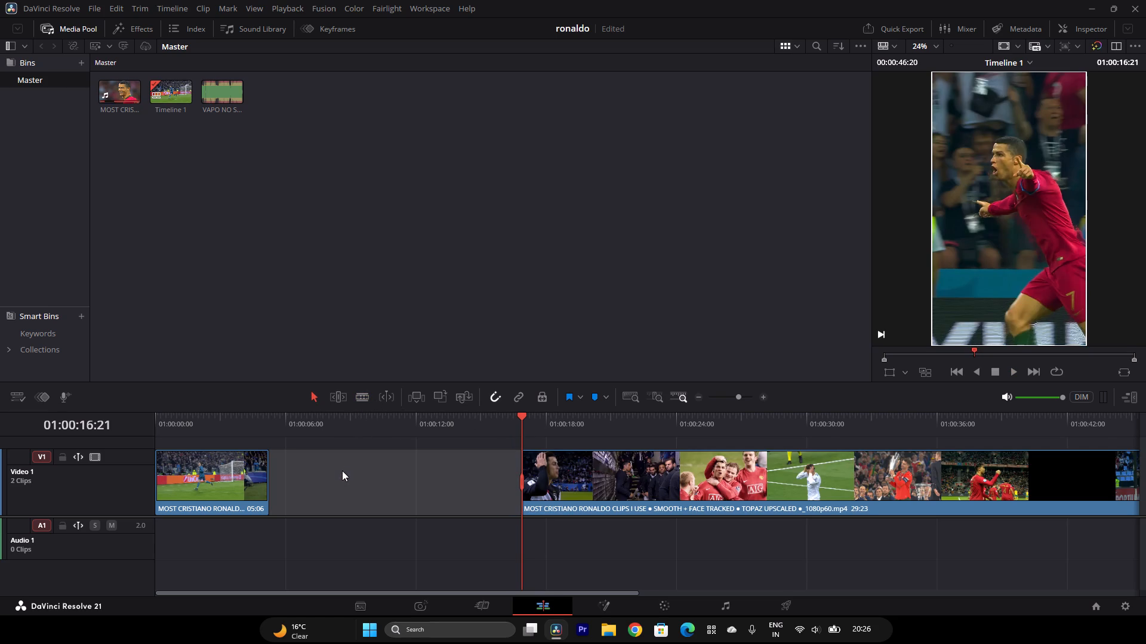
key(BackSpace)
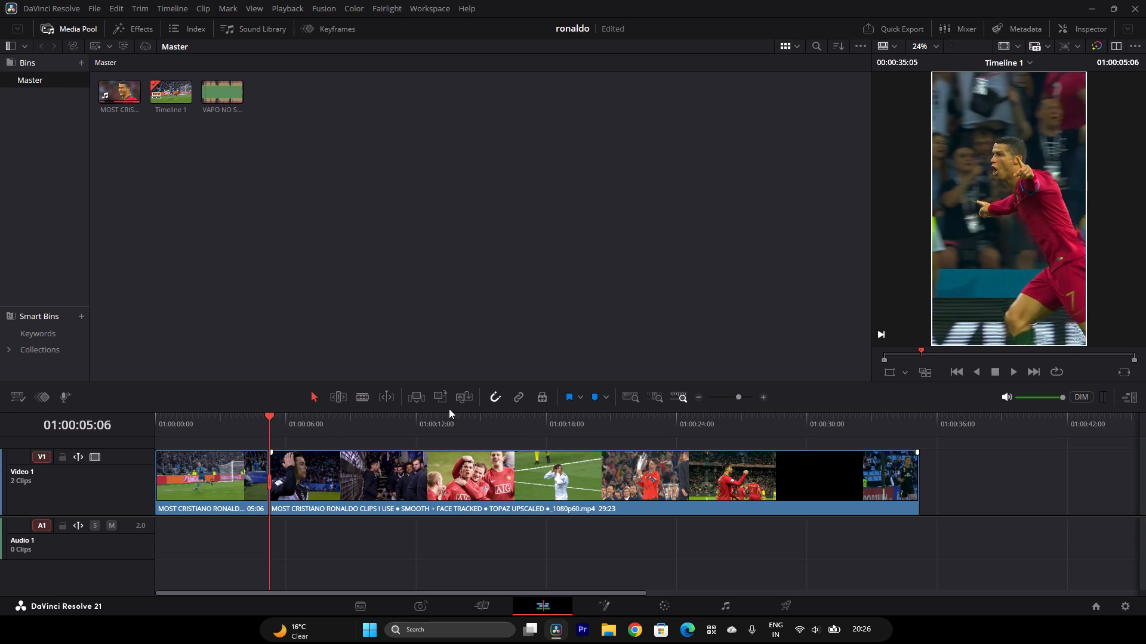
Split the second Video 1 clip at 01:00:08:18, near the end of the running red Portugal shirt shot.
key(space)
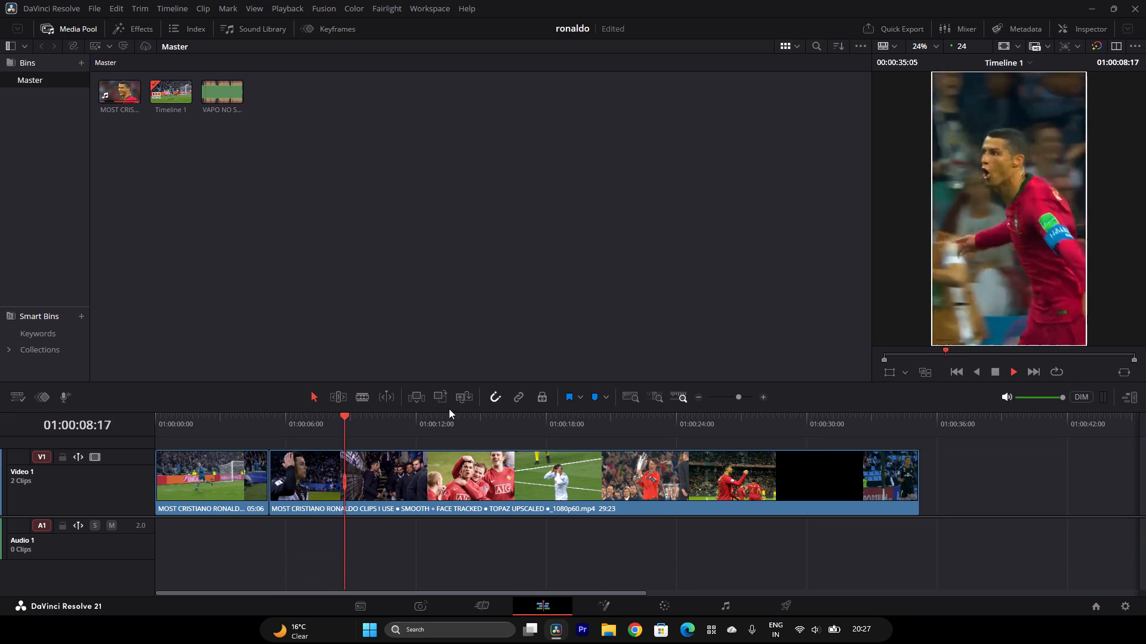
key(space)
key(Left)
key(Left)
key(Left)
key(Left)
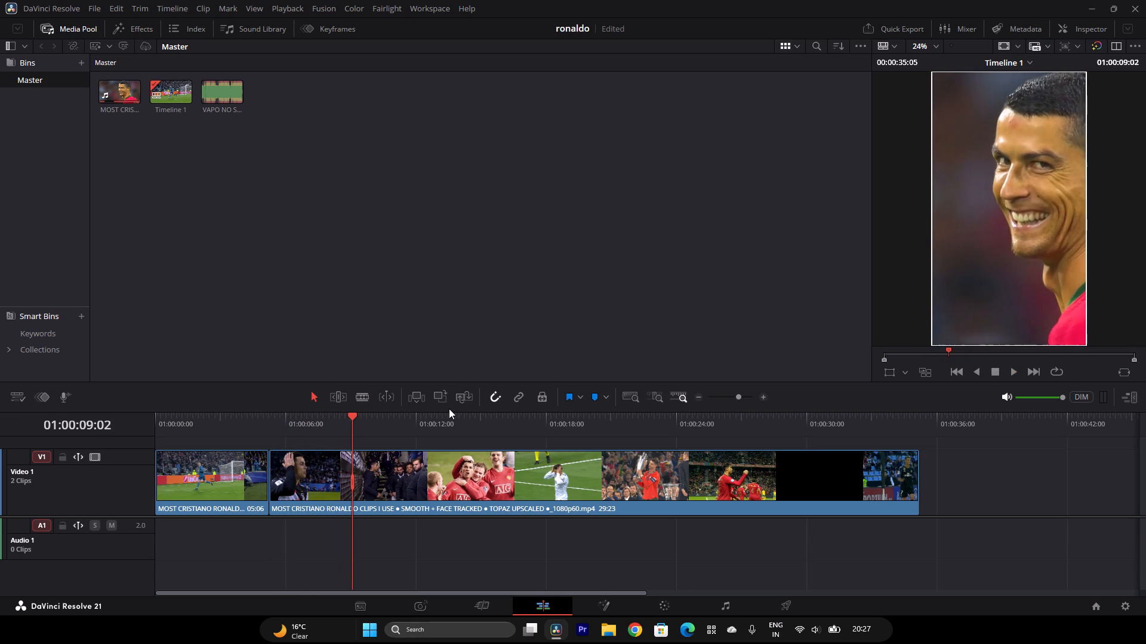
key(Left)
key(Left)
key(Left)
key(Left)
key(Left)
key(Left)
key(Left)
key(Left)
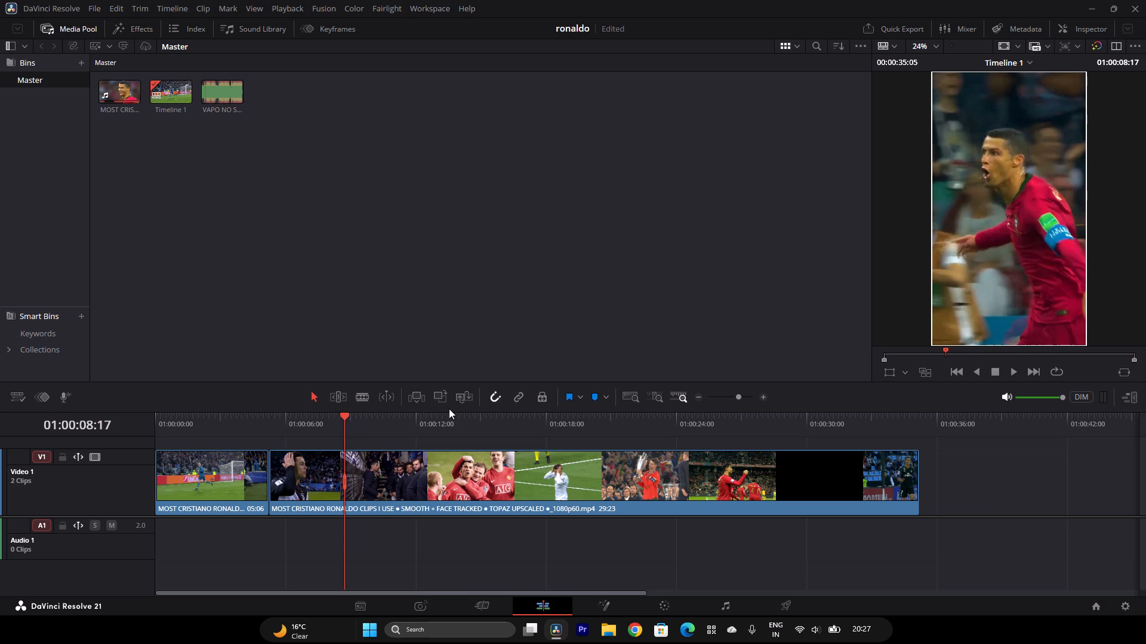
key(Right)
key(Right)
key(Left)
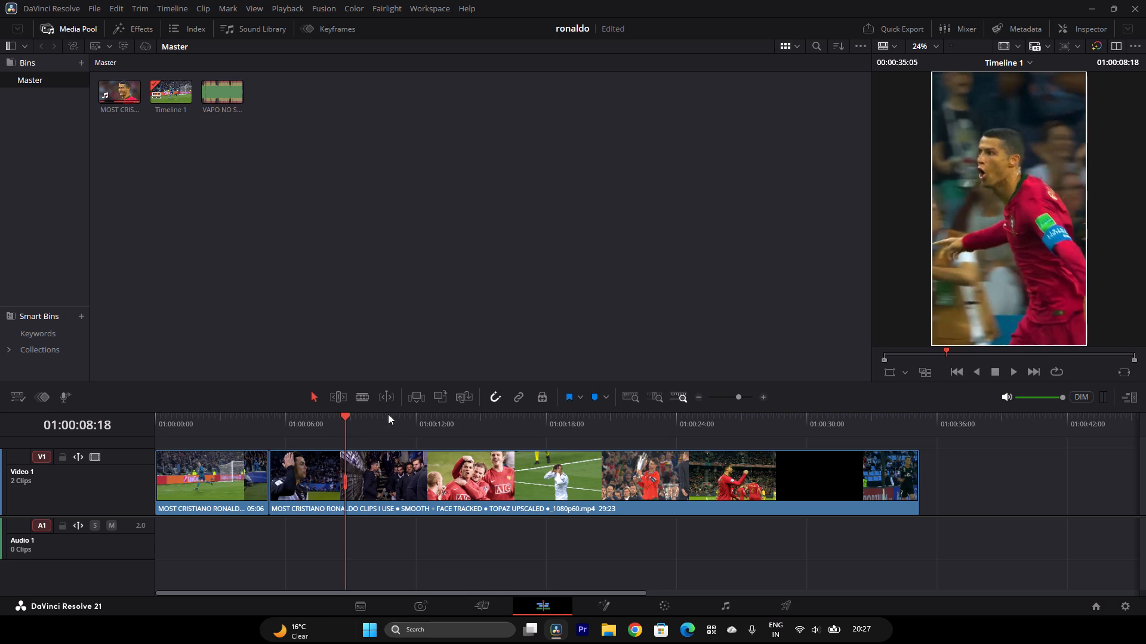
click(361, 401)
click(346, 469)
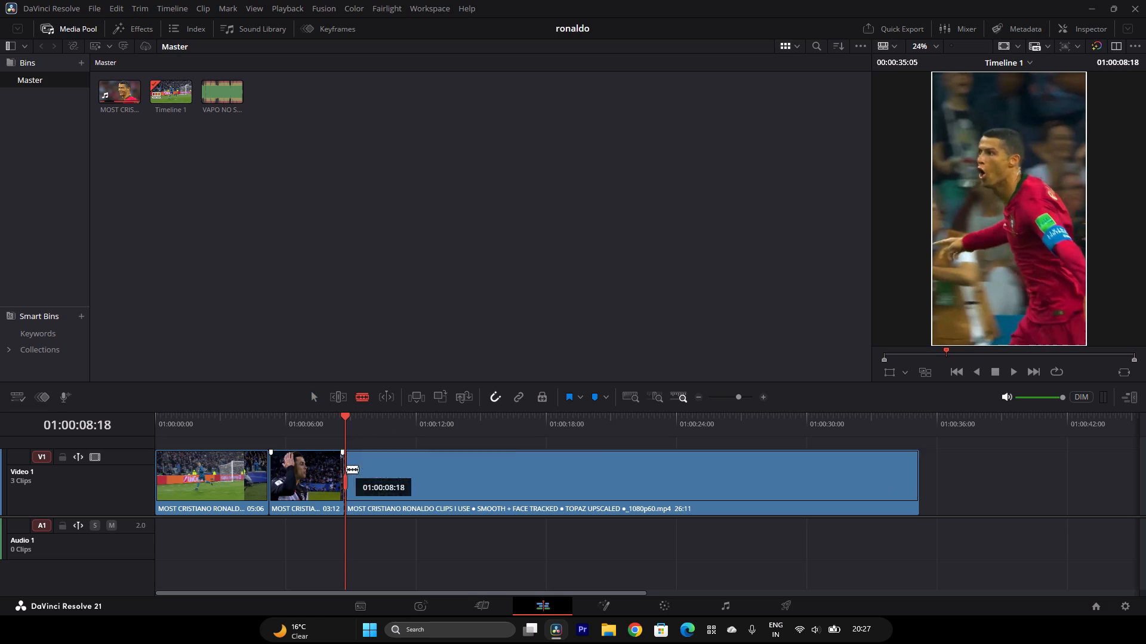
click(310, 401)
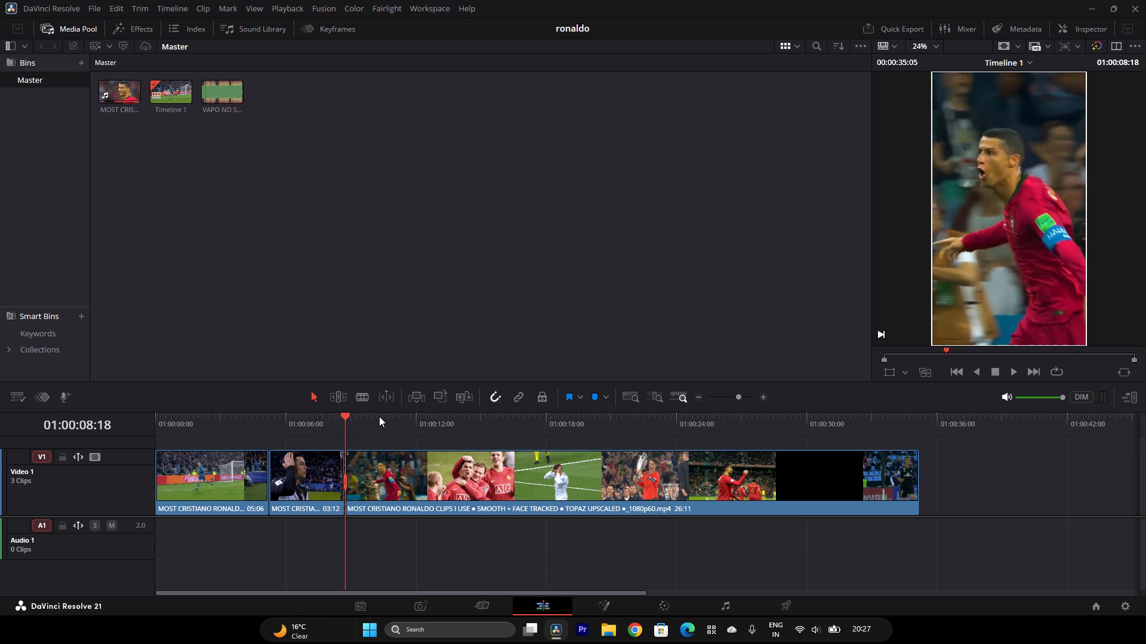
Scan the footage after the 01:00:08:18 cut to find where the tunnel shot gives way to the purple Real Madrid shirt shot.
click(379, 416)
click(369, 420)
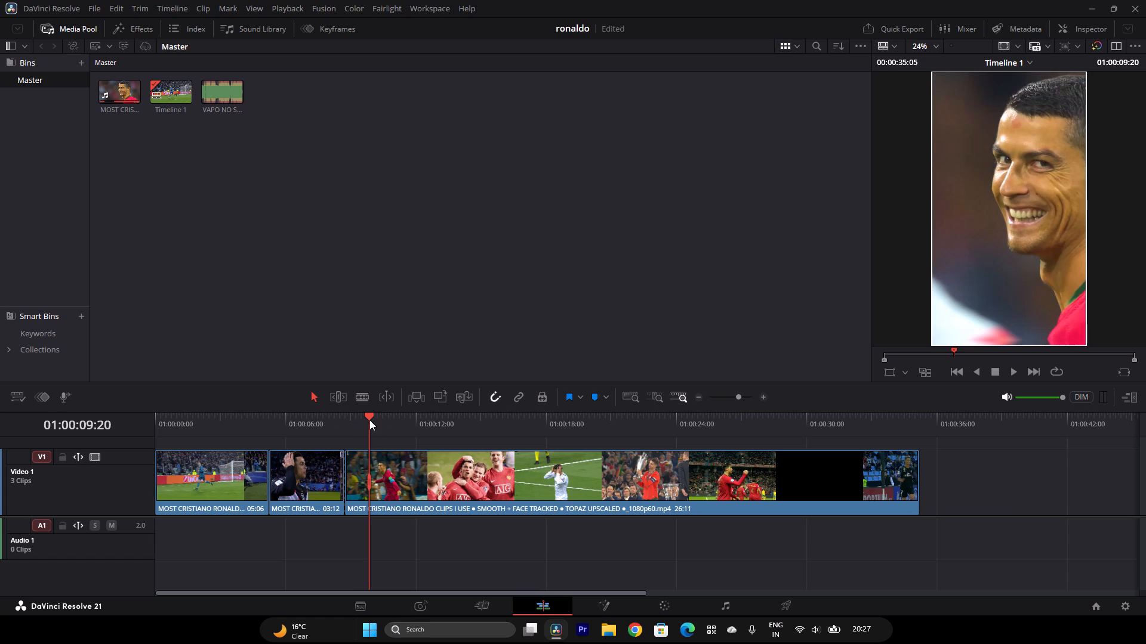
click(394, 416)
click(407, 414)
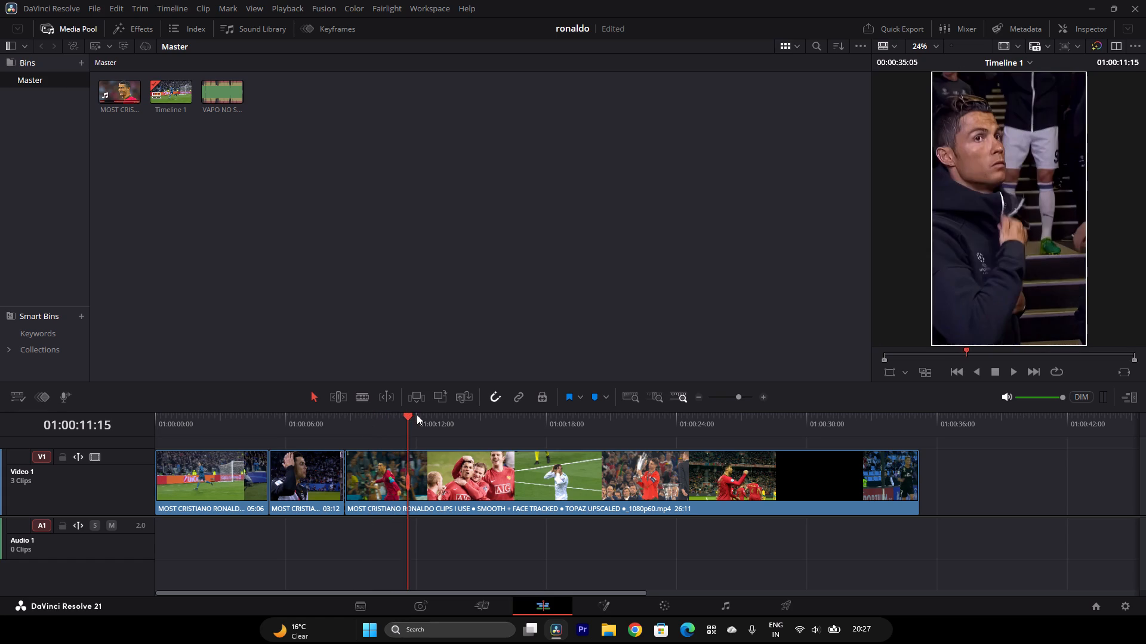
click(418, 414)
click(443, 413)
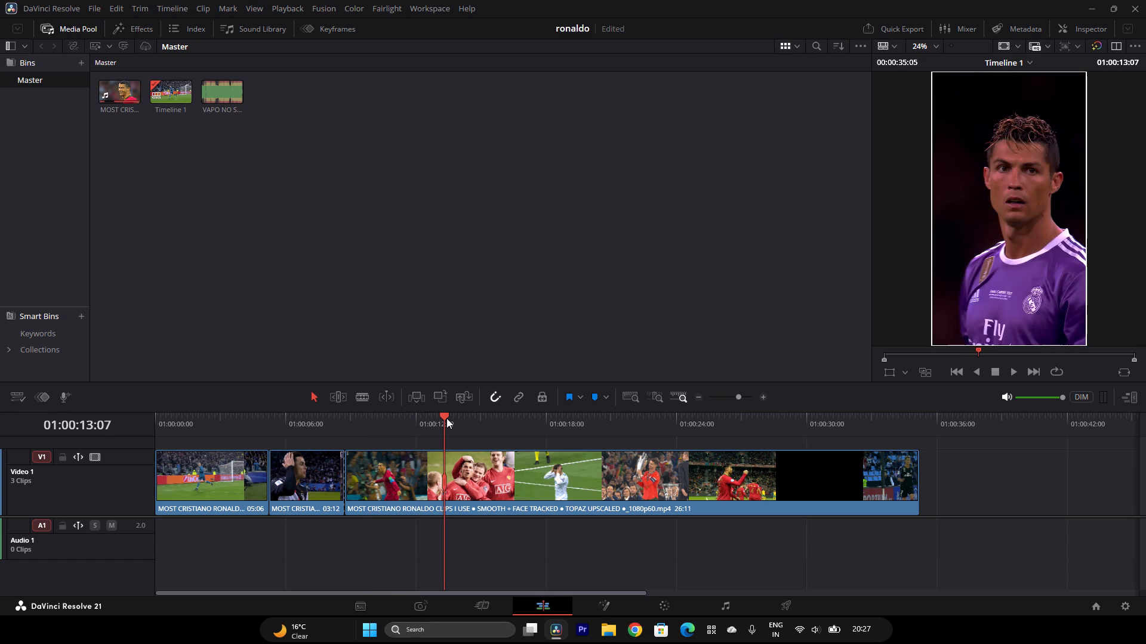
key(Left)
key(Left)
key(Left)
key(Left)
key(Left)
key(Left)
key(Left)
key(Left)
key(Left)
key(Left)
key(Left)
key(Left)
key(Left)
key(Left)
key(Left)
key(Left)
key(Left)
key(Left)
key(Left)
key(Left)
key(Left)
key(Left)
key(Left)
key(Left)
key(Left)
key(Left)
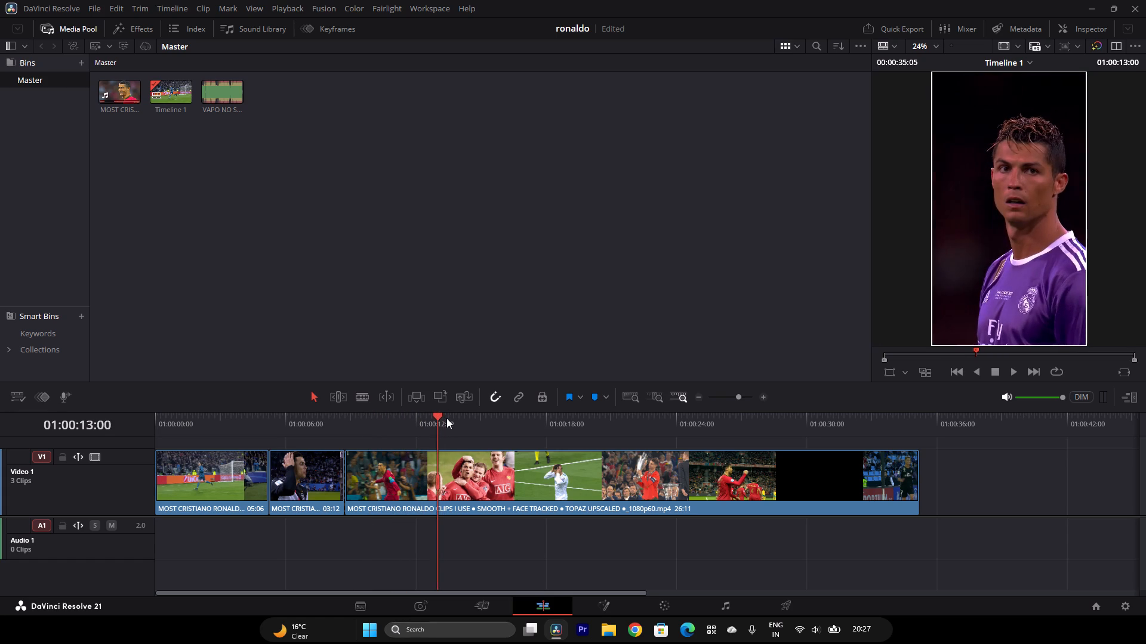
key(Left)
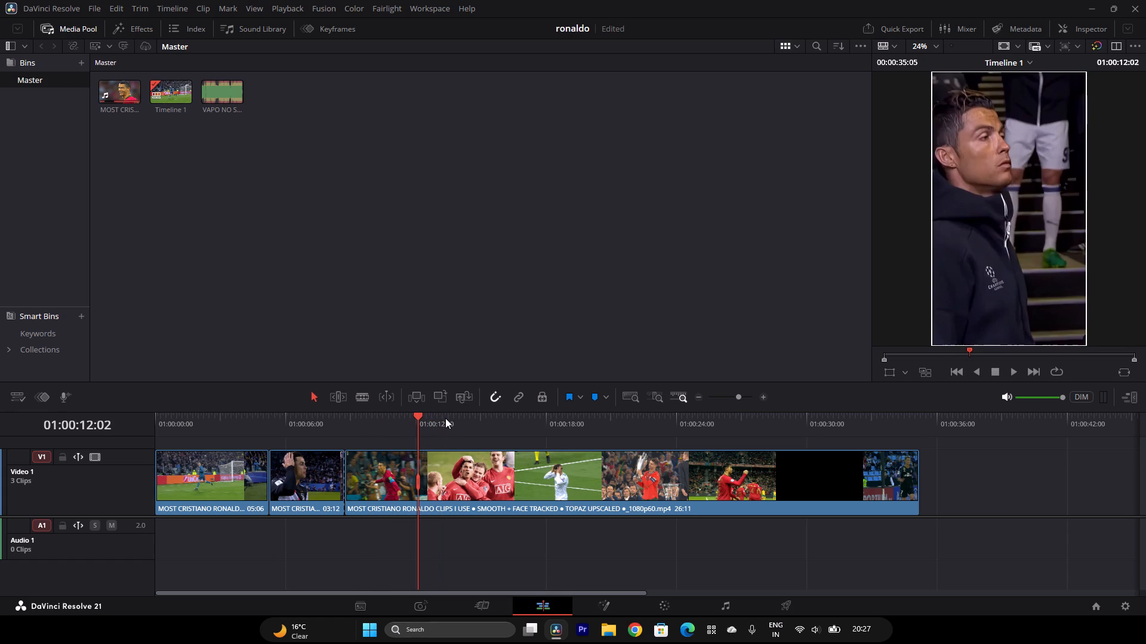
key(Down)
key(Up)
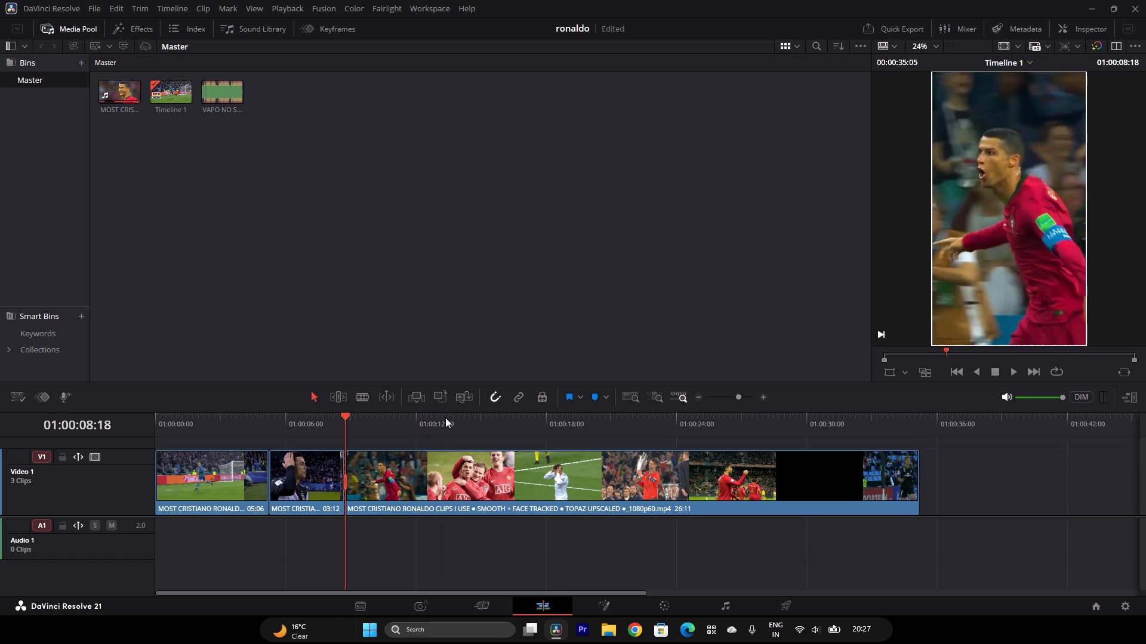
Split the last Video 1 clip at 01:00:12:05, on the first frame of the purple Real Madrid shirt shot.
click(383, 416)
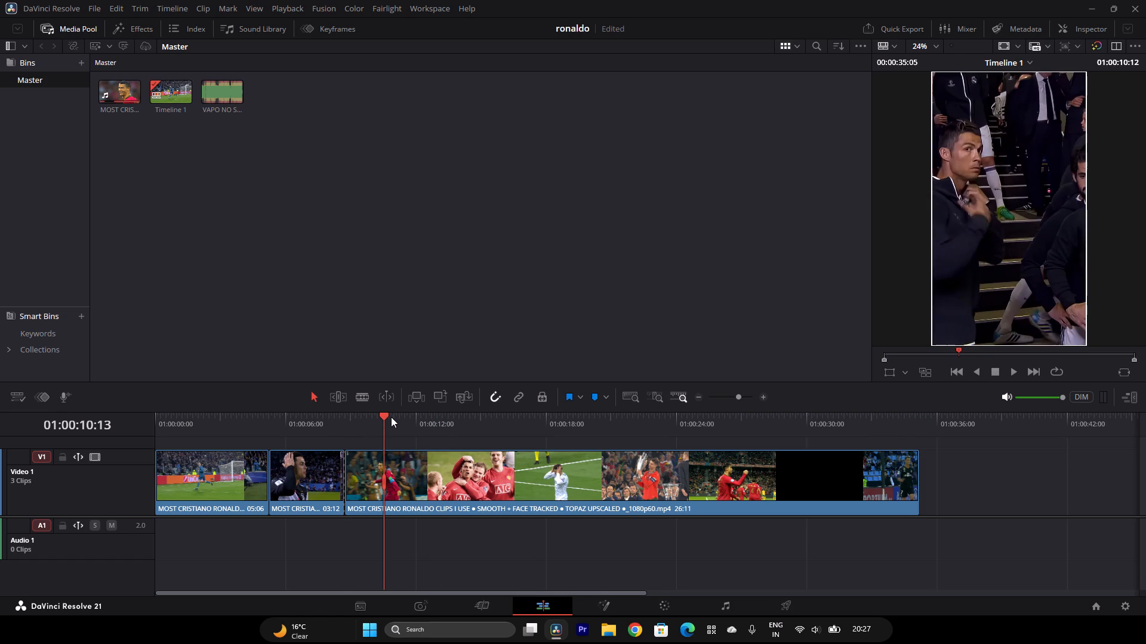
key(space)
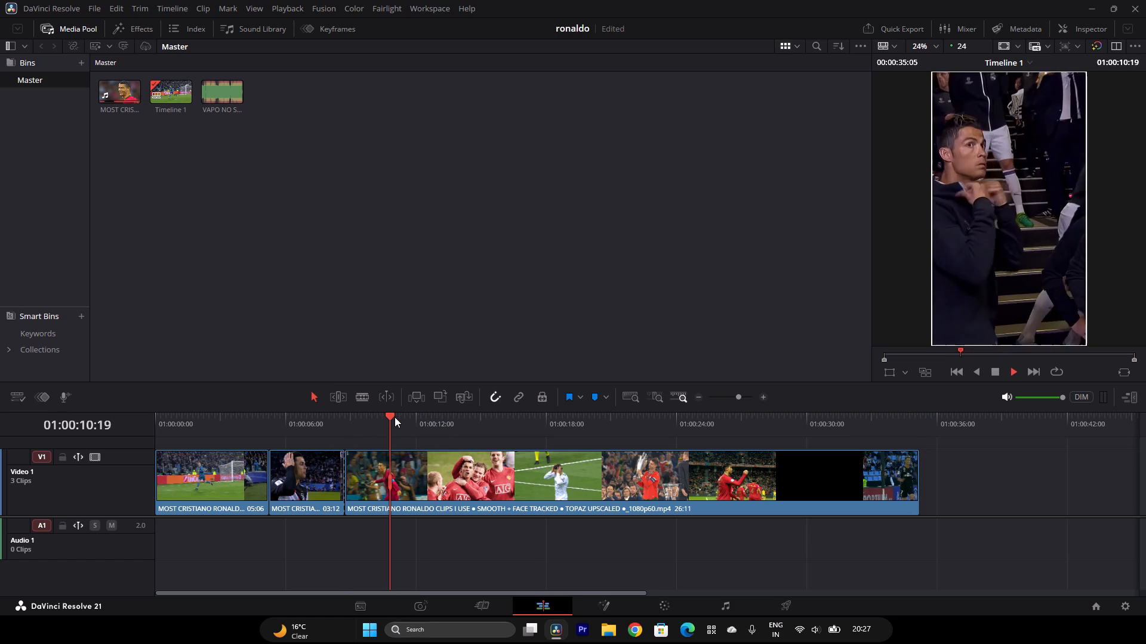
key(space)
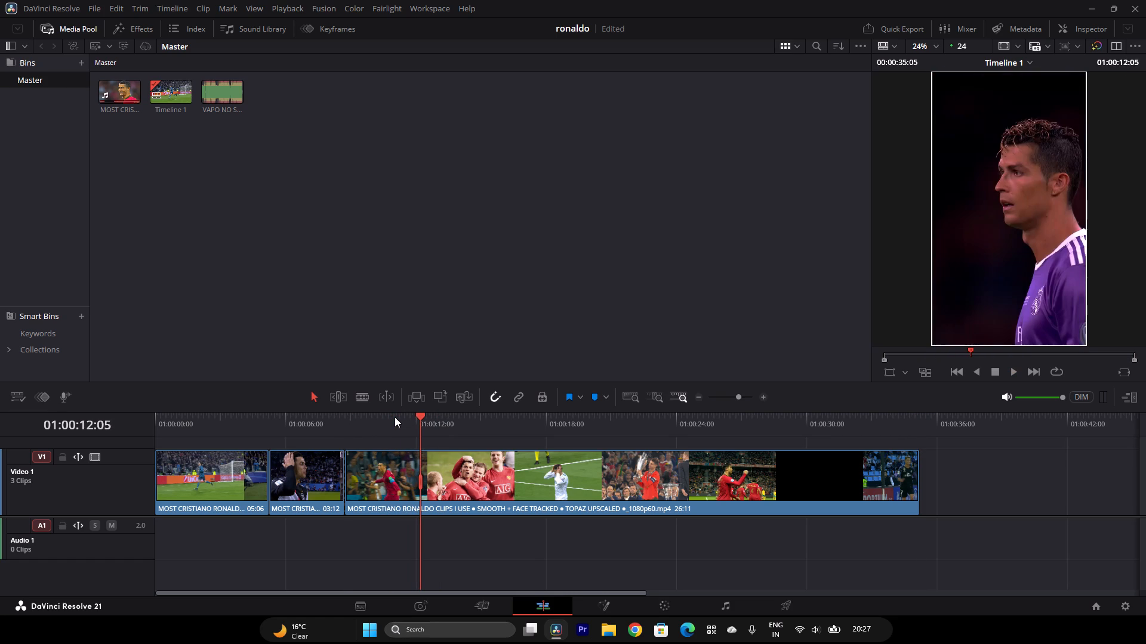
key(Left)
key(Right)
click(360, 398)
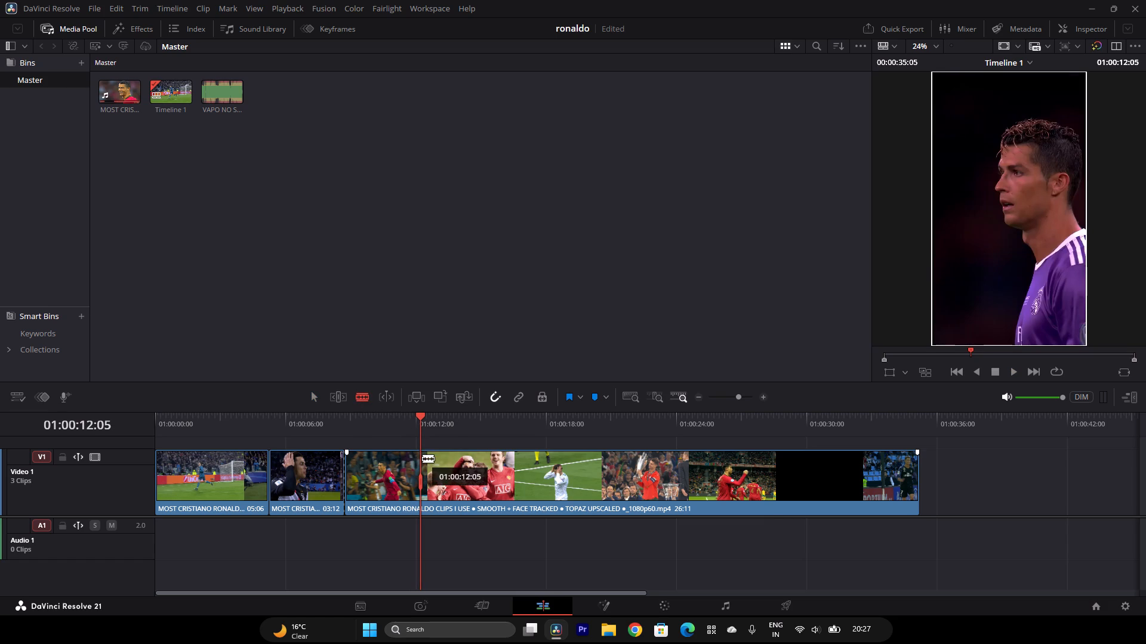
click(419, 470)
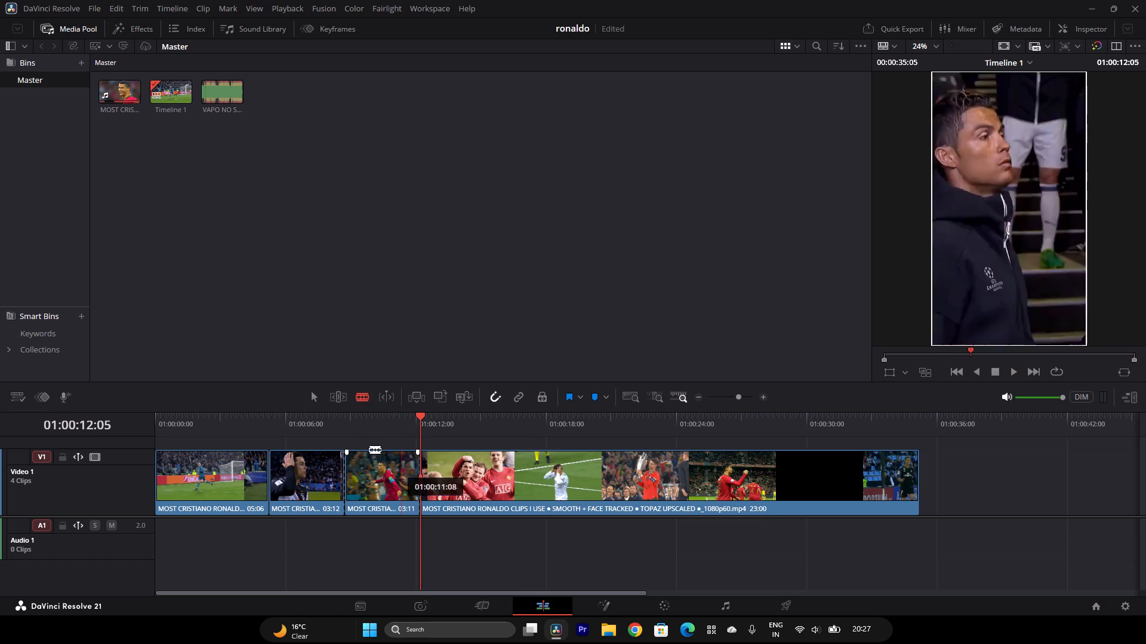
click(313, 398)
Delete the Video 1 segment between 01:00:08:18 and 01:00:12:05 and close the gap it leaves.
click(363, 462)
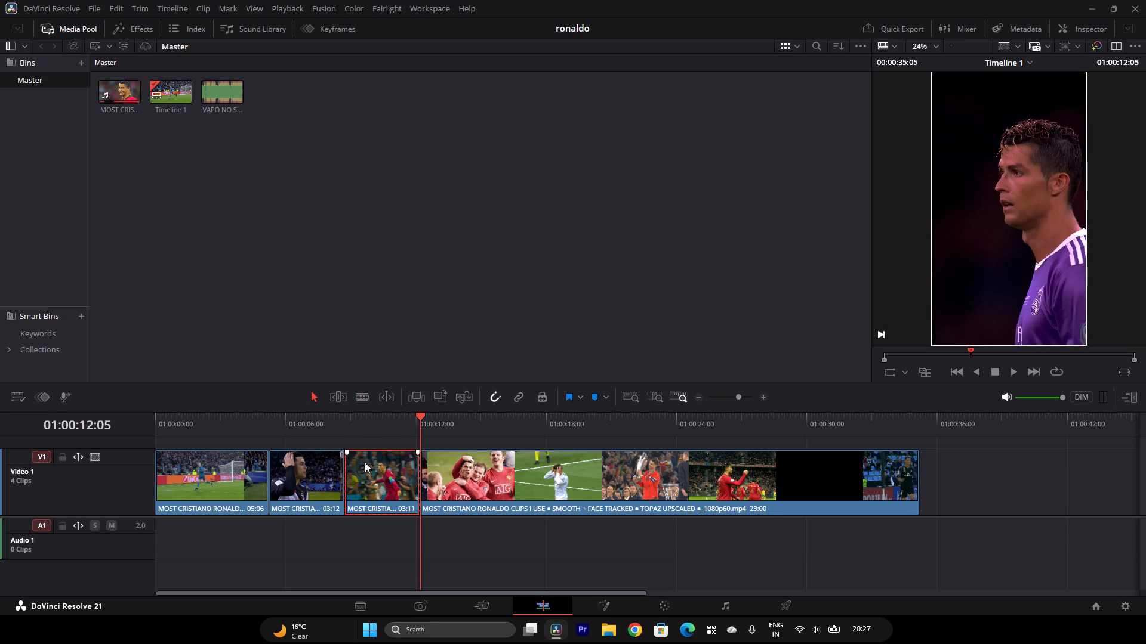
key(BackSpace)
click(365, 465)
key(BackSpace)
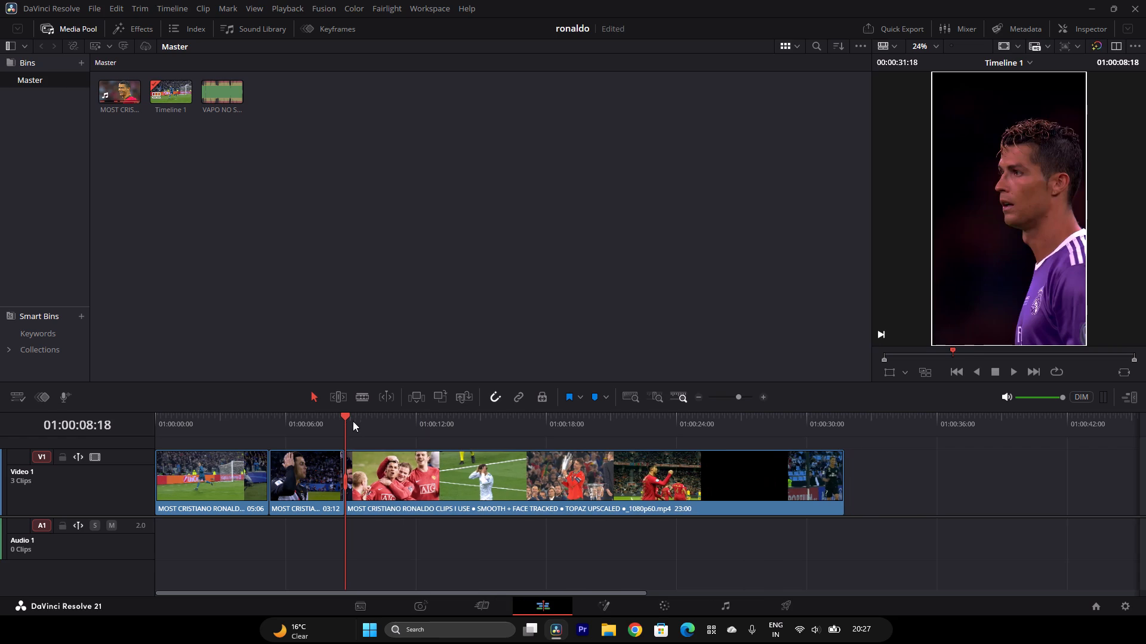
Split the last Video 1 clip at 01:00:09:23, where the purple shirt shot ends before the Manchester United side view.
key(space)
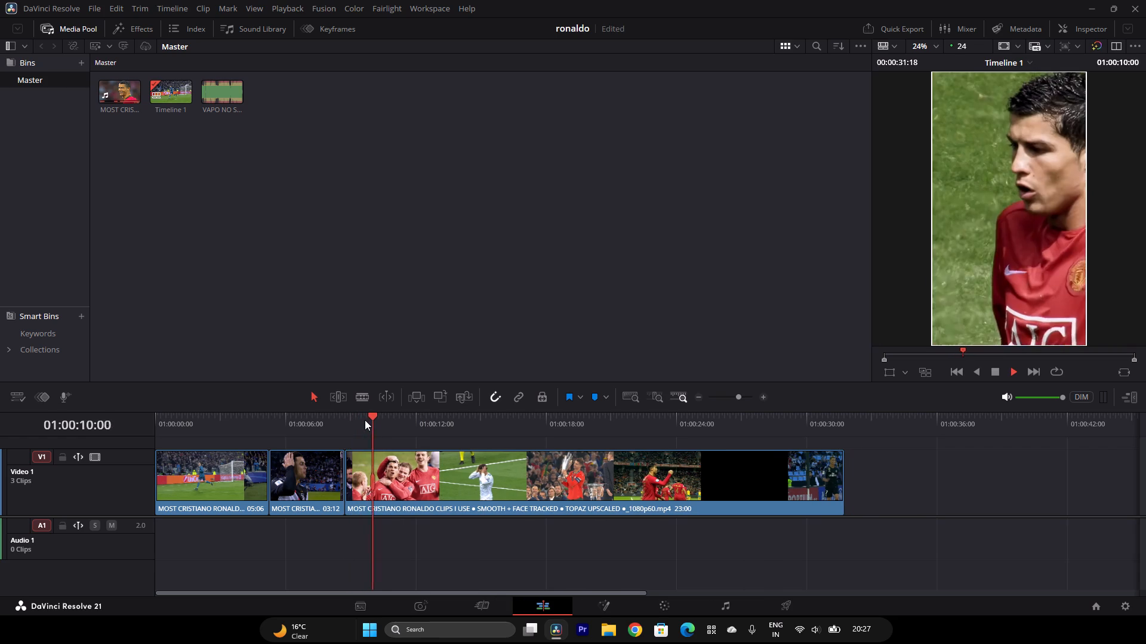
key(space)
key(Left)
key(Left)
key(Left)
key(Left)
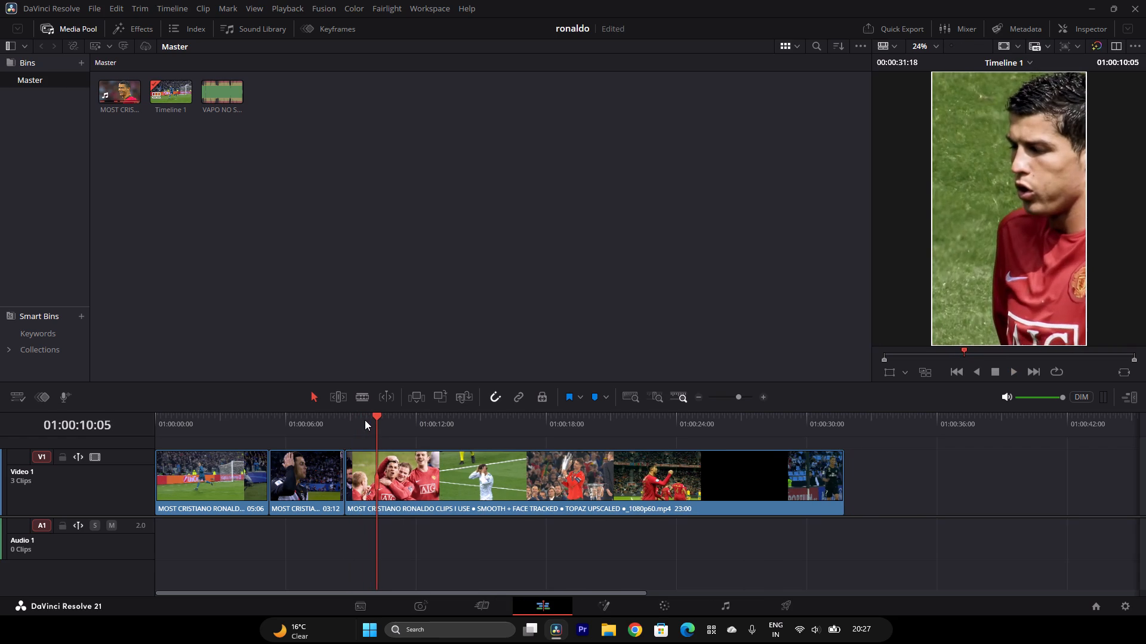
key(Left)
key(Left)
key(Left)
key(Left)
key(Left)
key(Left)
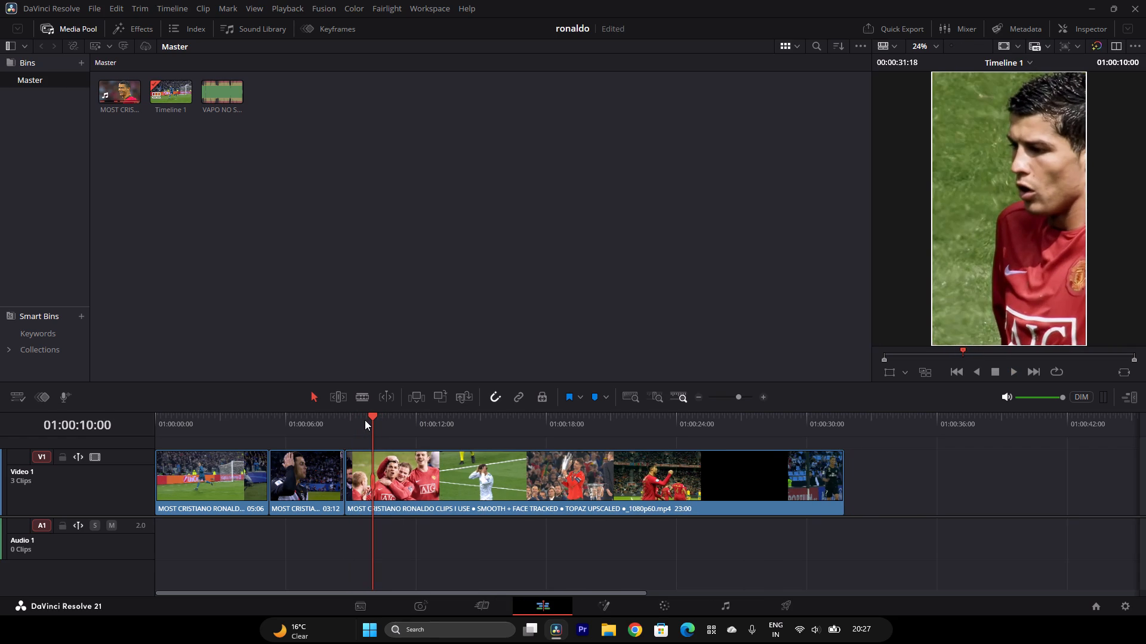
click(357, 395)
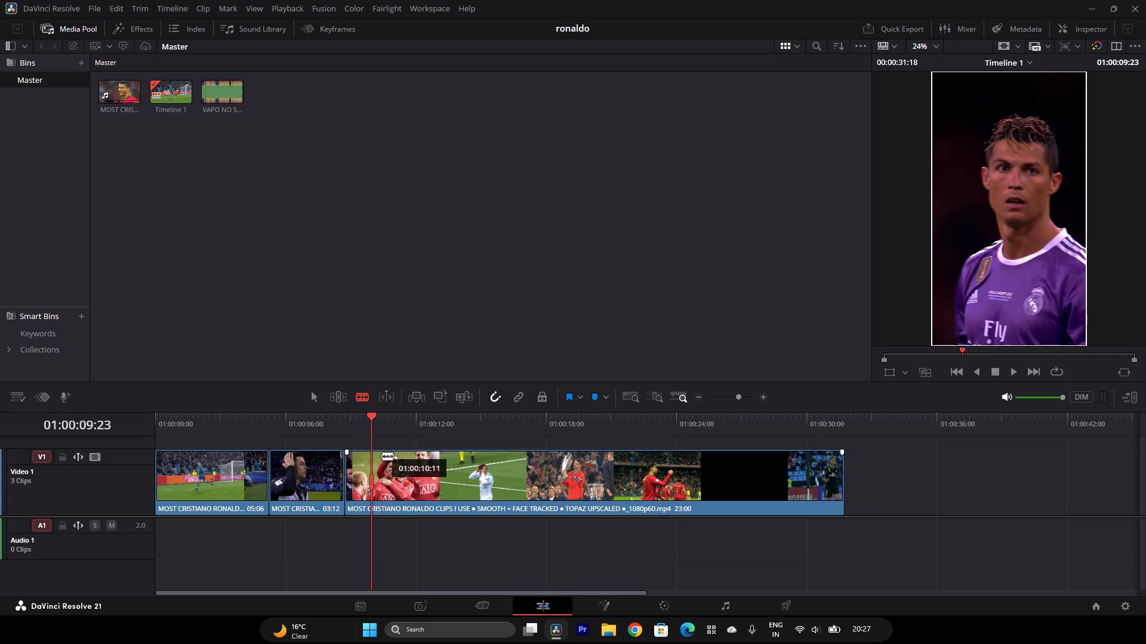
click(375, 467)
click(319, 400)
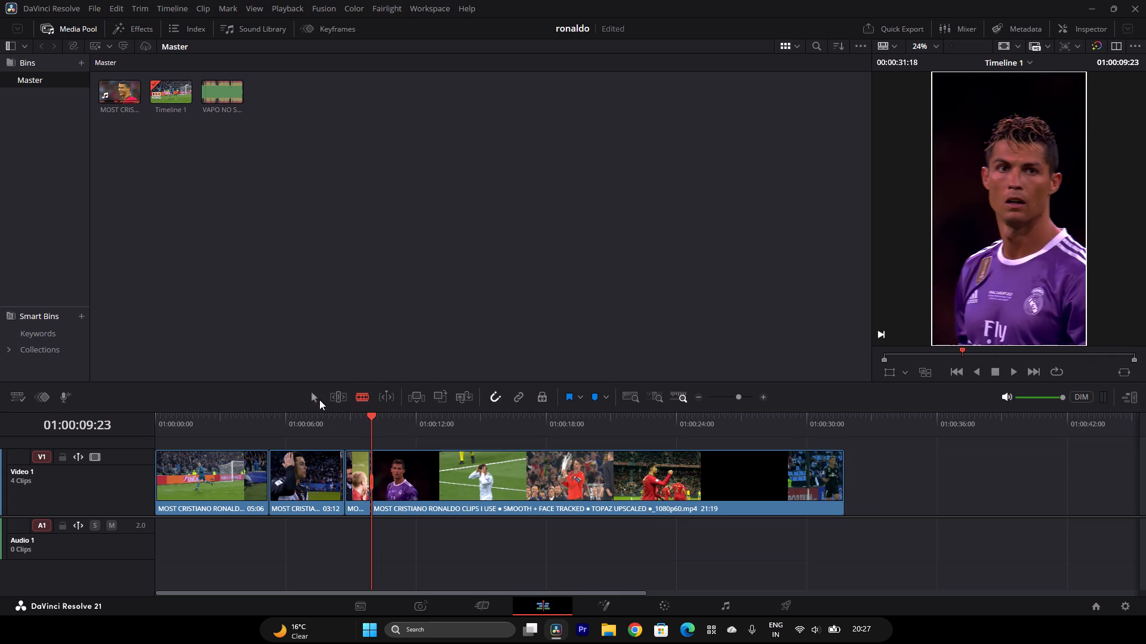
Examine the footage after the 01:00:09:23 cut to find where the Manchester United side view changes to the front-facing close-up.
click(398, 422)
click(381, 421)
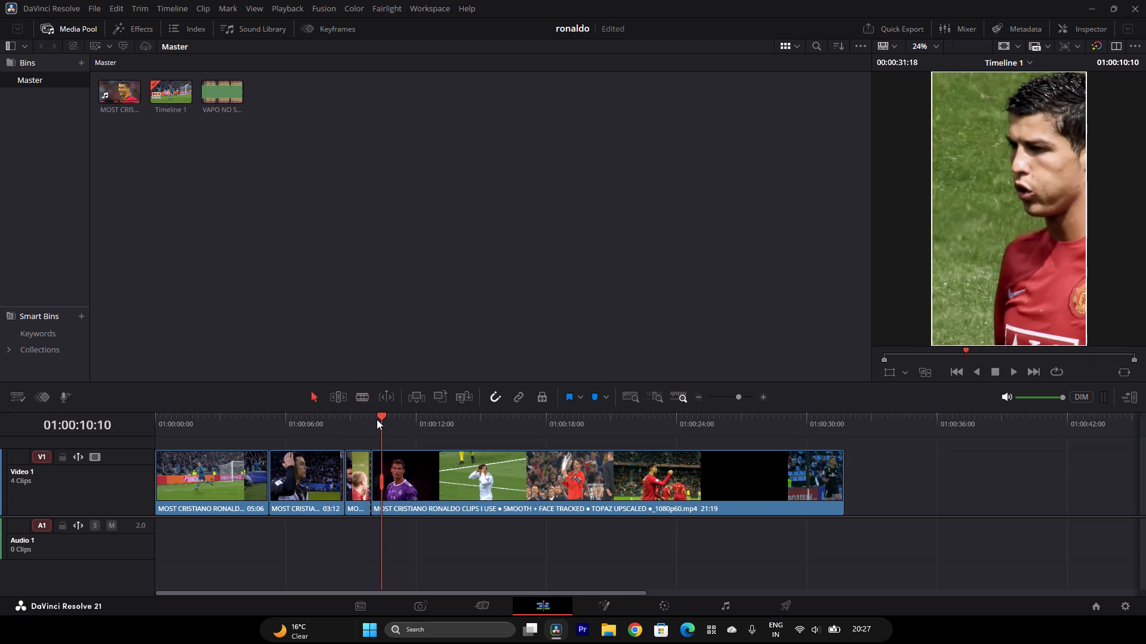
key(Left)
key(Left)
key(Left)
key(Left)
key(Left)
key(Left)
key(Left)
key(Left)
key(Left)
key(Left)
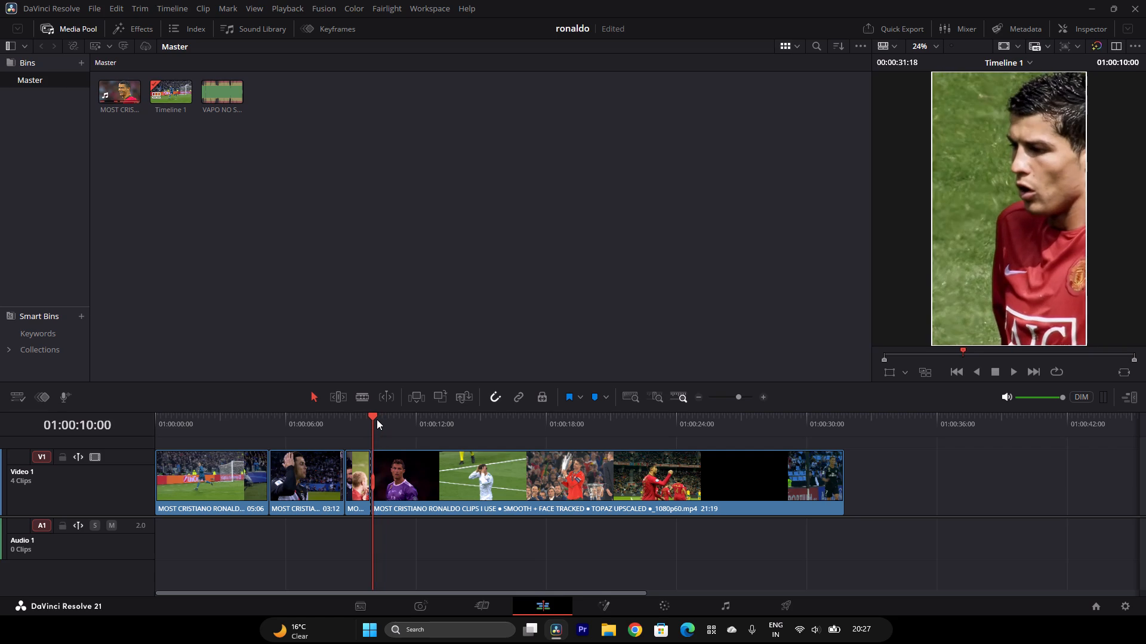
key(Left)
key(space)
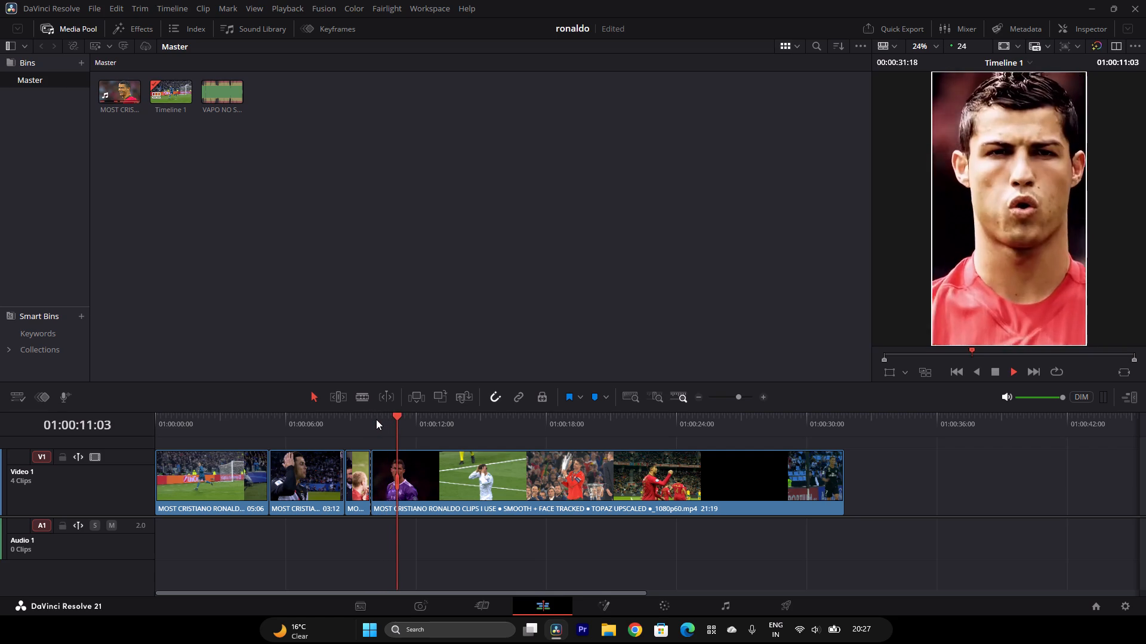
key(space)
key(Left)
key(Left)
key(Left)
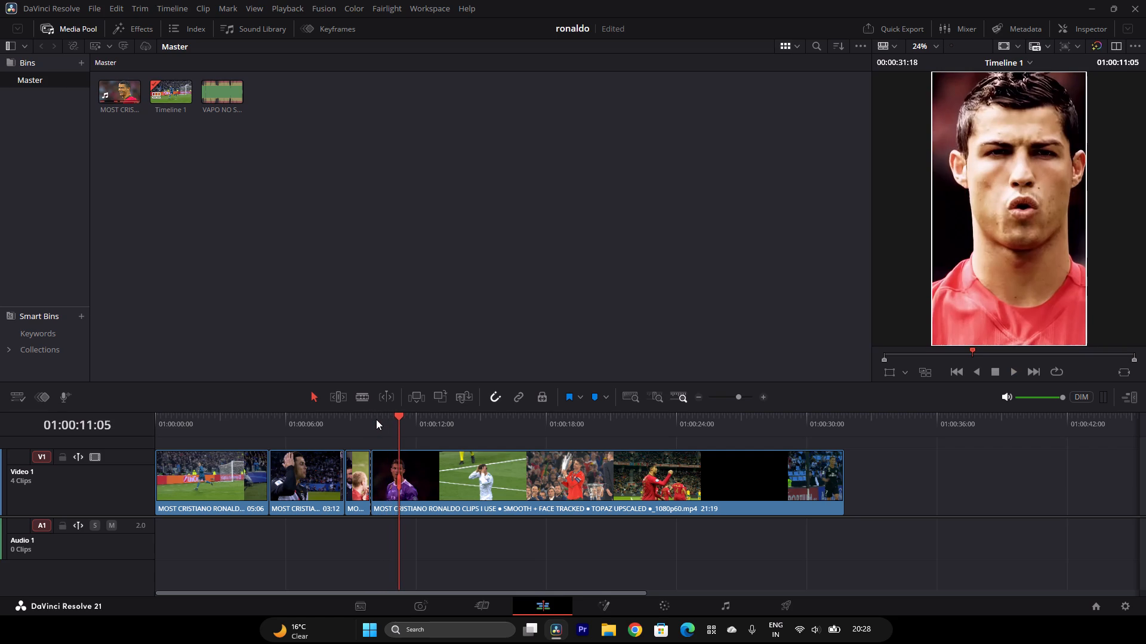
key(Left)
key(Left)
key(Left)
key(Left)
key(Left)
key(Left)
key(Left)
key(Left)
key(Left)
key(Left)
key(Left)
key(Left)
key(Left)
key(Left)
key(Left)
key(Left)
key(Left)
key(Left)
key(Left)
key(Left)
key(Left)
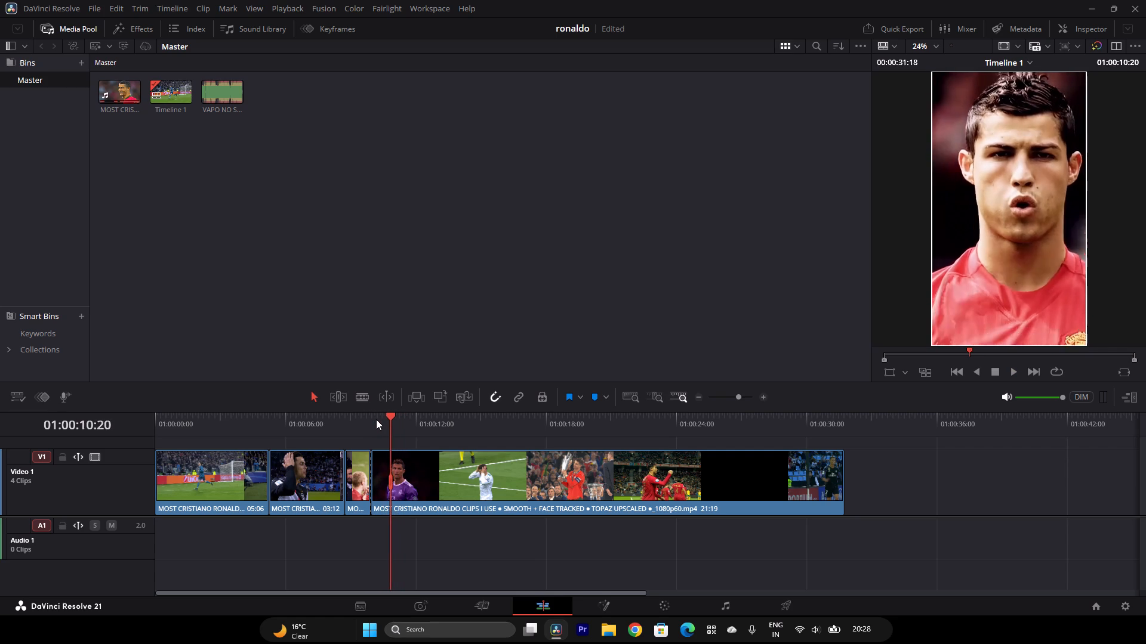
key(Left)
key(Left)
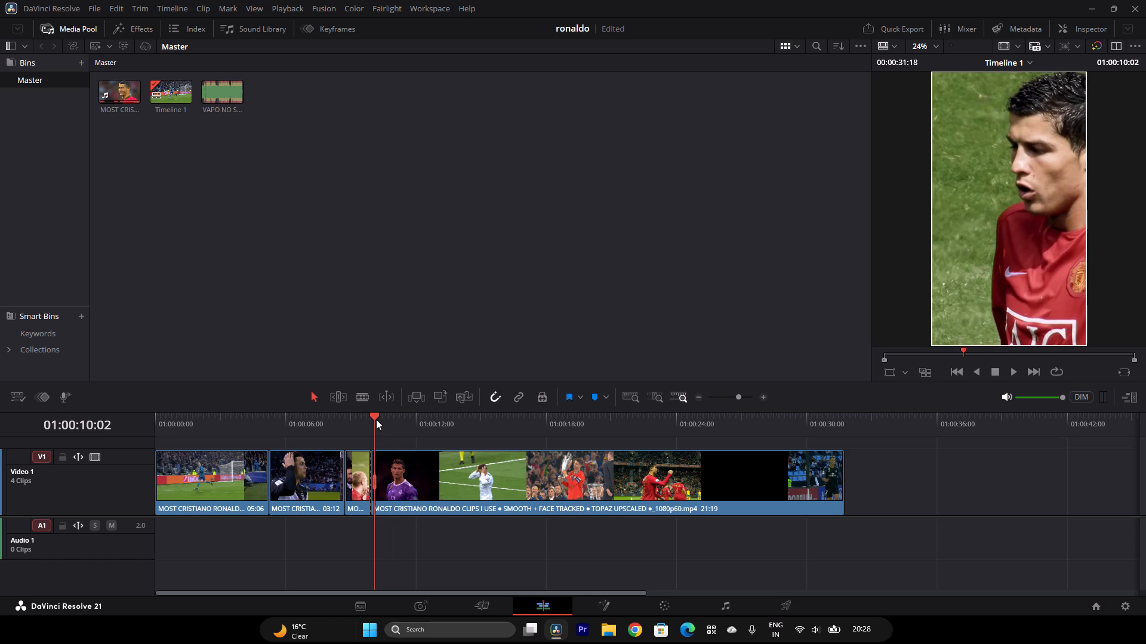
Split the last Video 1 clip at 01:00:10:19, at the end of the Manchester United side view before the front-facing close-up.
key(space)
key(space)
key(Left)
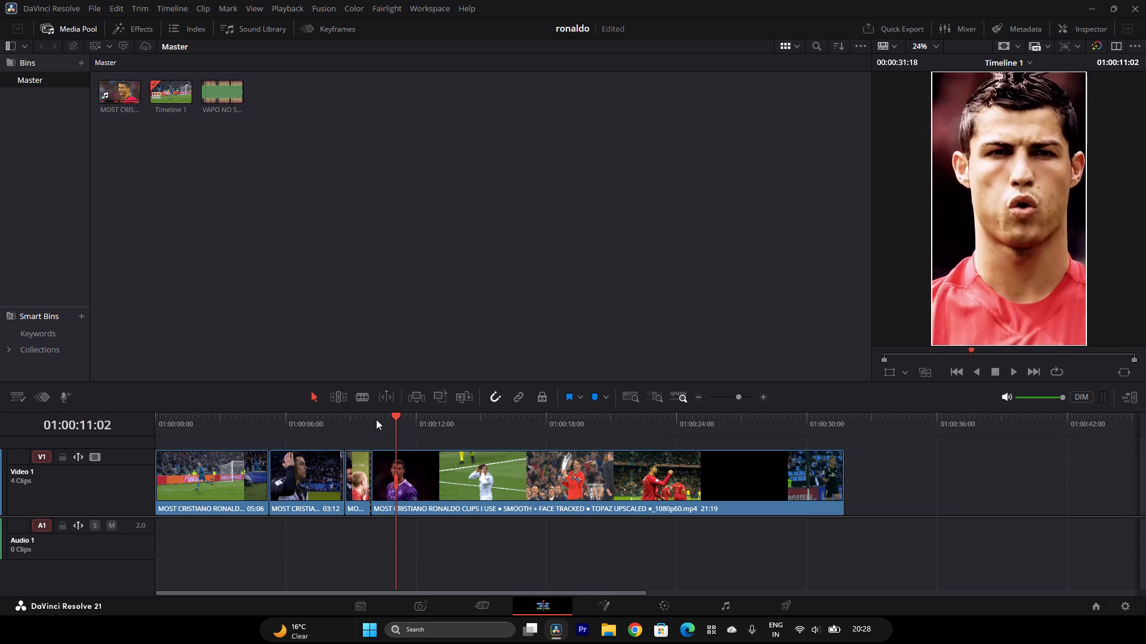
key(Left)
key(Left)
key(Left)
key(Left)
key(Left)
key(Left)
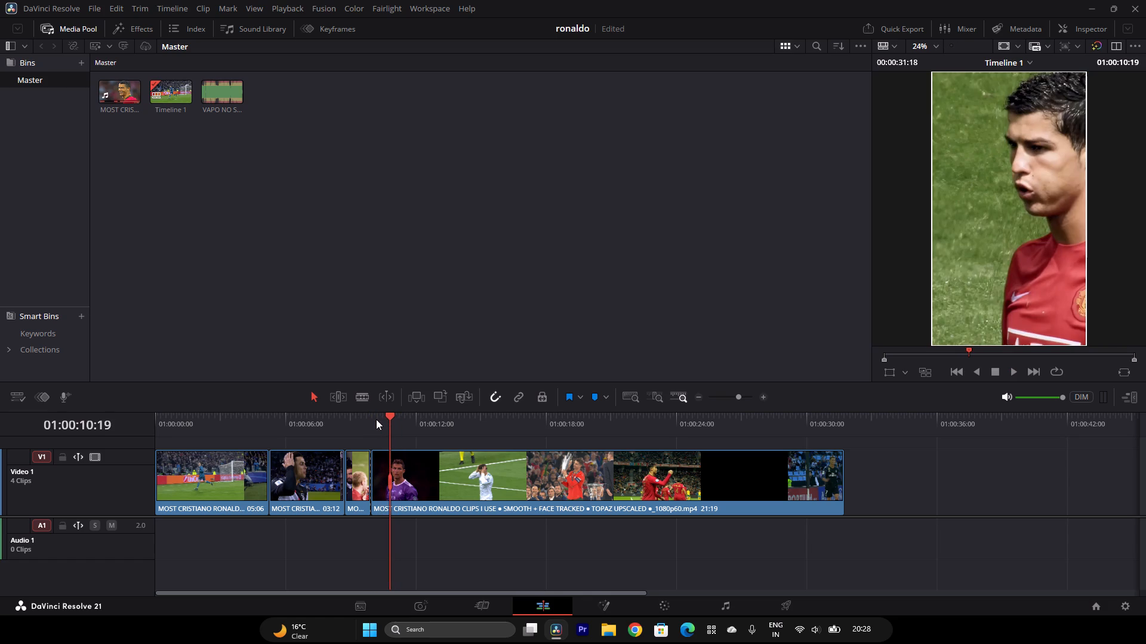
click(359, 396)
click(392, 463)
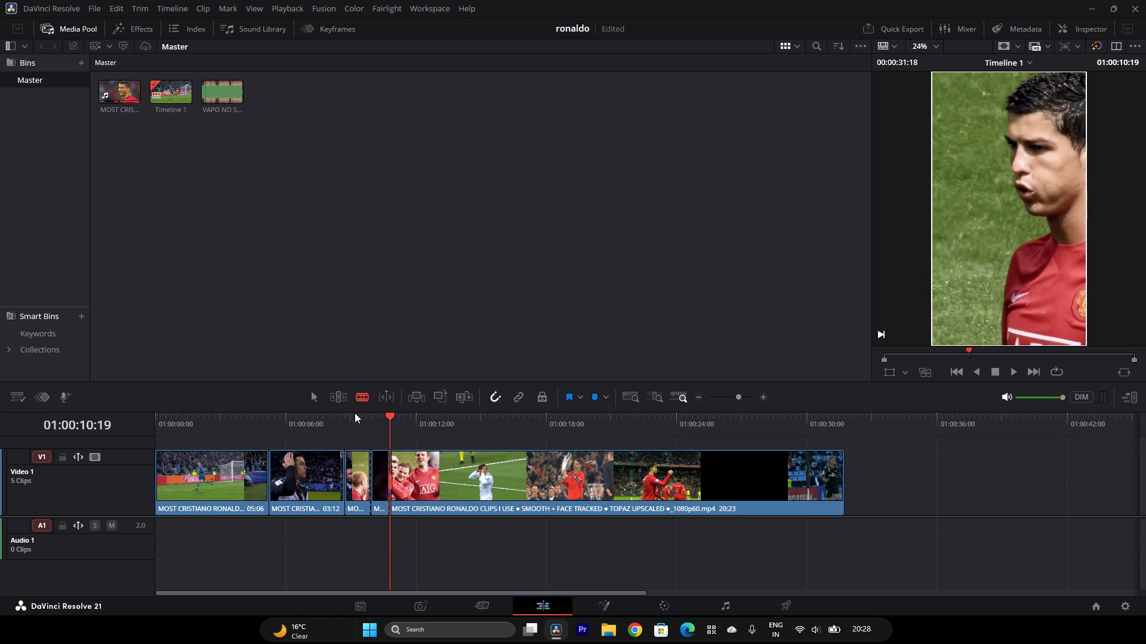
Split the last Video 1 clip at 01:00:11:06, at the end of the front-facing close-up before the shot with the embracing teammate.
key(space)
key(space)
key(Left)
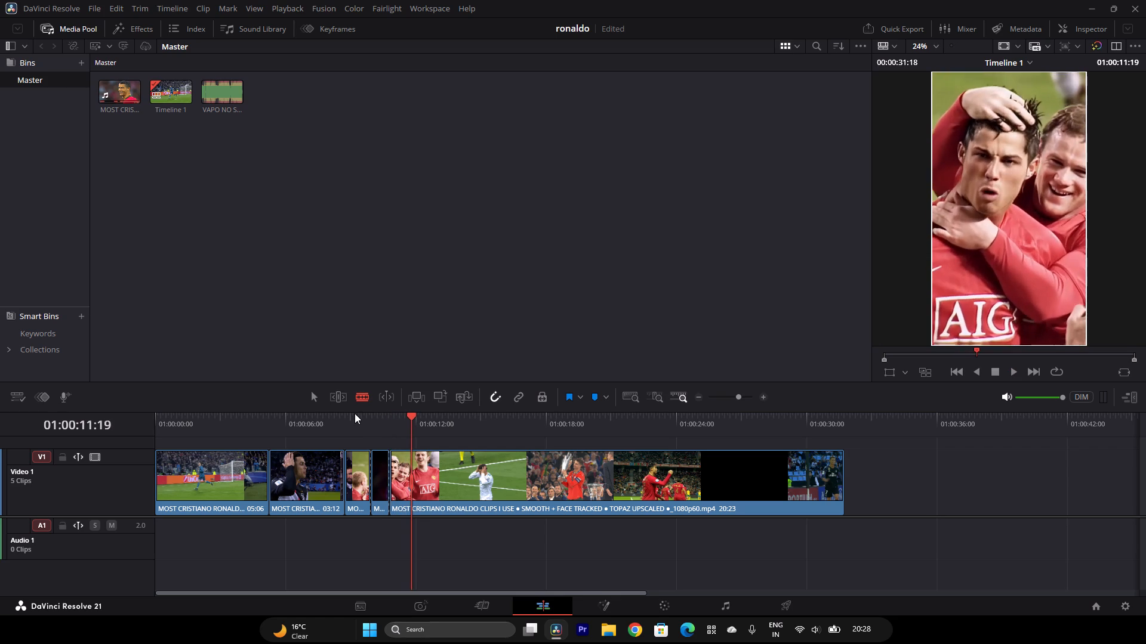
key(Left)
key(Left)
key(Left)
key(Left)
key(Left)
key(Left)
key(Left)
key(Left)
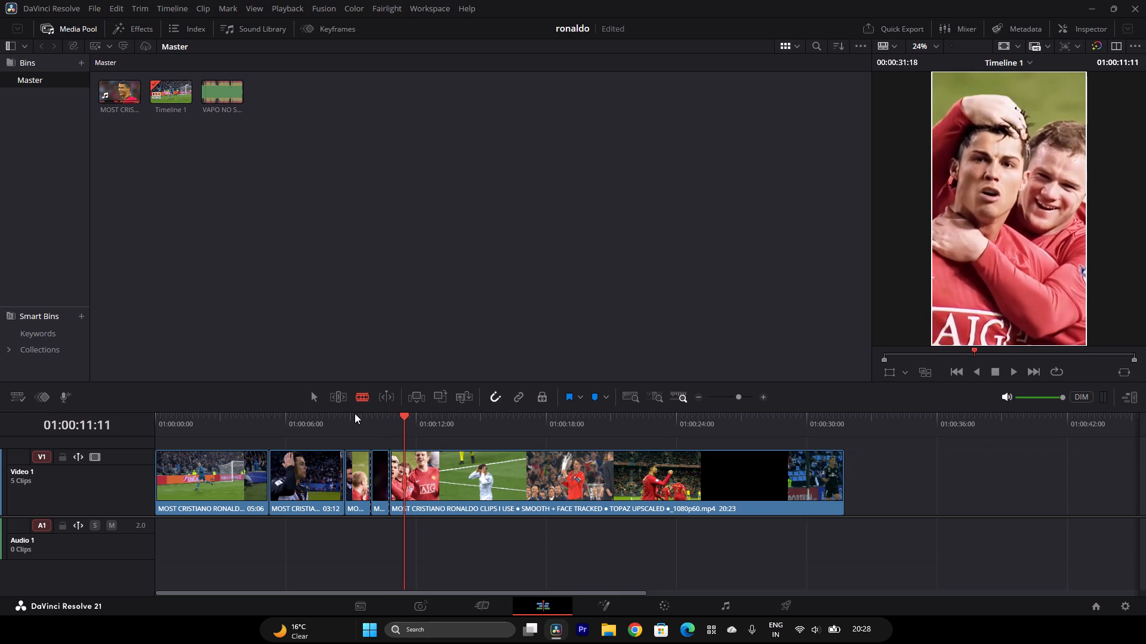
key(Left)
key(Left)
key(Left)
key(Left)
key(Left)
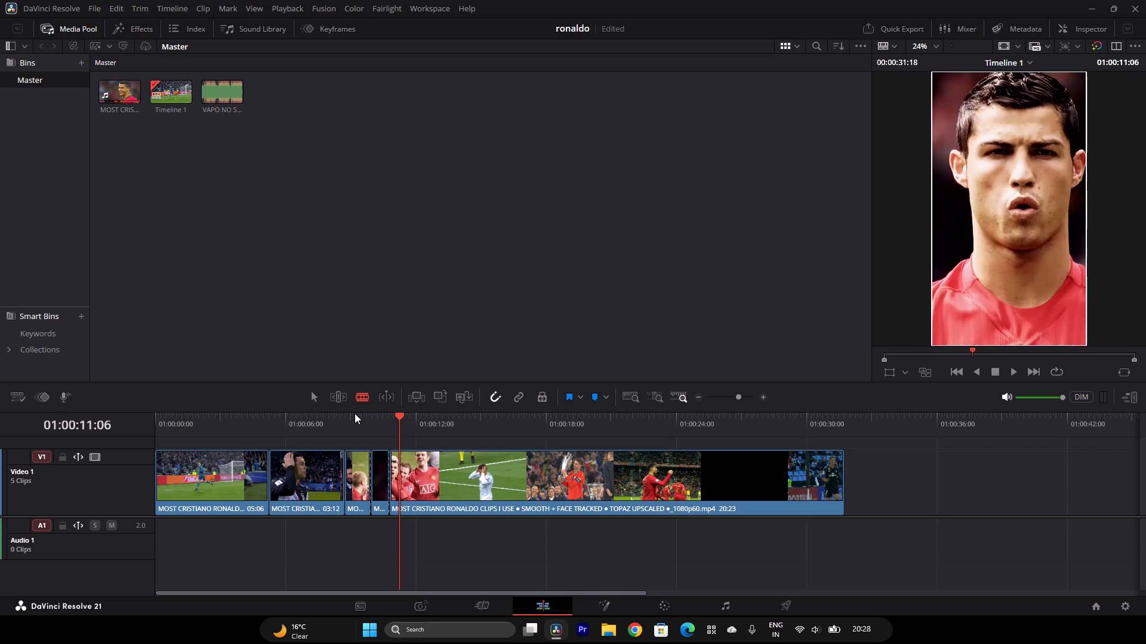
click(402, 471)
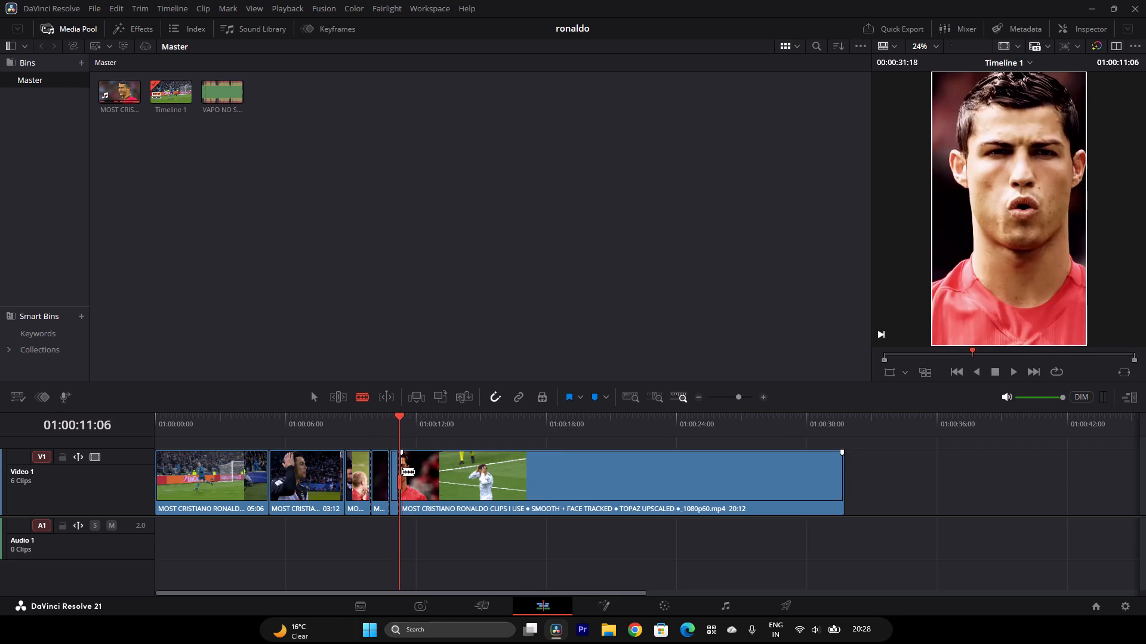
Place the VAPO NO SETOR track on Audio 1, starting at the beginning of the timeline.
click(313, 397)
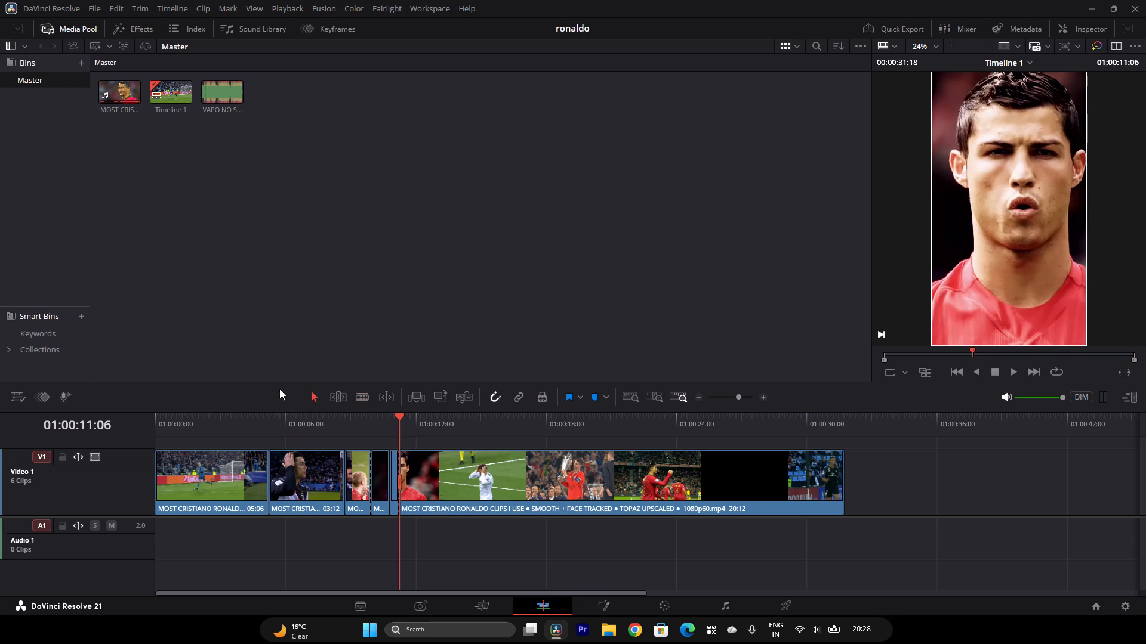
drag(208, 96, 159, 584)
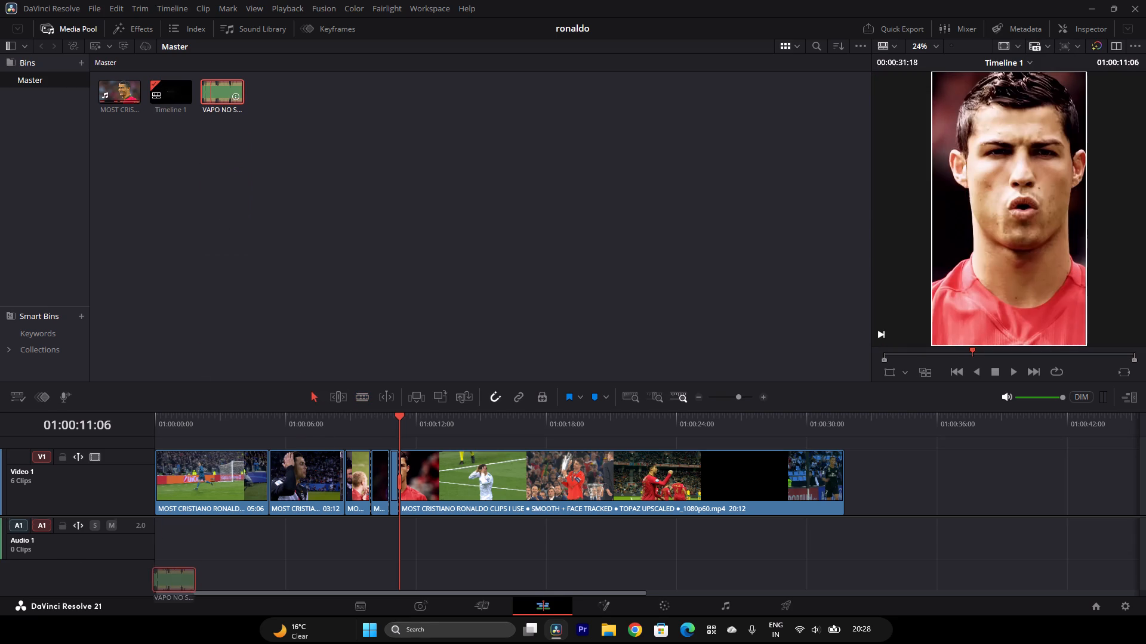
drag(159, 584, 159, 534)
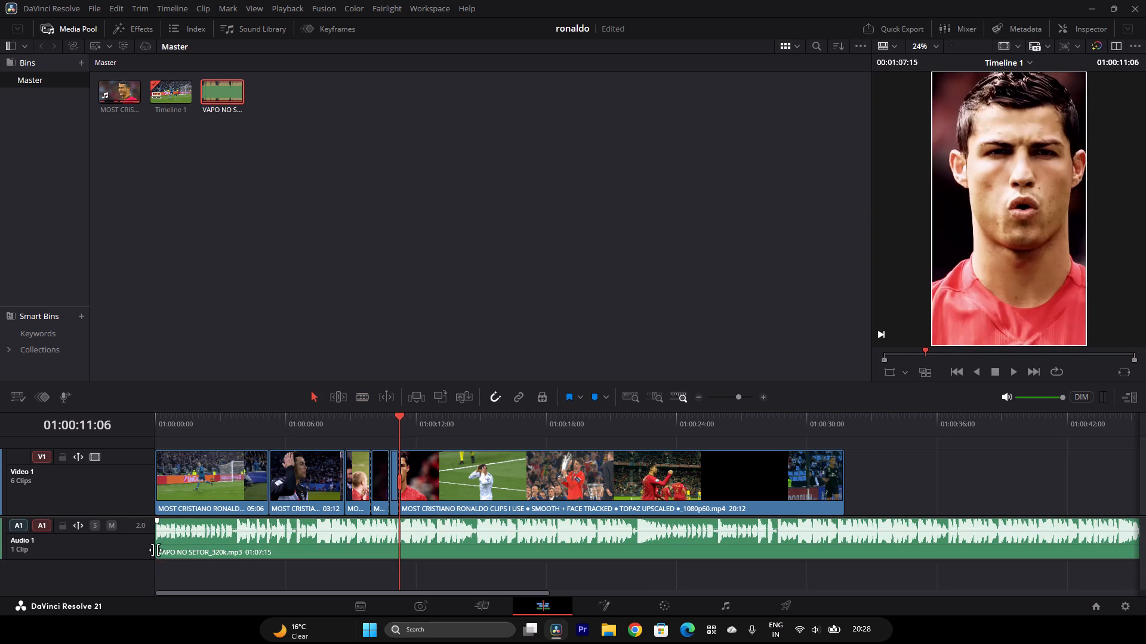
Play the timeline from its start to past the end of the video, checking the music against the shots.
drag(170, 412, 162, 412)
drag(164, 414, 148, 421)
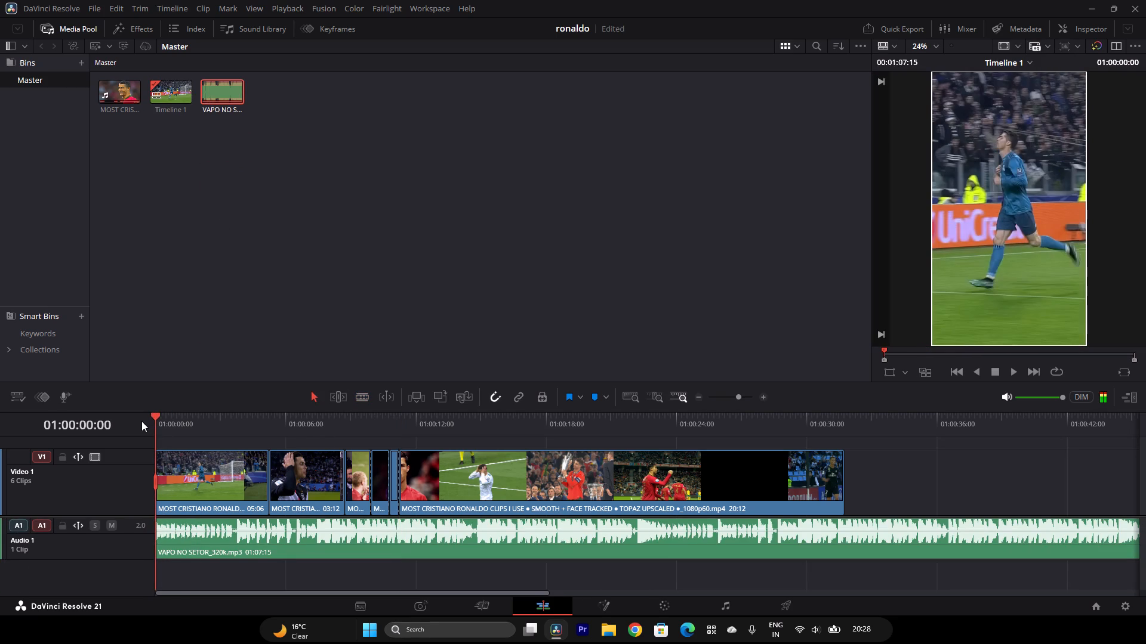
key(space)
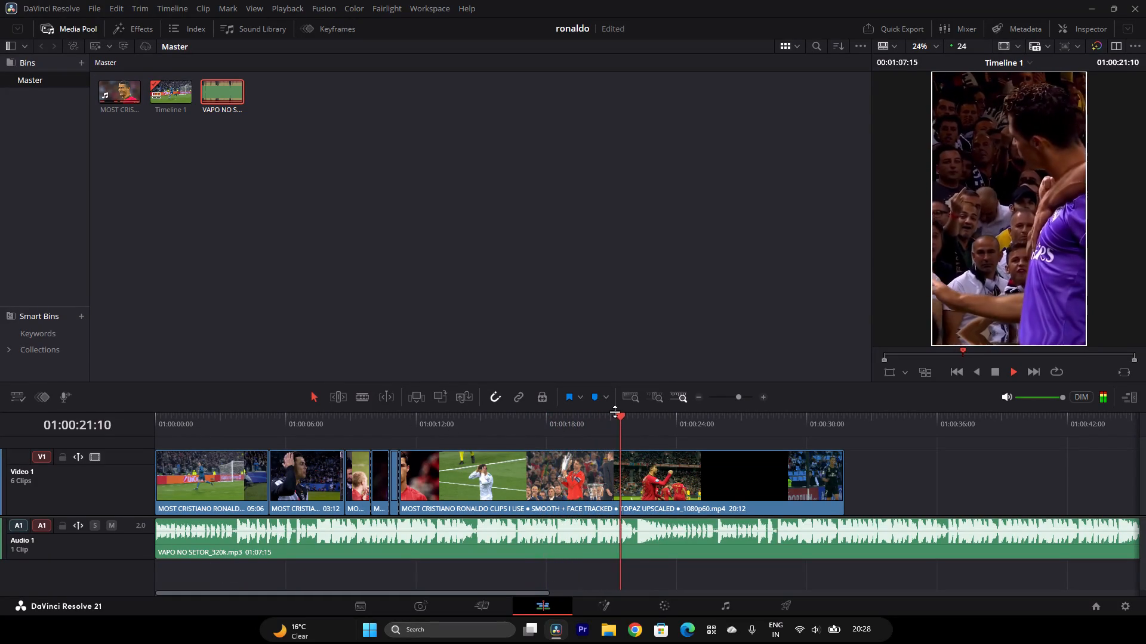
click(601, 401)
click(603, 397)
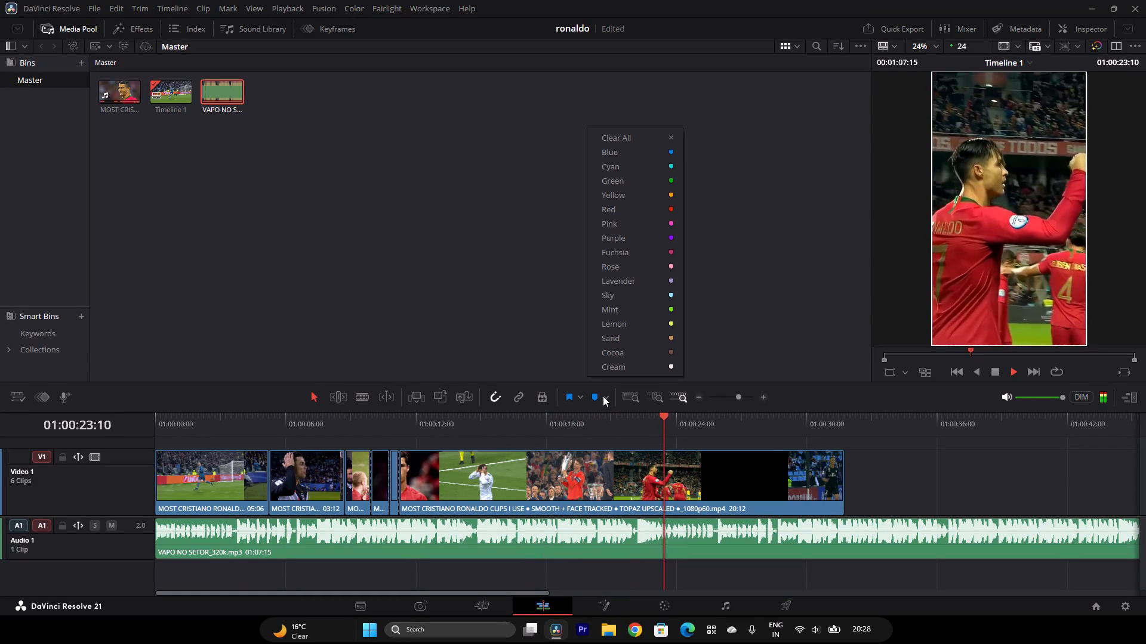
click(605, 395)
click(584, 396)
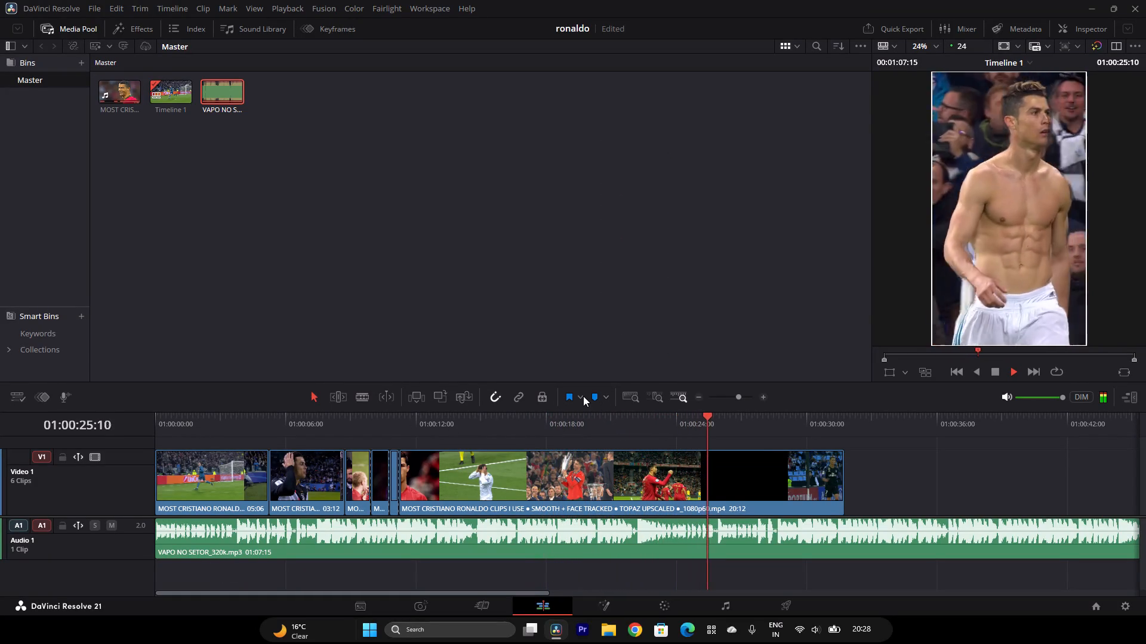
double_click(583, 396)
click(571, 398)
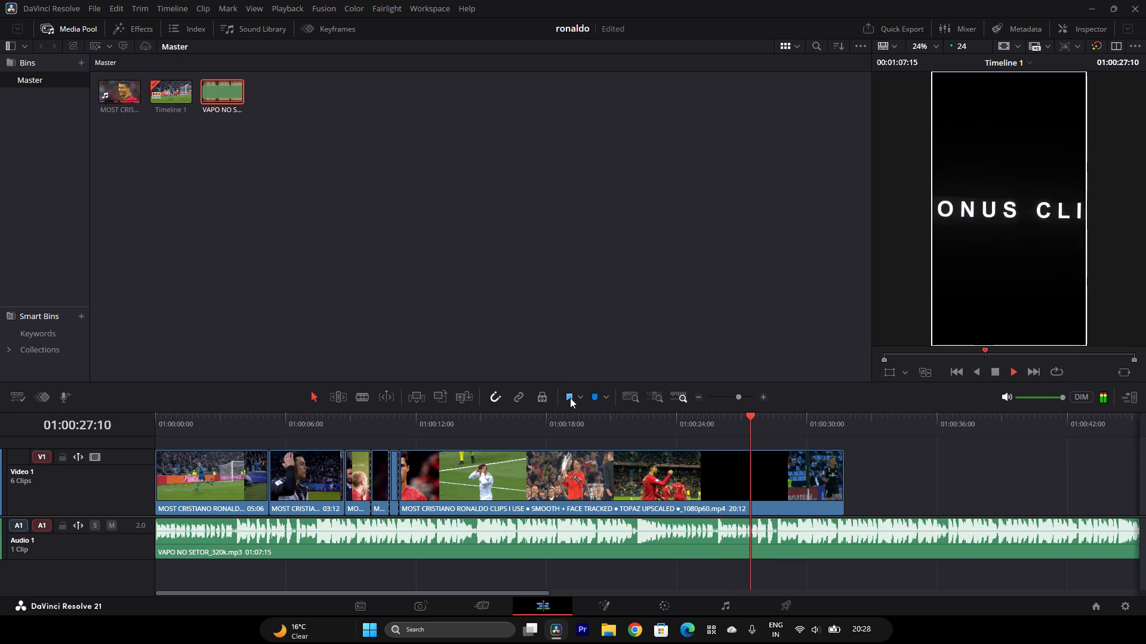
click(570, 398)
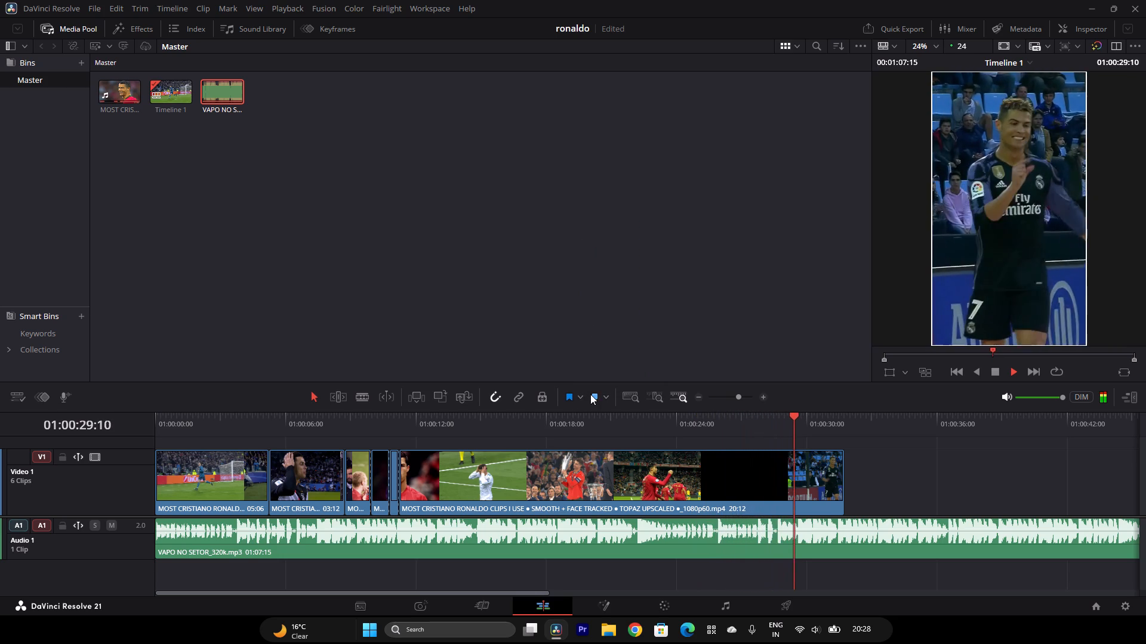
click(1014, 370)
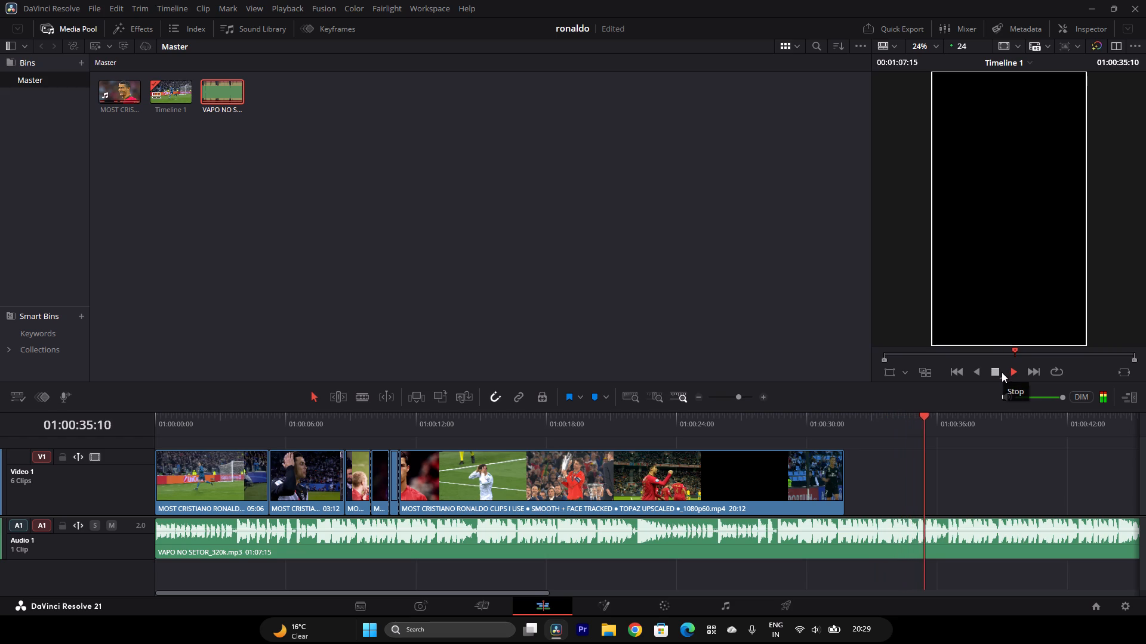
click(1000, 370)
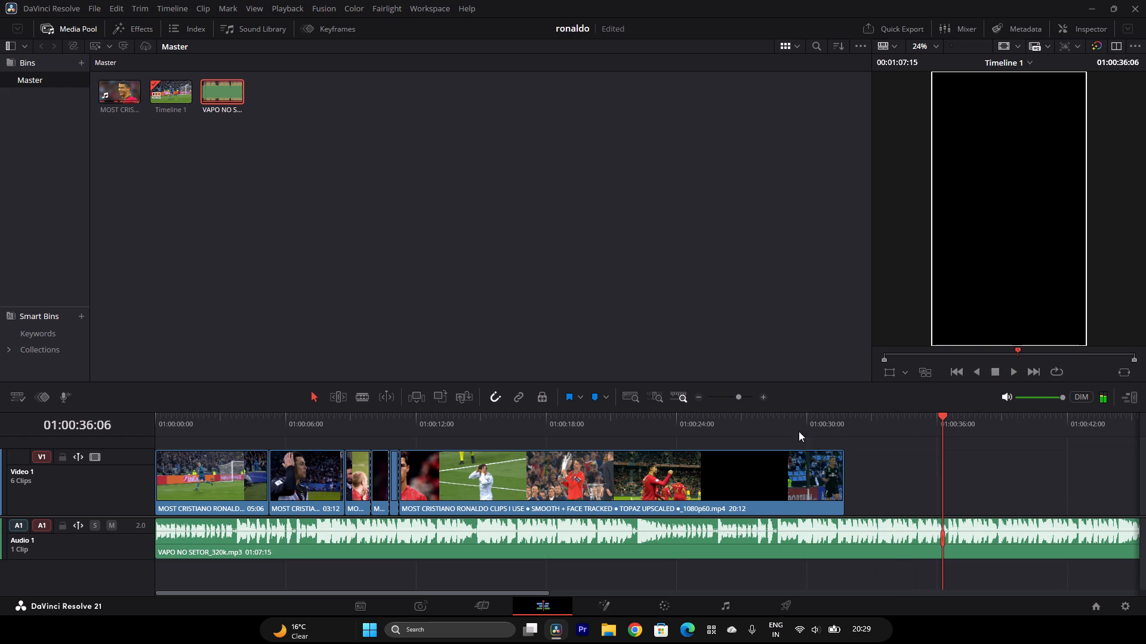
Play from the timeline start and add blue timeline markers at 01:00:07:06 and 01:00:09:09 to match the music.
drag(781, 423, 61, 493)
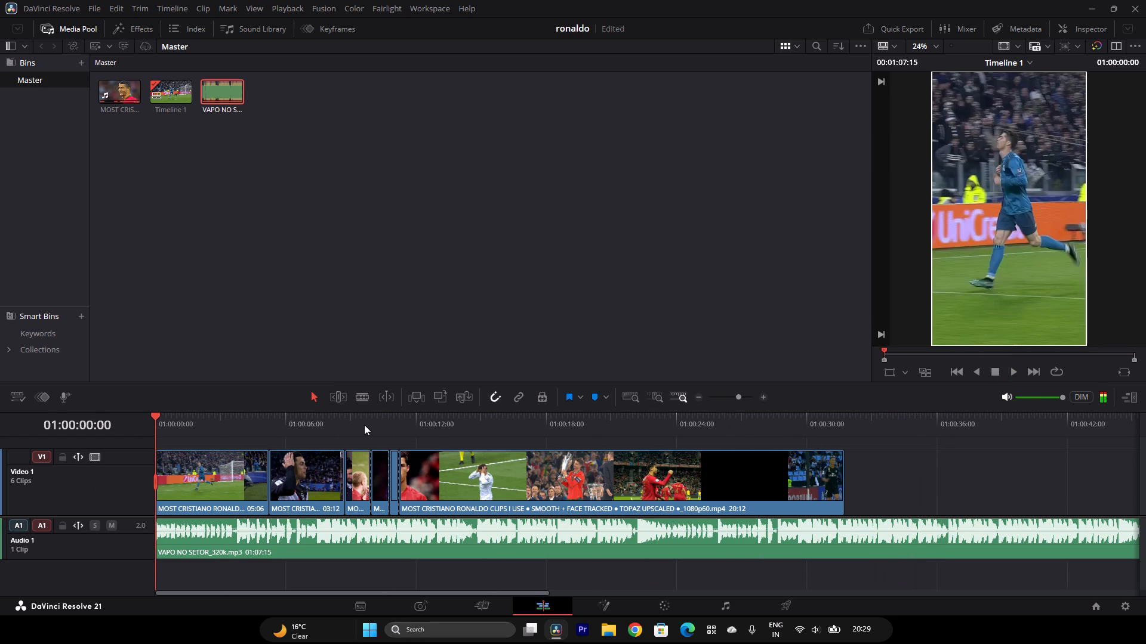
key(space)
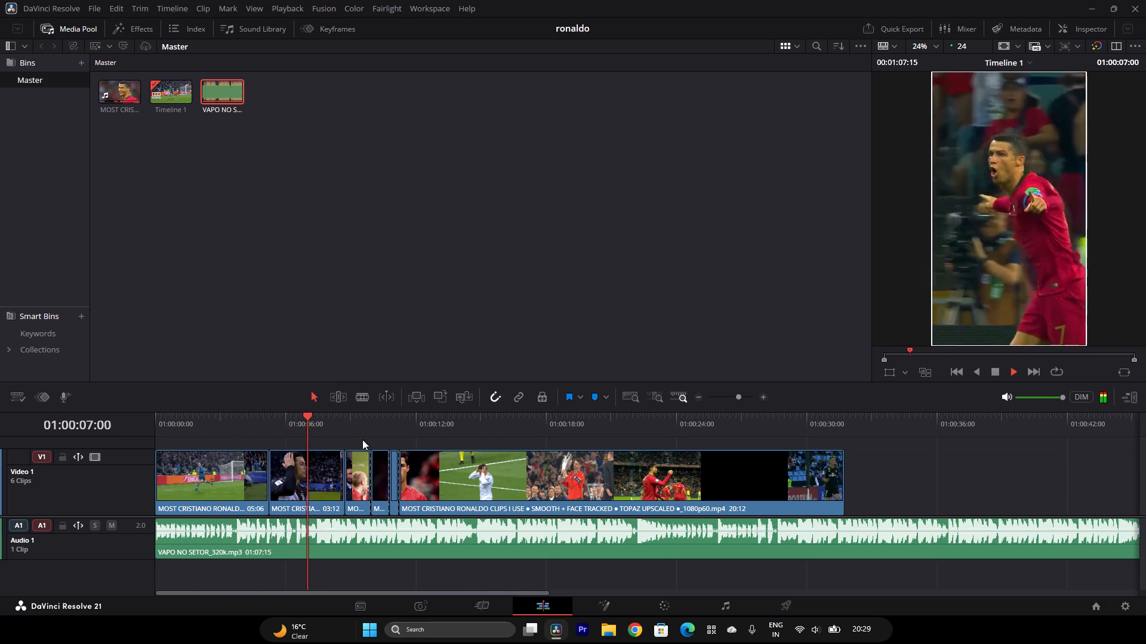
key(space)
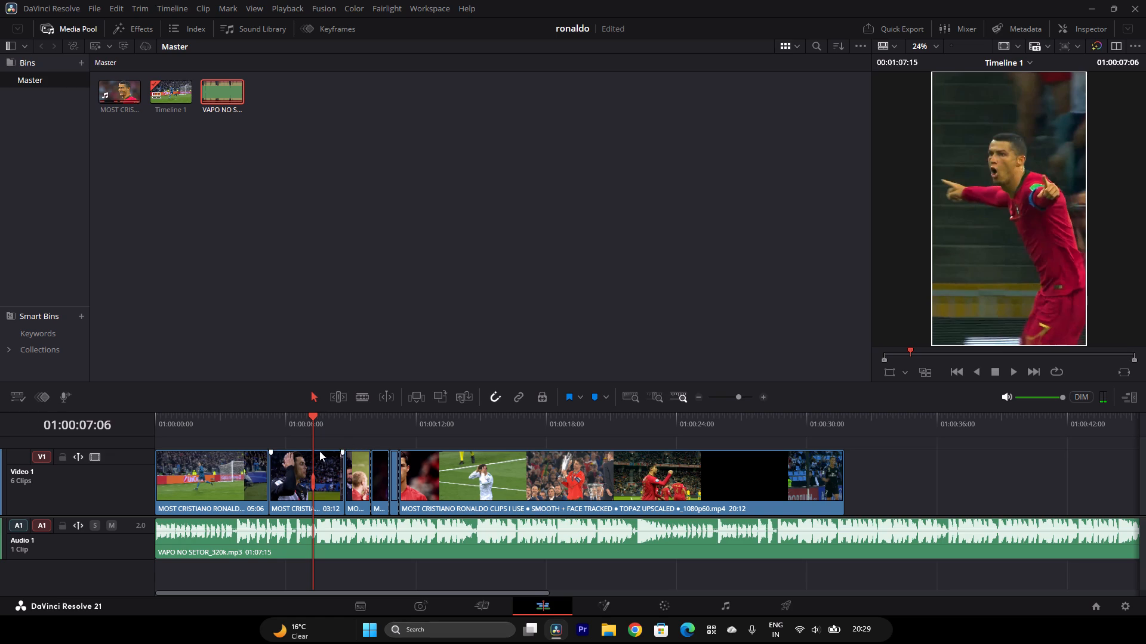
click(592, 399)
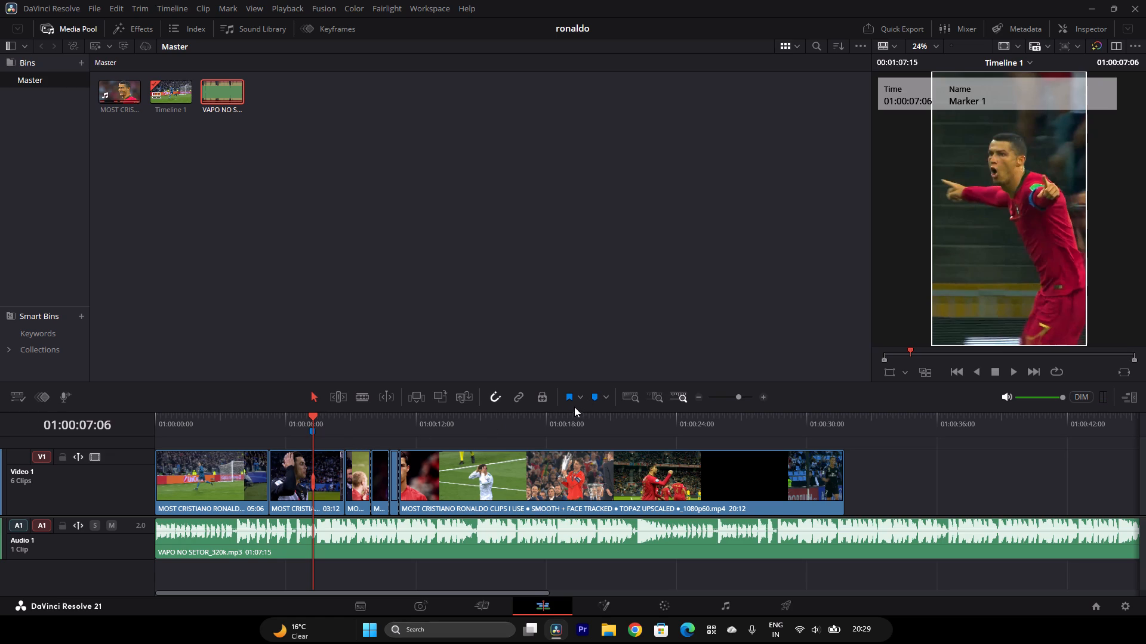
key(space)
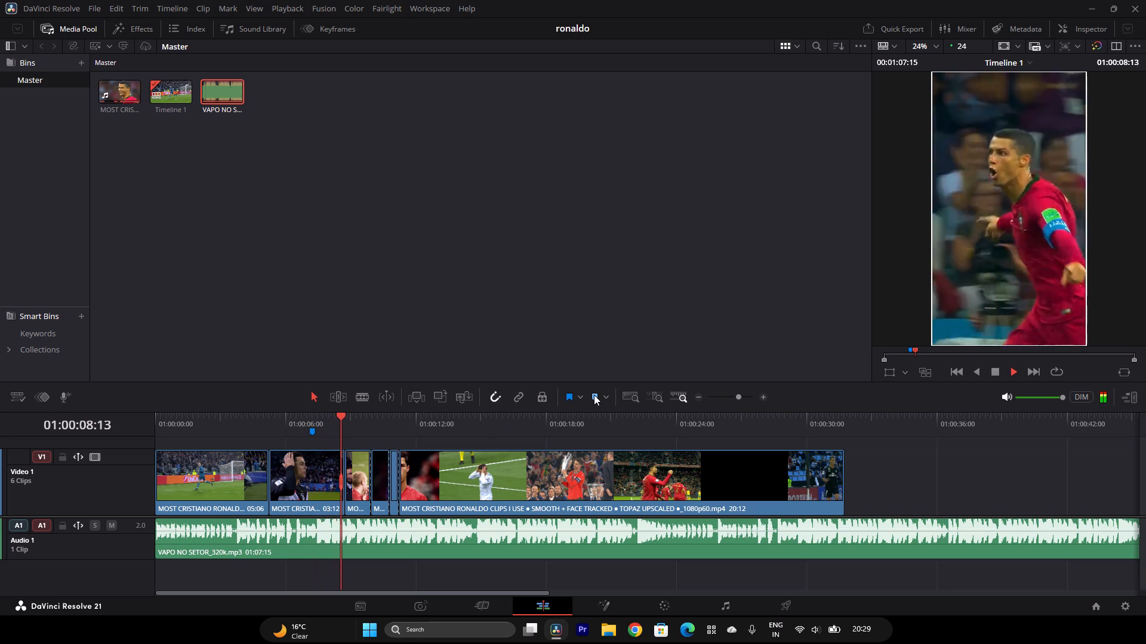
key(space)
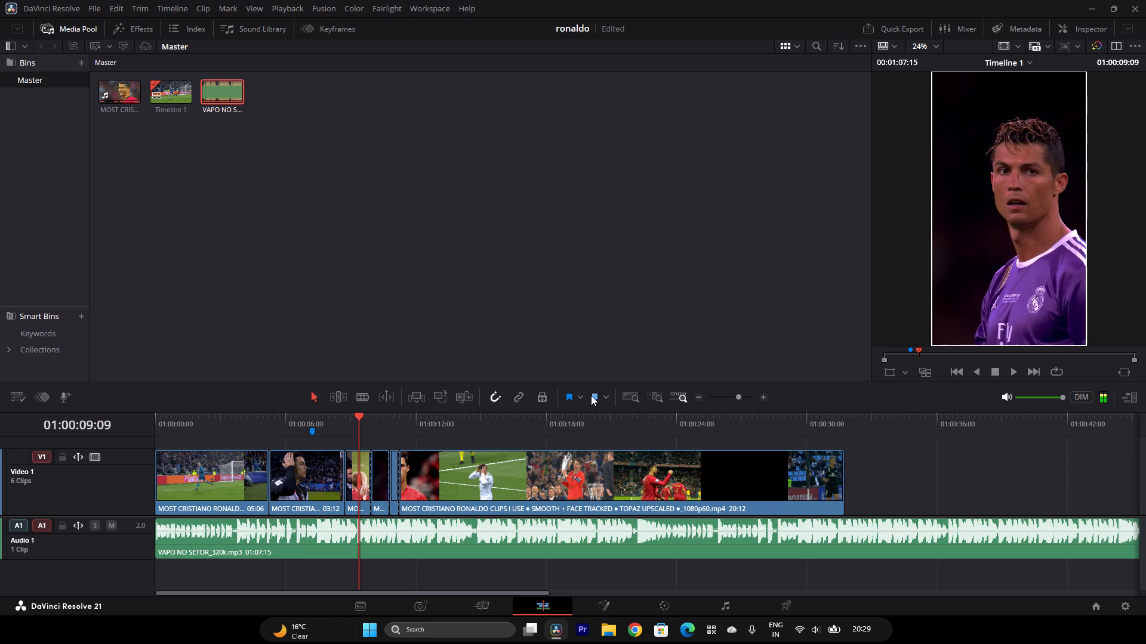
click(591, 395)
Add seven more blue timeline markers during playback, about two seconds apart, from about 01:00:11 to 01:00:22.
key(space)
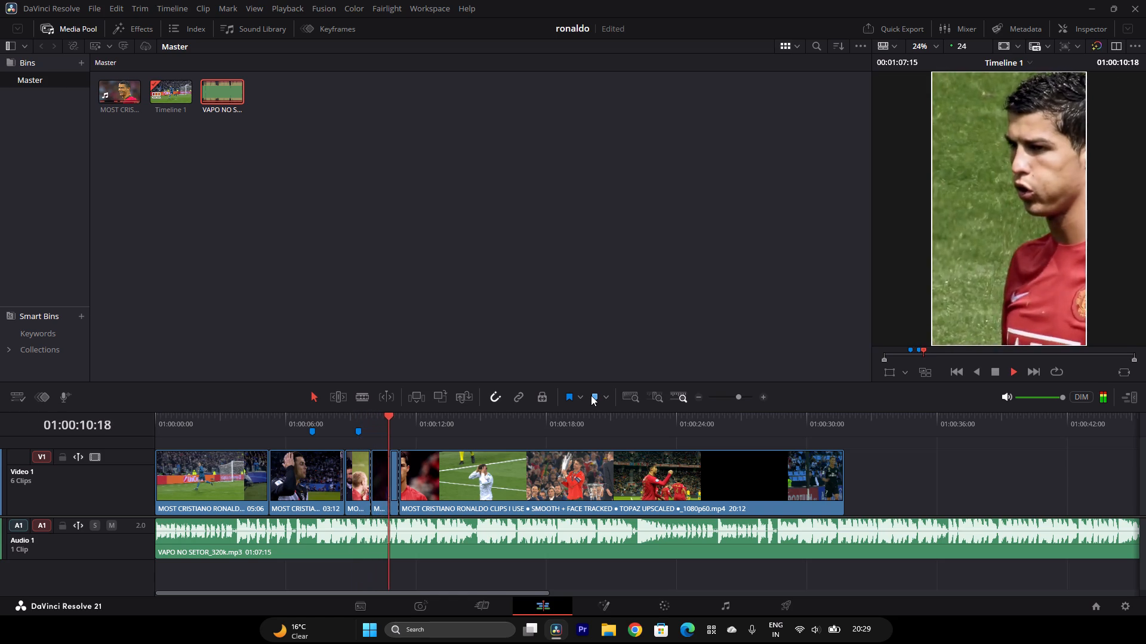
click(591, 395)
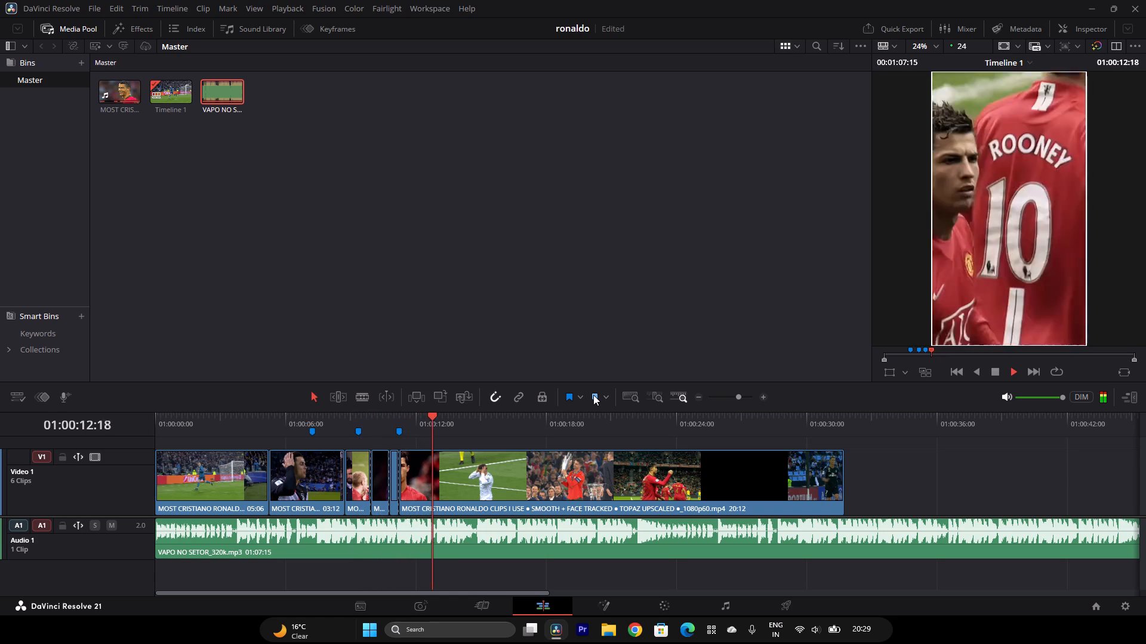
click(593, 395)
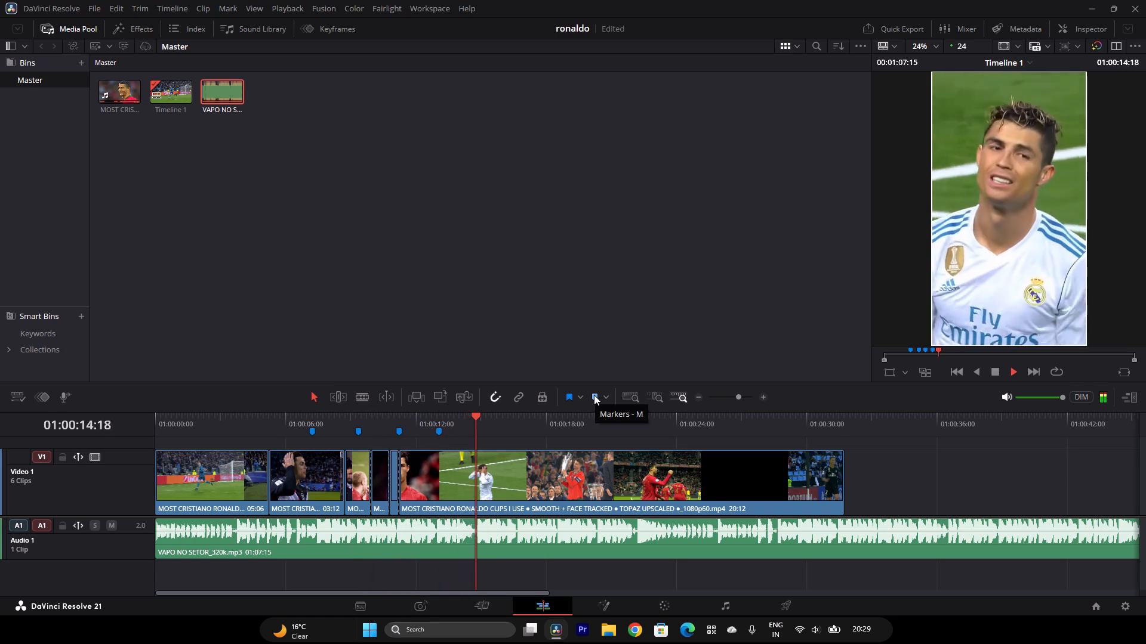
click(594, 395)
click(594, 395)
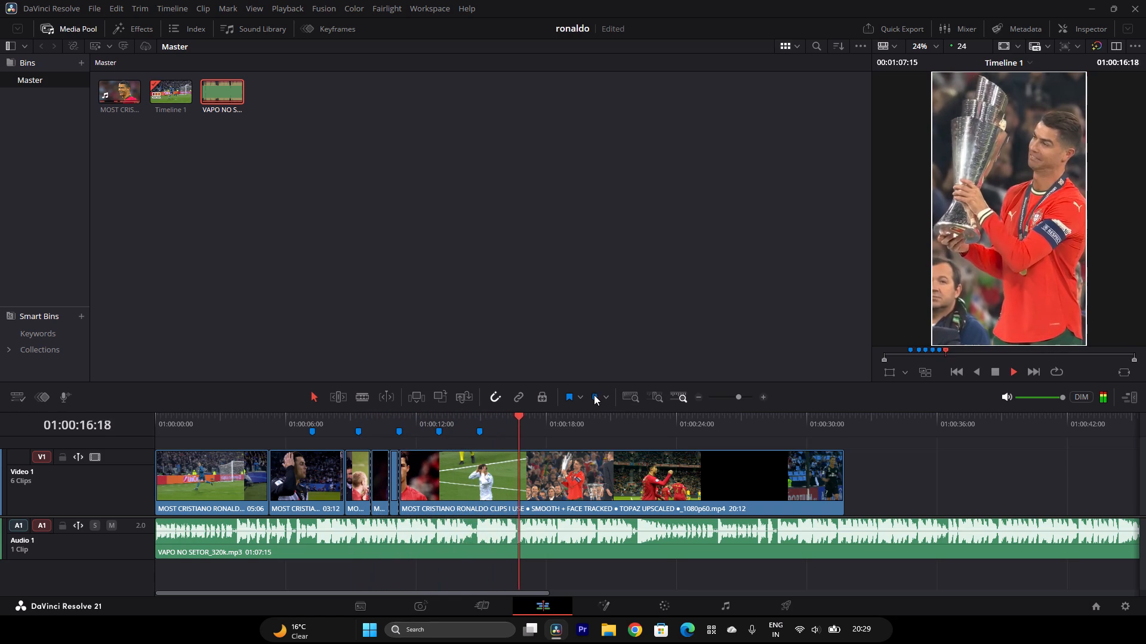
click(594, 394)
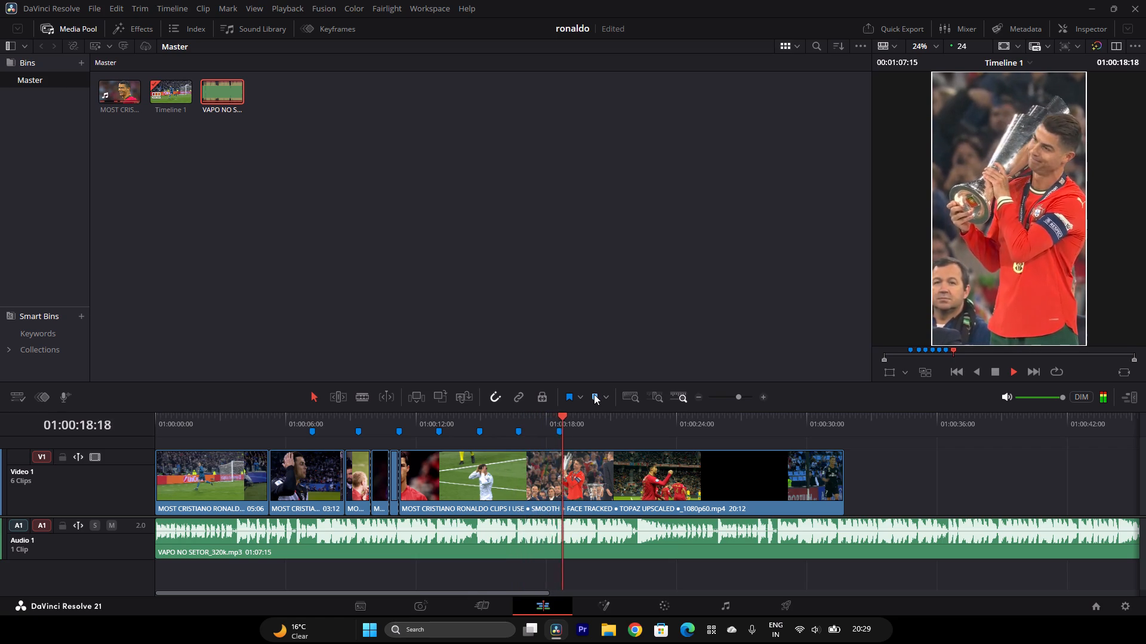
click(594, 394)
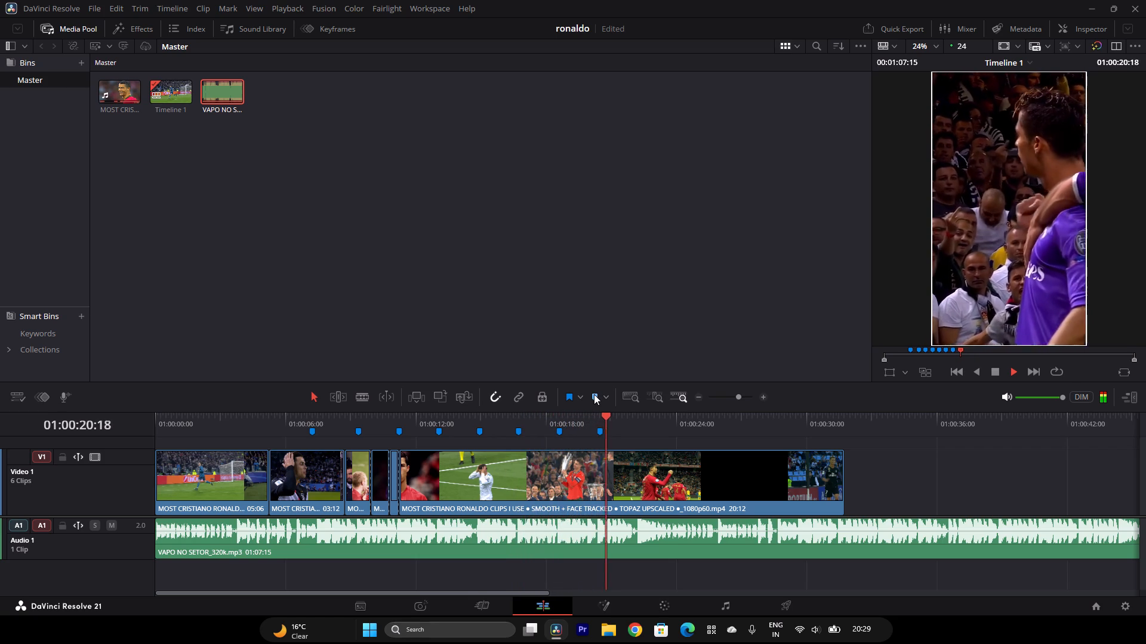
click(594, 394)
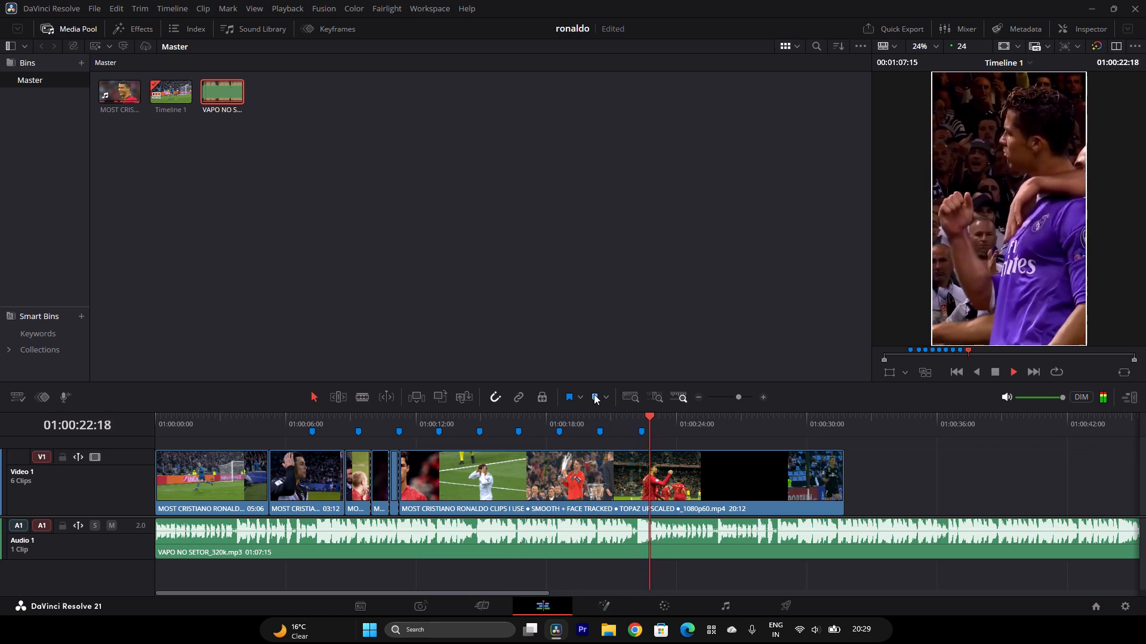
key(space)
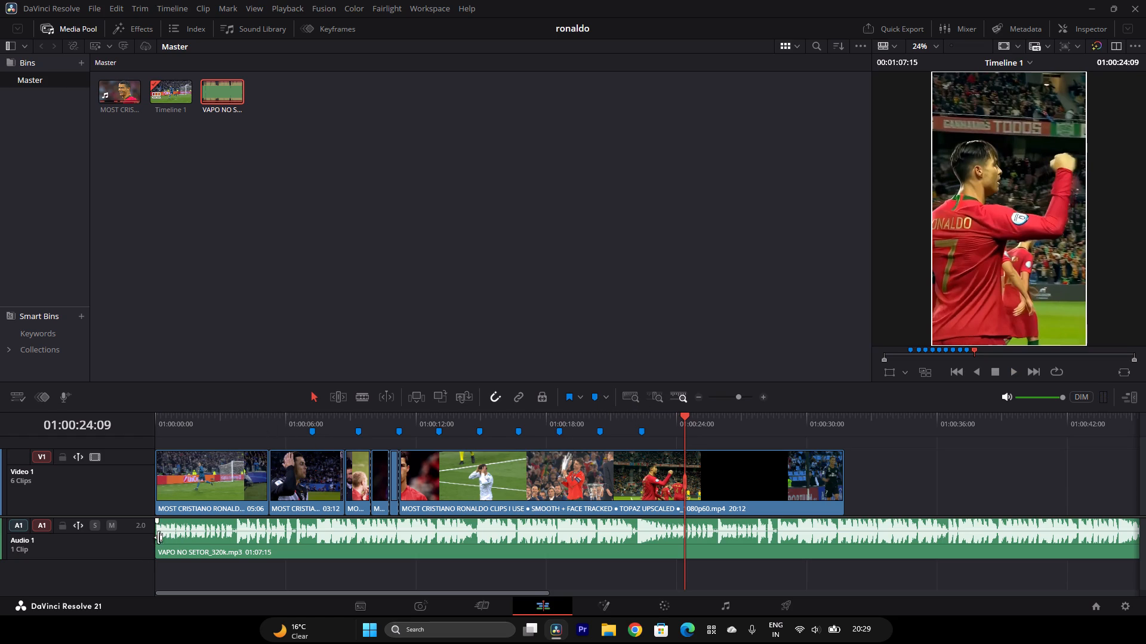
Play from the timeline start through the second shot, pausing around the first cut to check how it matches the music.
click(234, 426)
click(223, 422)
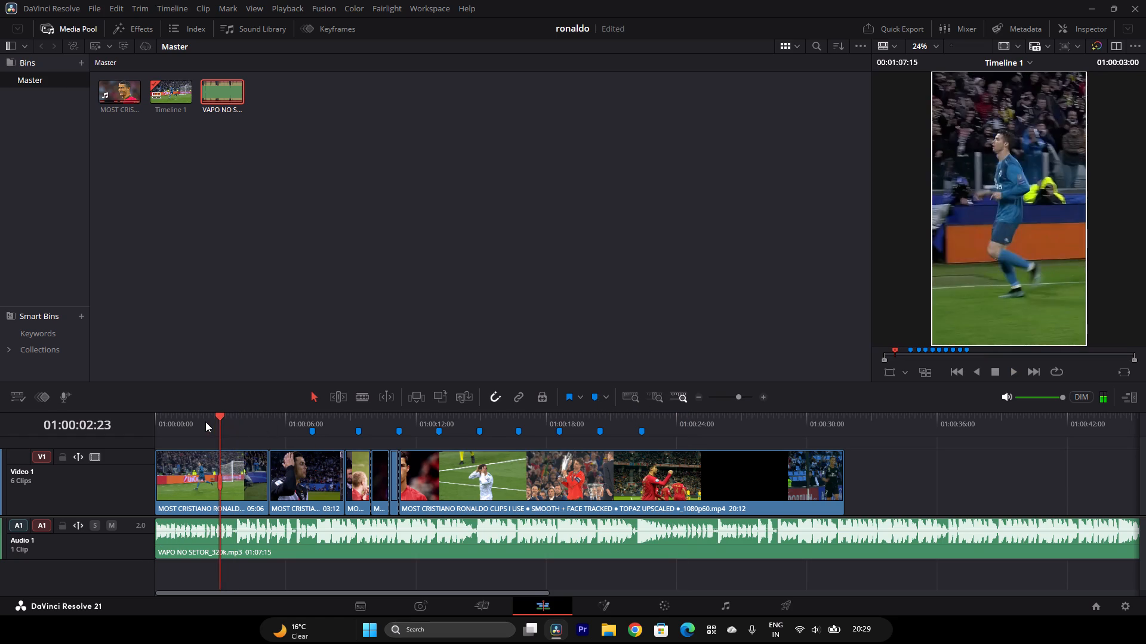
click(205, 422)
drag(161, 416, 152, 419)
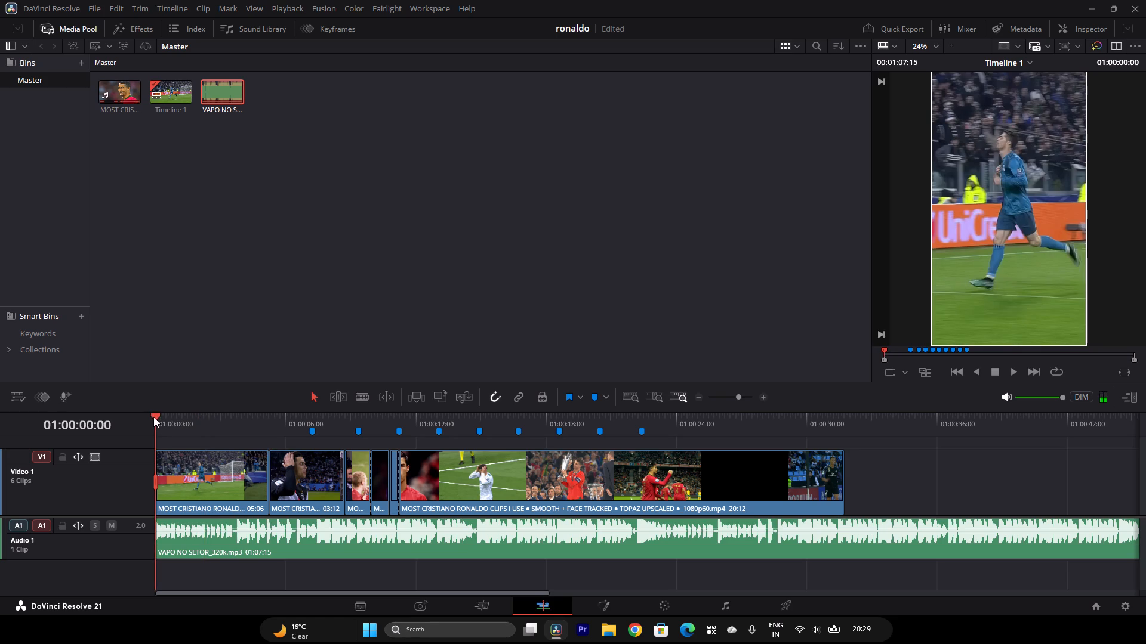
key(space)
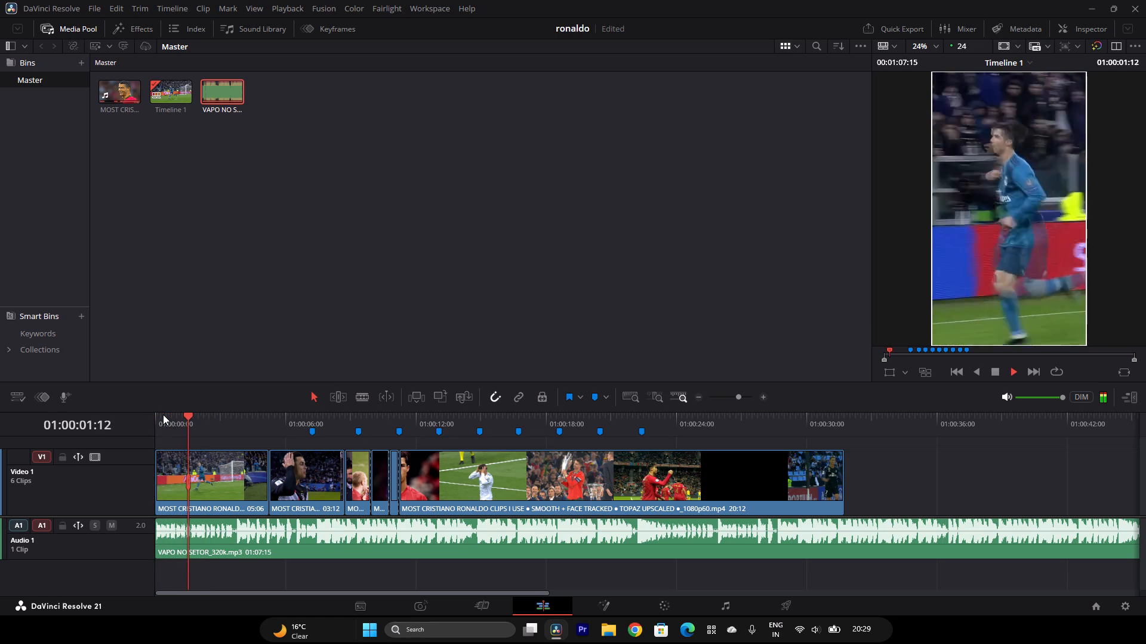
key(space)
key(space)
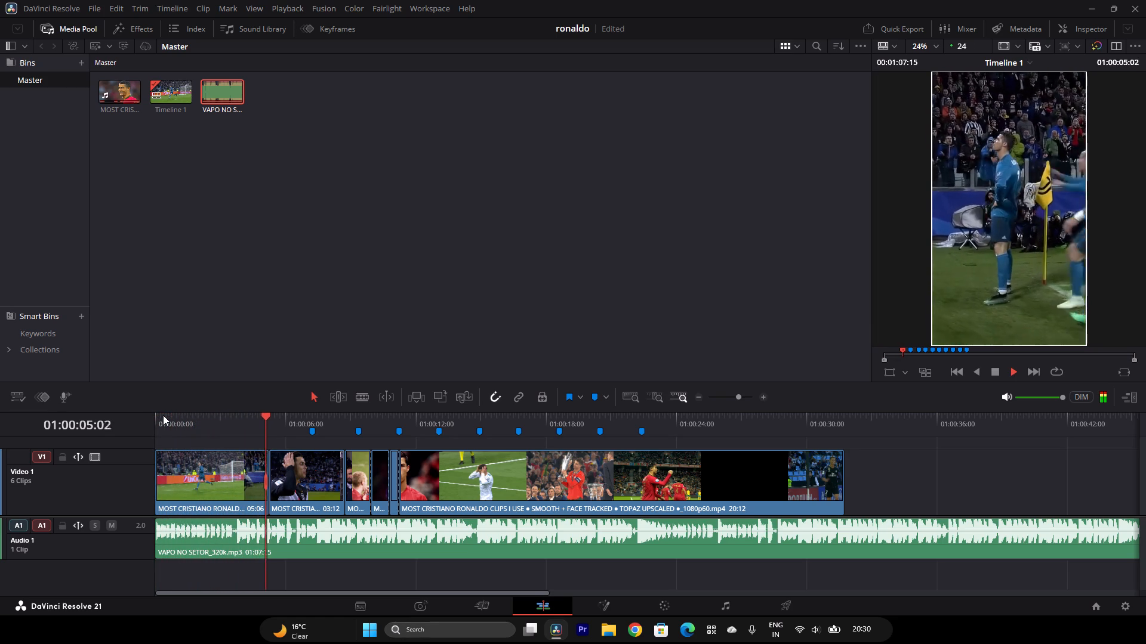
key(space)
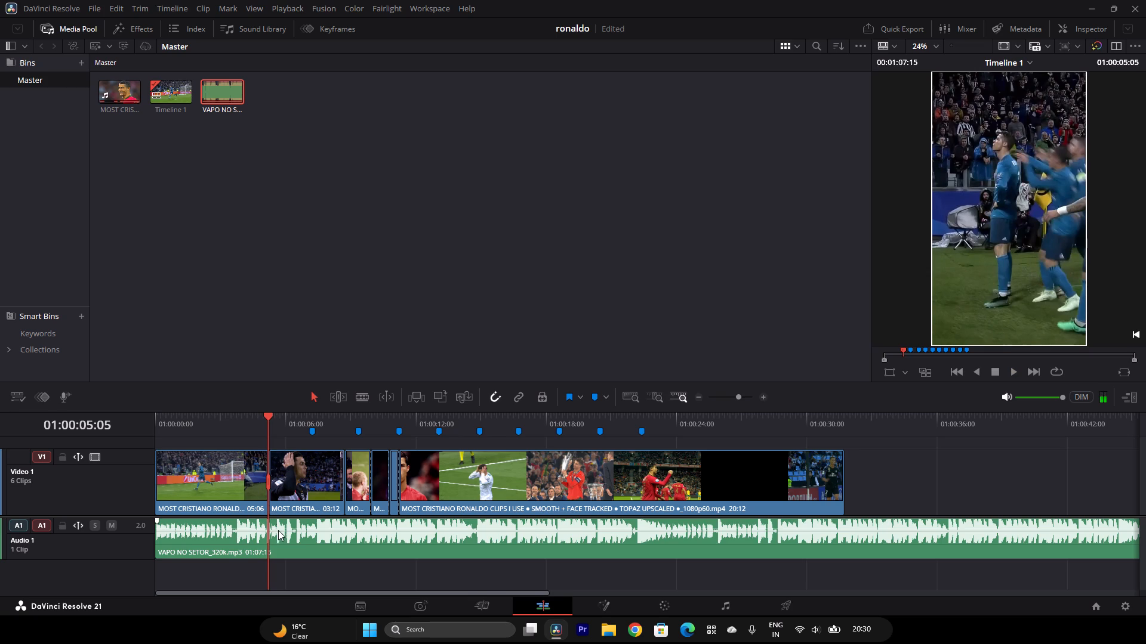
key(space)
key(space)
key(space)
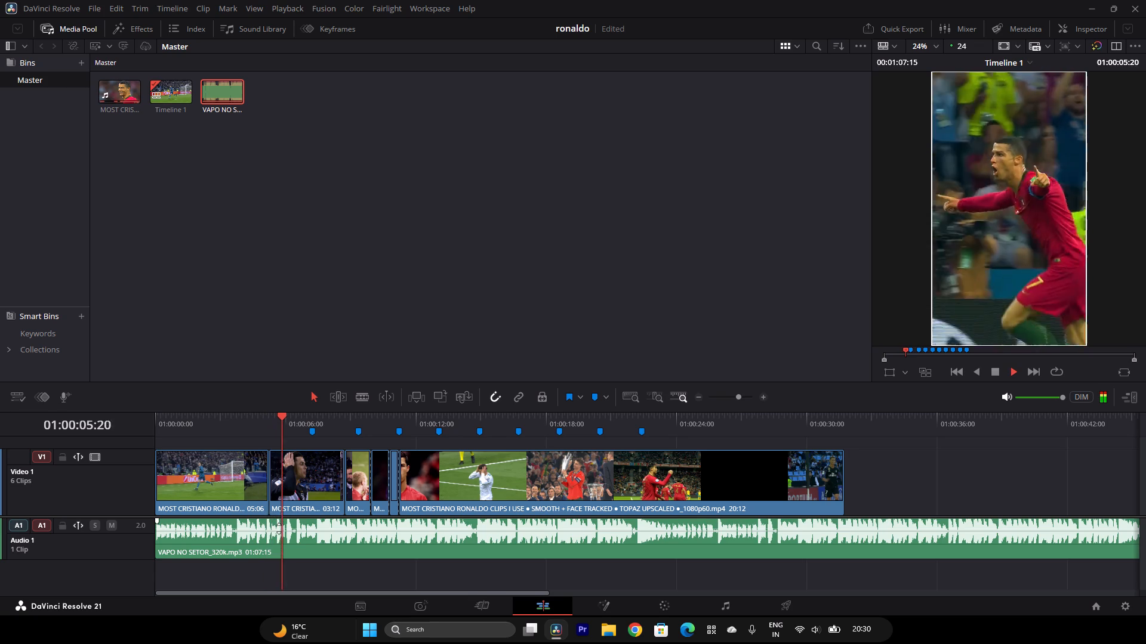
key(space)
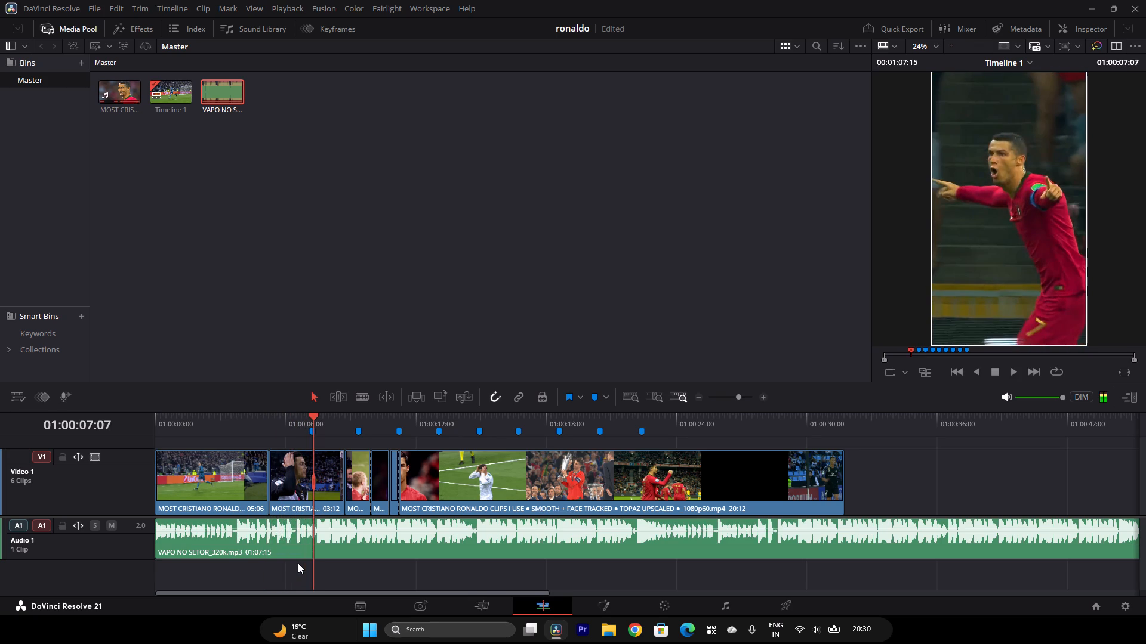
Trim the start of the VAPO NO SETOR clip to a length of 01:06:05 and move it back to the timeline start.
drag(156, 547, 172, 545)
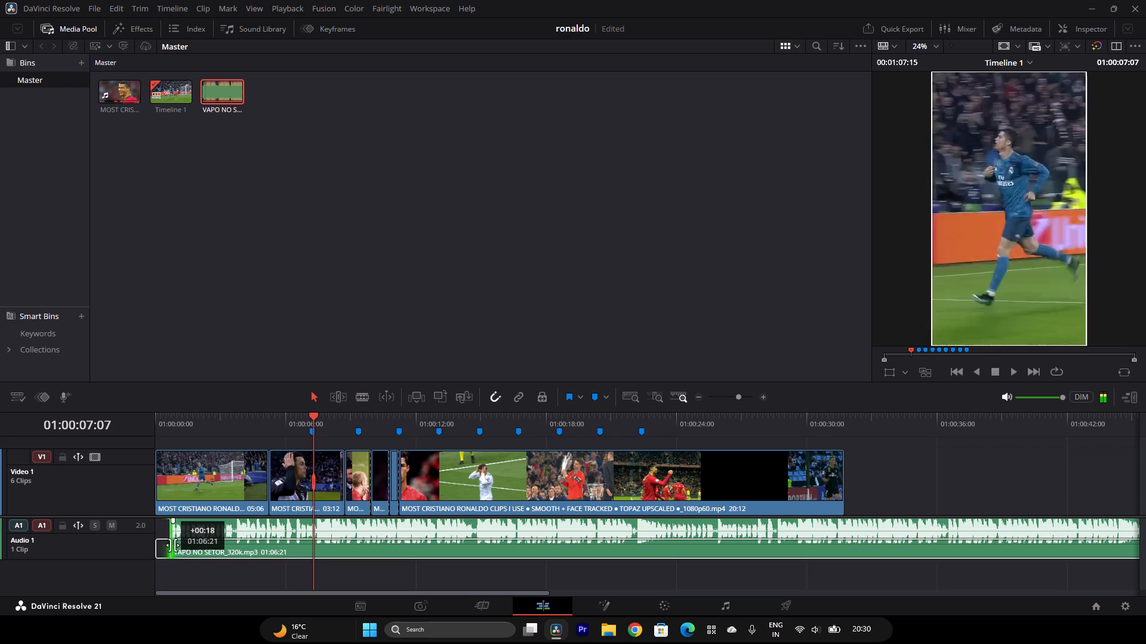
drag(172, 545, 187, 545)
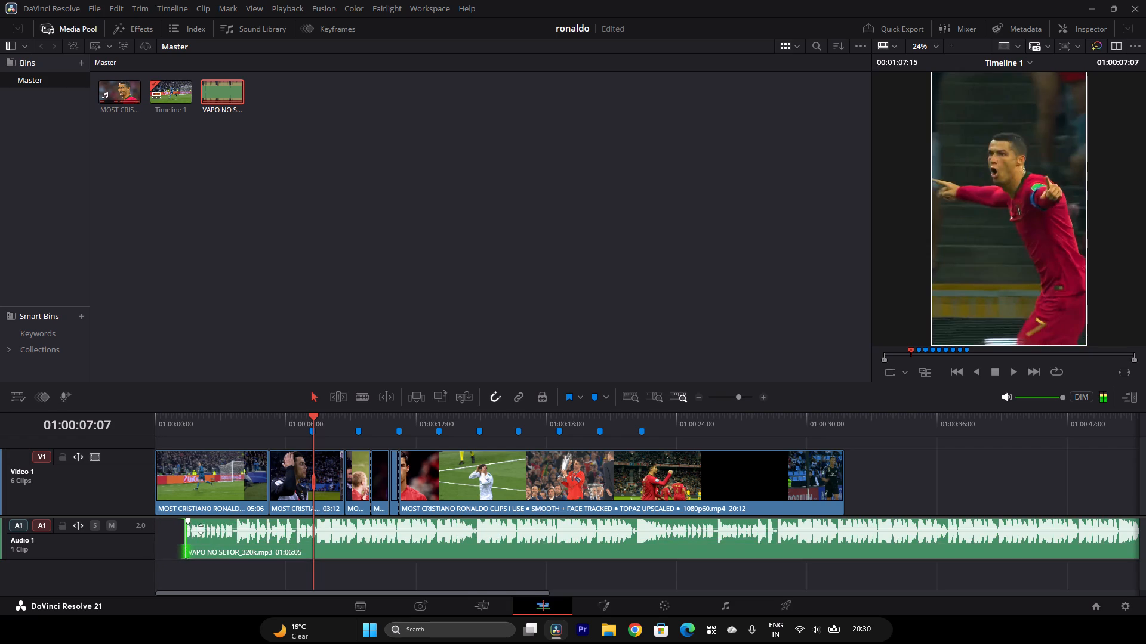
click(224, 534)
drag(218, 538, 181, 540)
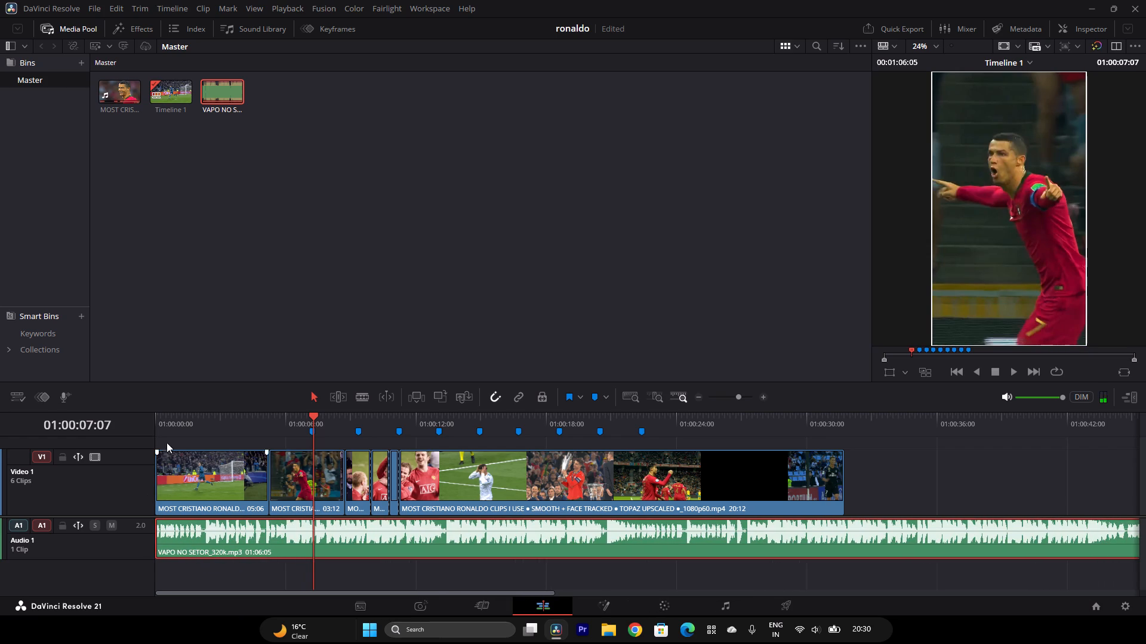
Play back the opening, trim the music's start further to a length of 01:05:11, realign it to the timeline start and recheck.
drag(179, 423, 164, 419)
drag(171, 418, 148, 420)
key(space)
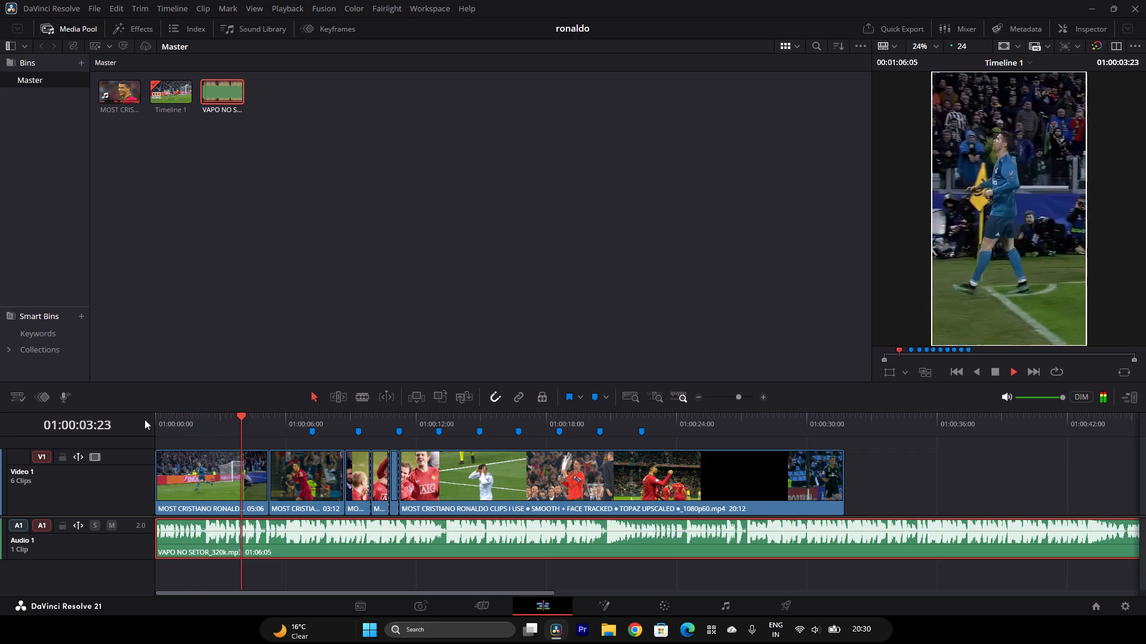
key(space)
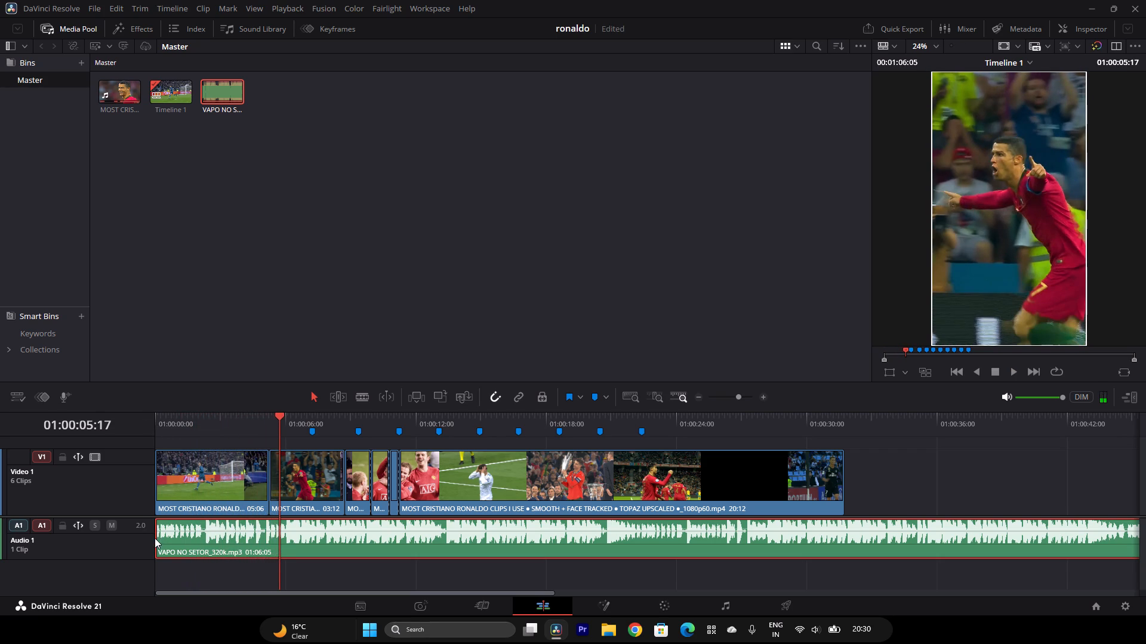
drag(157, 537, 173, 537)
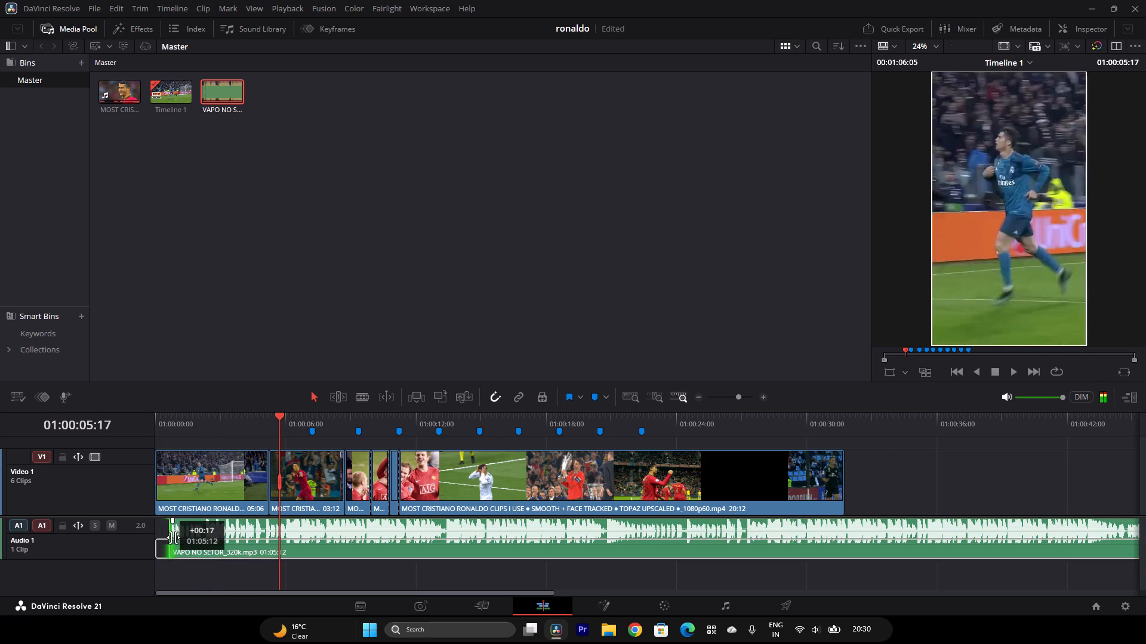
drag(173, 537, 174, 537)
drag(210, 533, 193, 534)
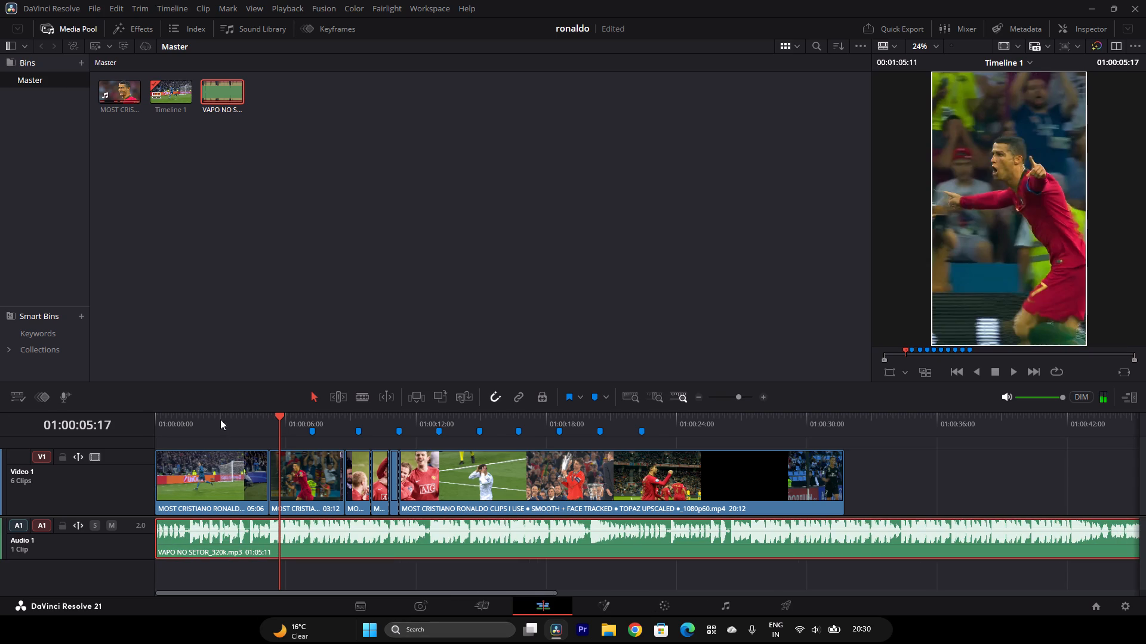
drag(220, 419, 155, 426)
key(space)
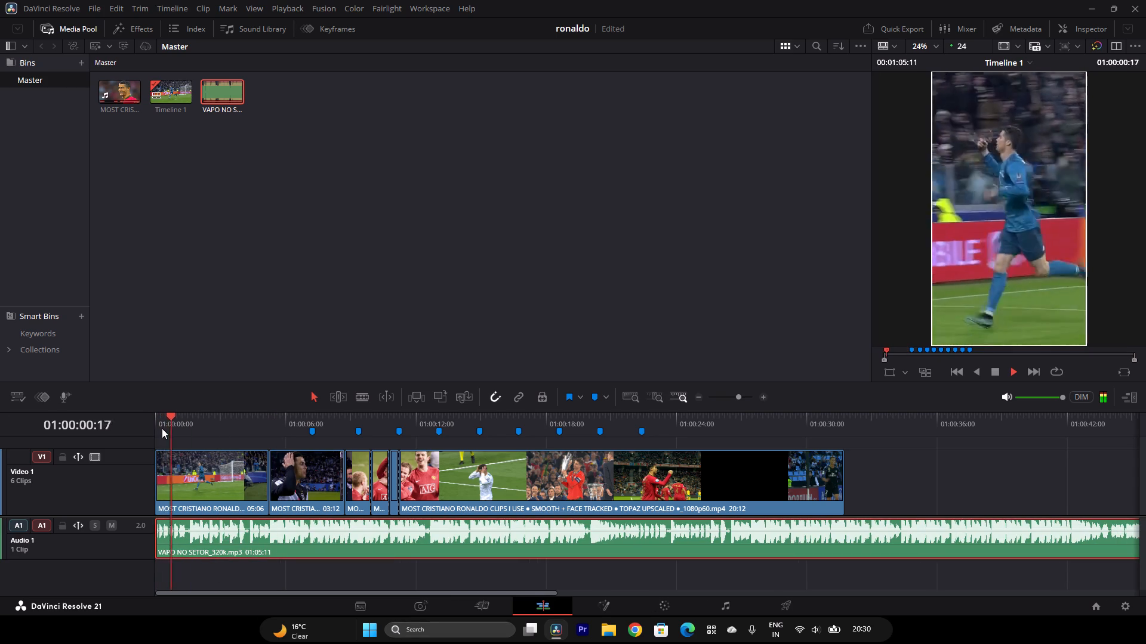
key(space)
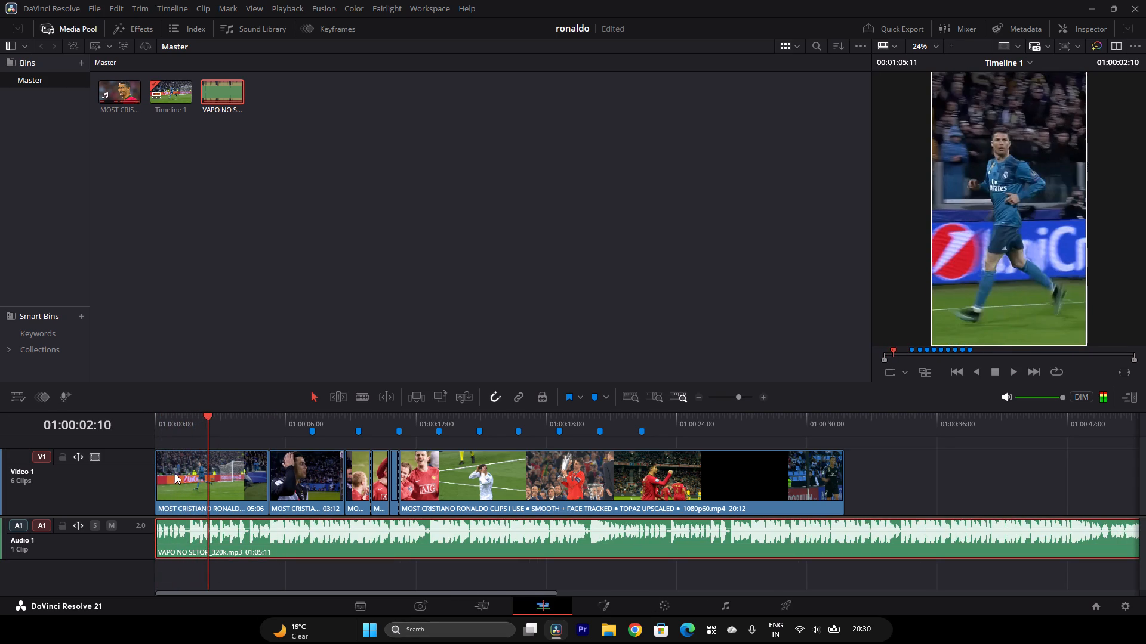
Delete all nine blue timeline markers, from 01:00:07:06 to about 01:00:22.
click(313, 431)
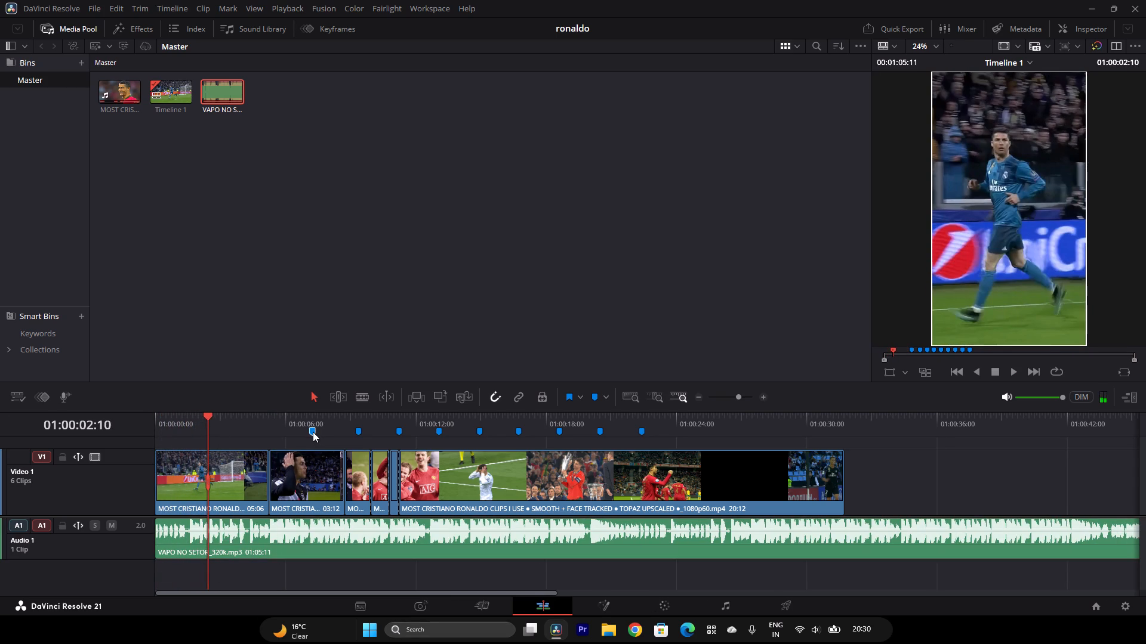
key(BackSpace)
click(357, 431)
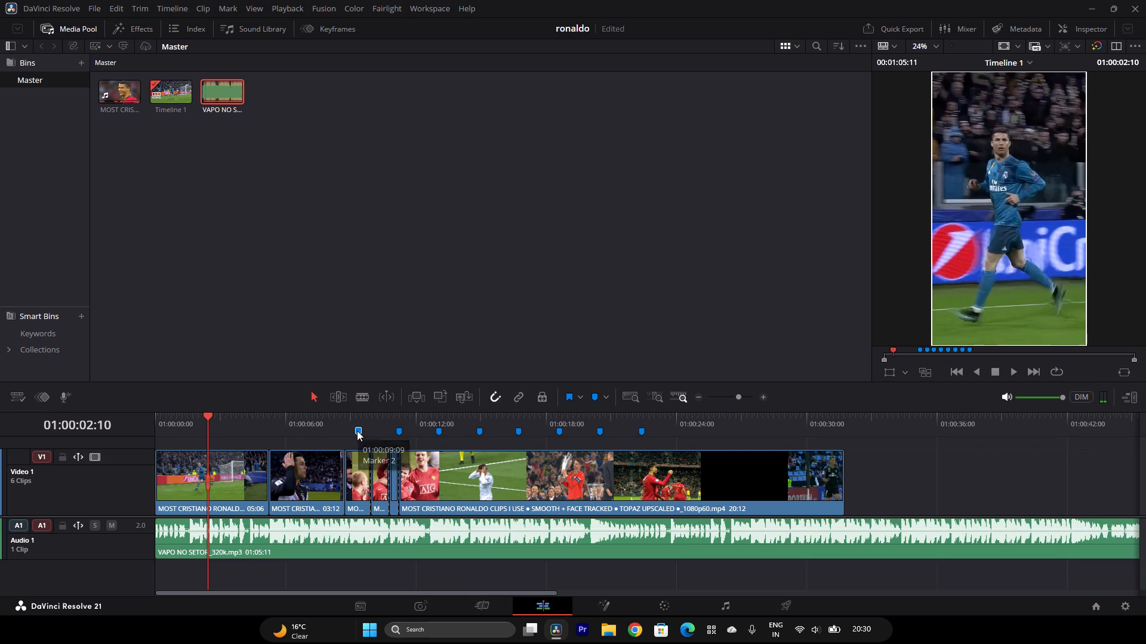
key(BackSpace)
click(396, 426)
key(BackSpace)
click(439, 430)
key(BackSpace)
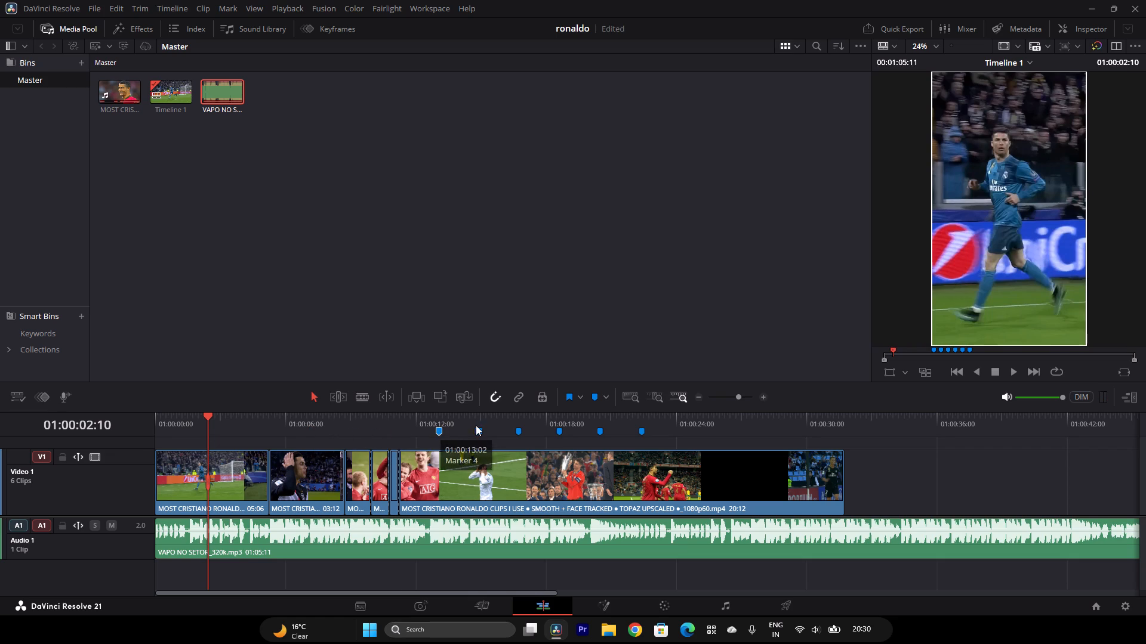
key(BackSpace)
click(481, 430)
key(BackSpace)
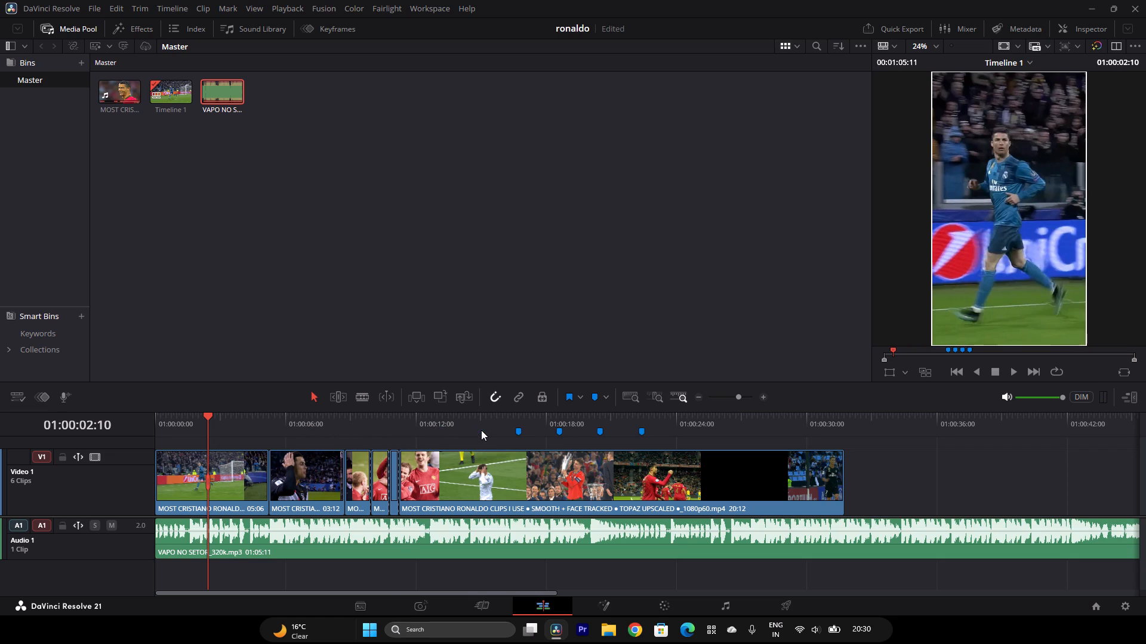
click(522, 430)
key(BackSpace)
click(560, 431)
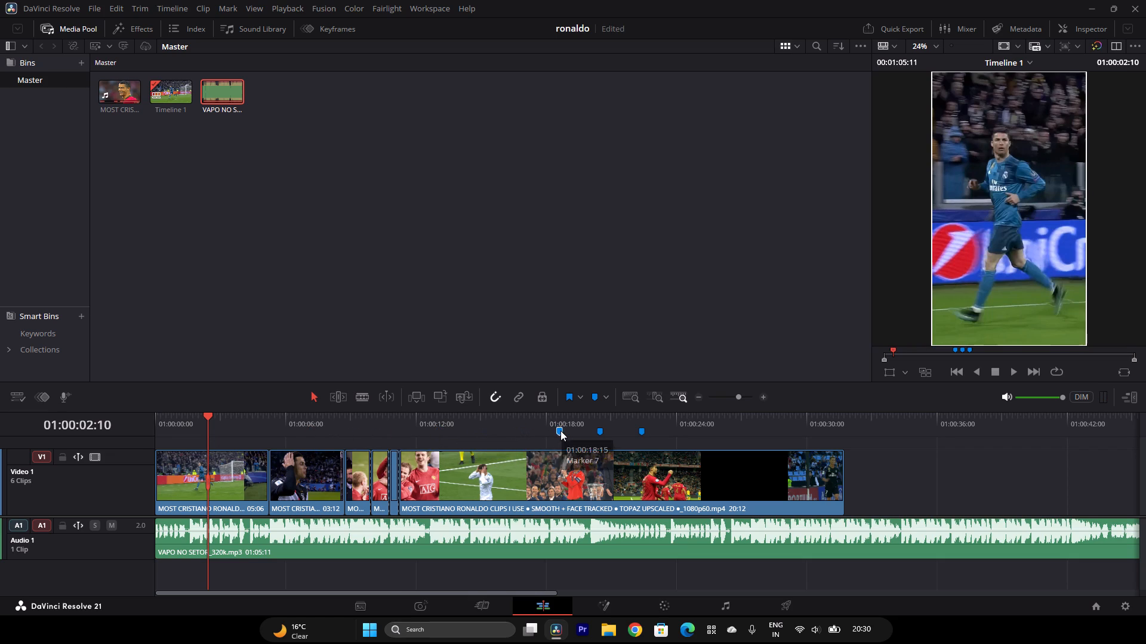
key(BackSpace)
click(600, 430)
key(BackSpace)
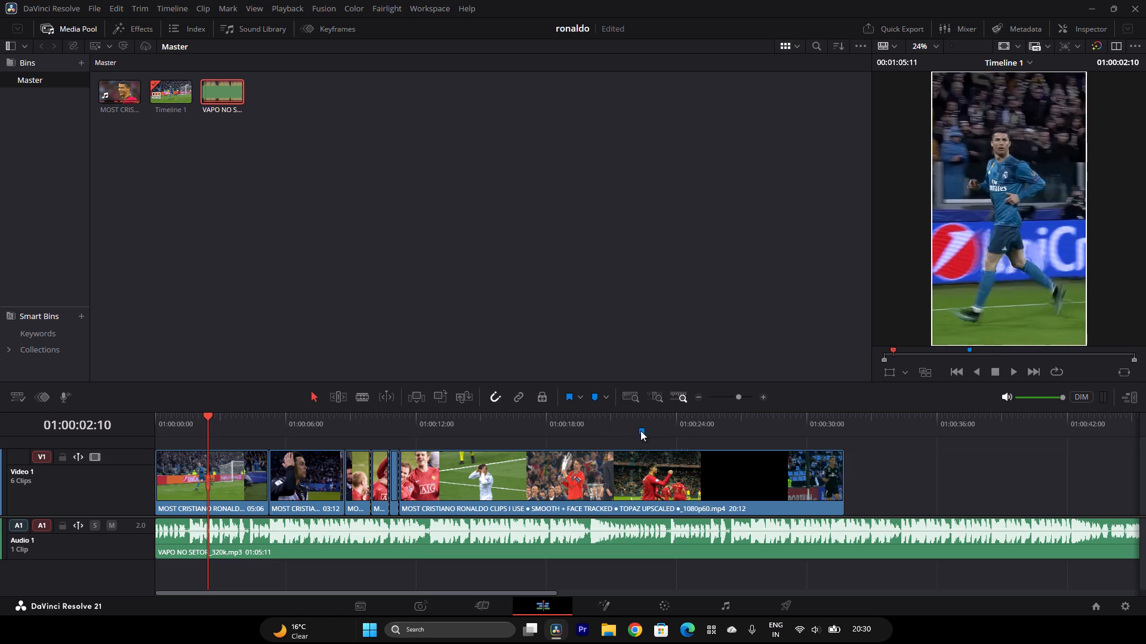
click(640, 431)
key(BackSpace)
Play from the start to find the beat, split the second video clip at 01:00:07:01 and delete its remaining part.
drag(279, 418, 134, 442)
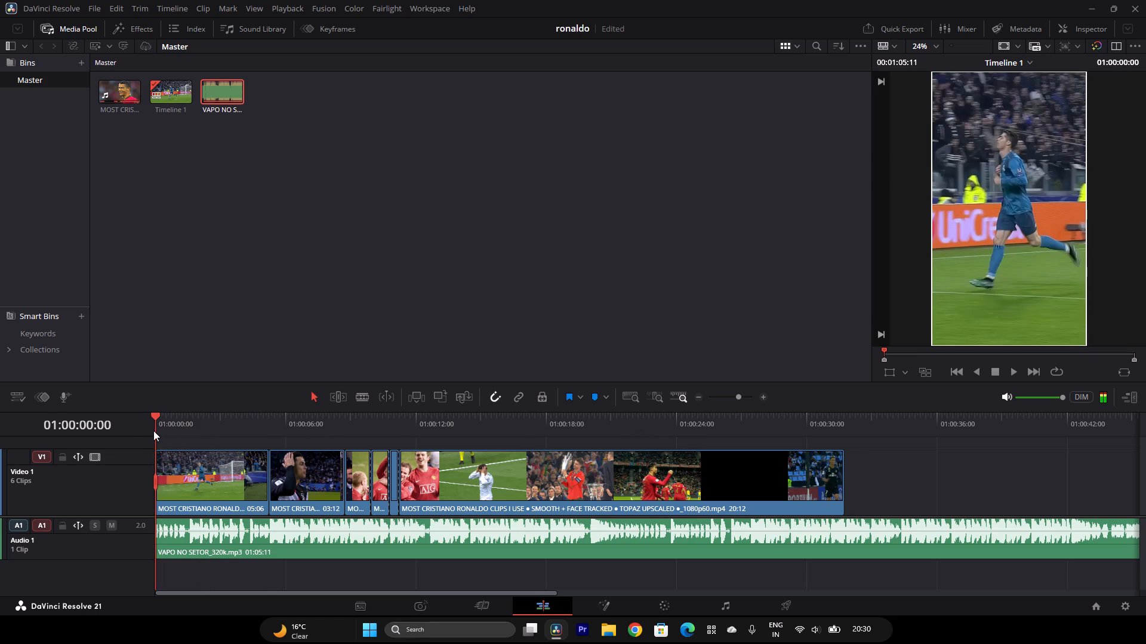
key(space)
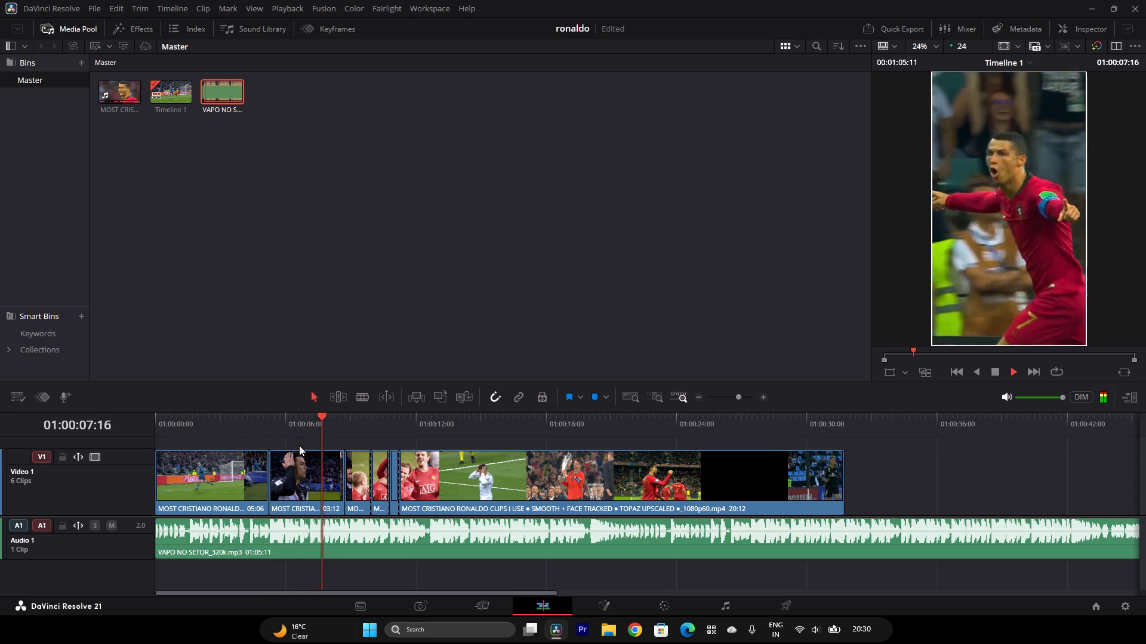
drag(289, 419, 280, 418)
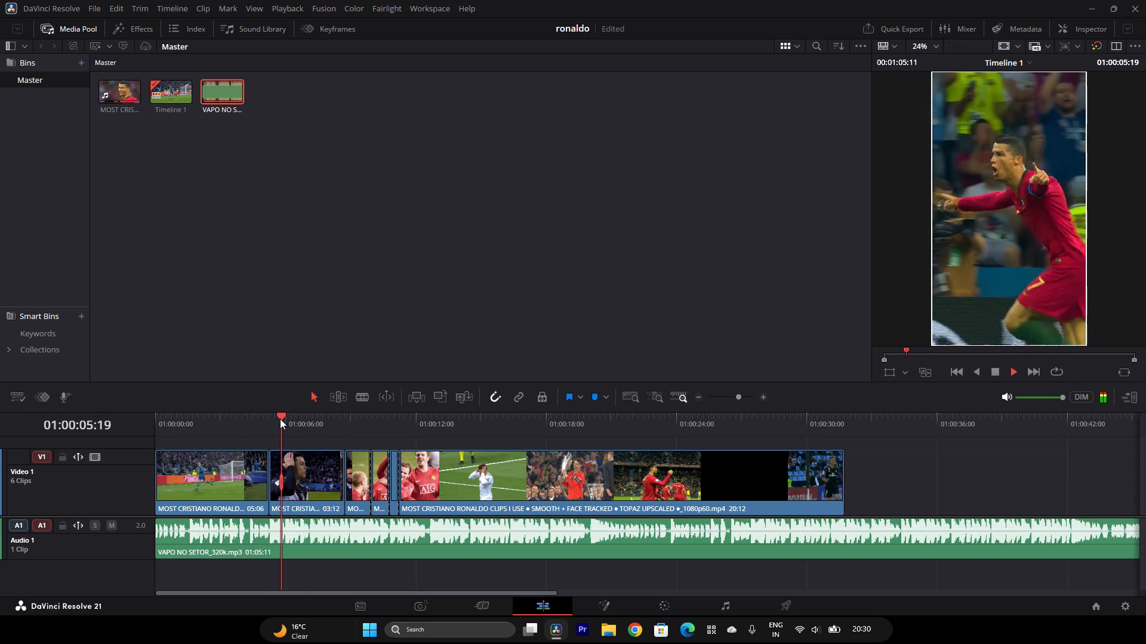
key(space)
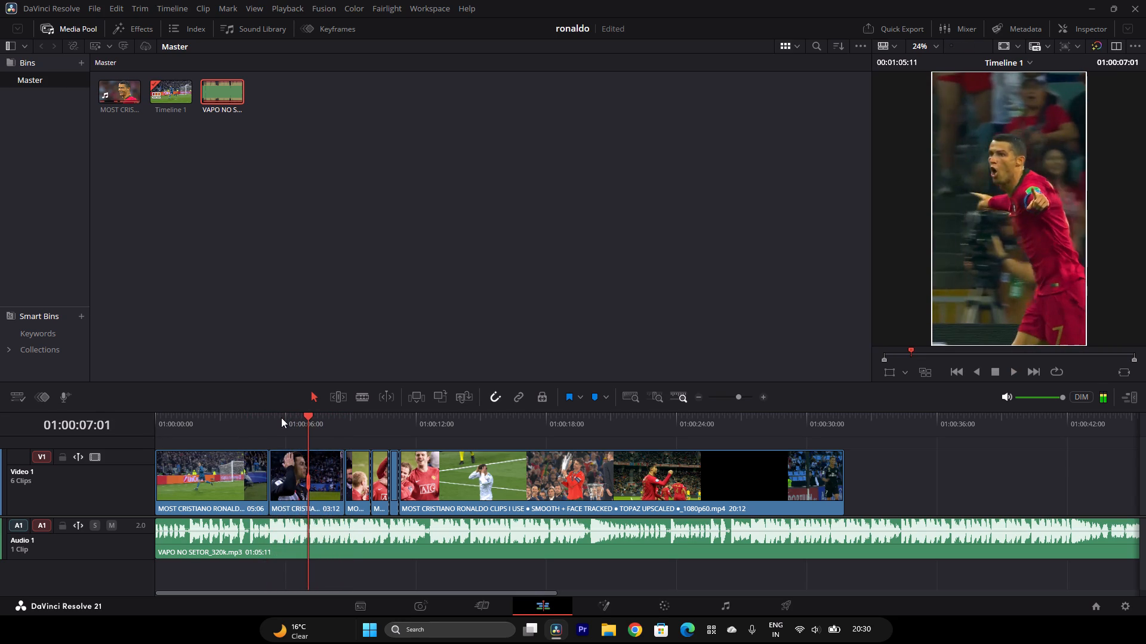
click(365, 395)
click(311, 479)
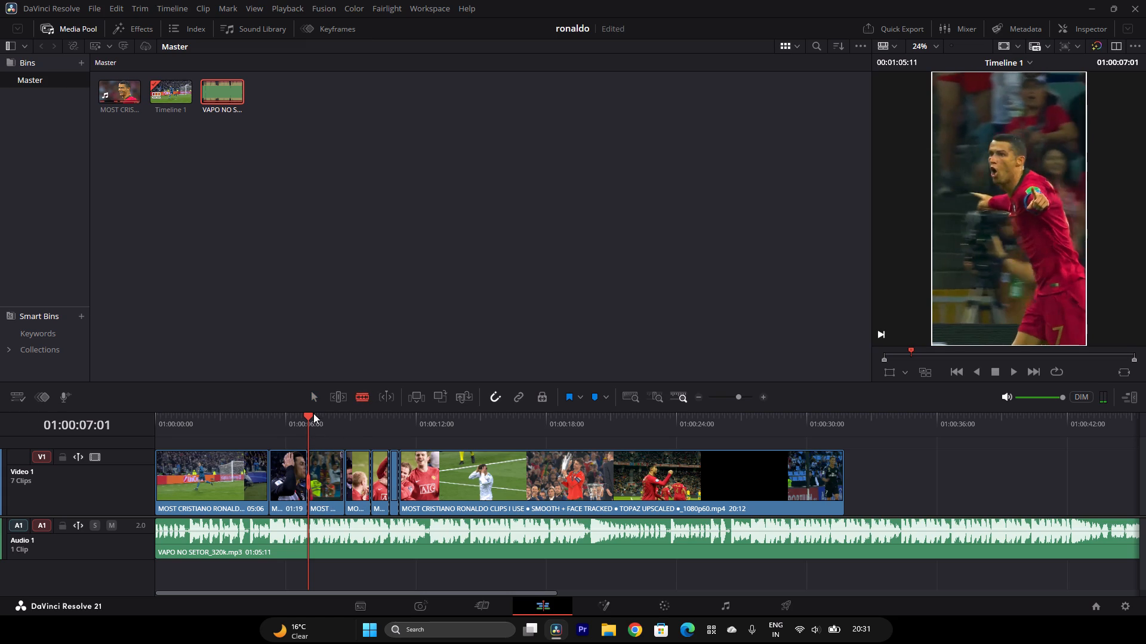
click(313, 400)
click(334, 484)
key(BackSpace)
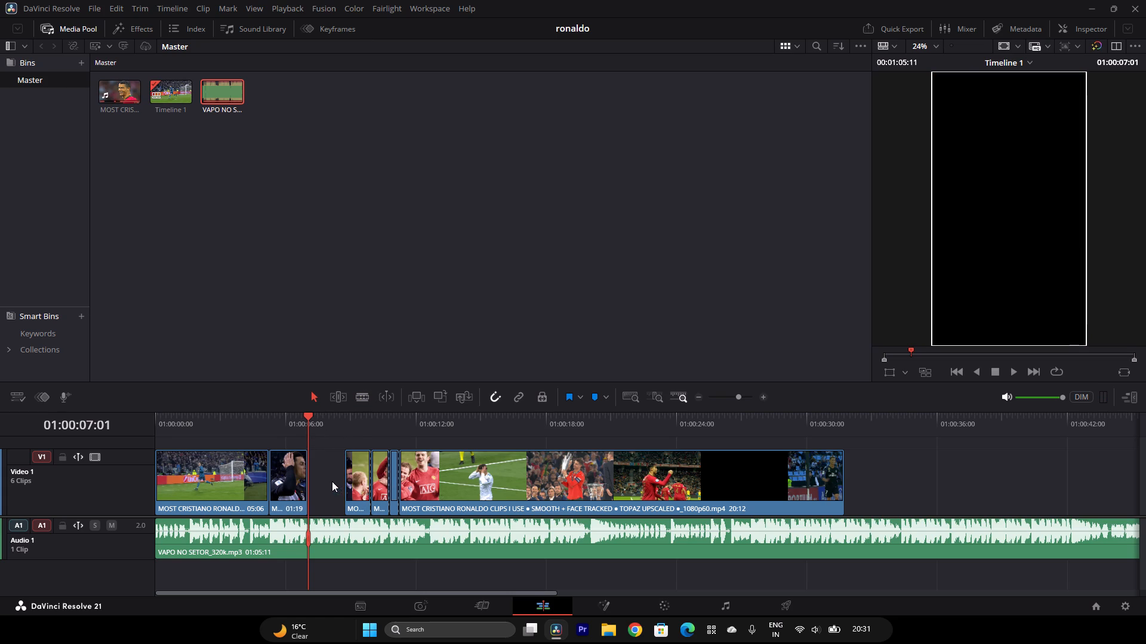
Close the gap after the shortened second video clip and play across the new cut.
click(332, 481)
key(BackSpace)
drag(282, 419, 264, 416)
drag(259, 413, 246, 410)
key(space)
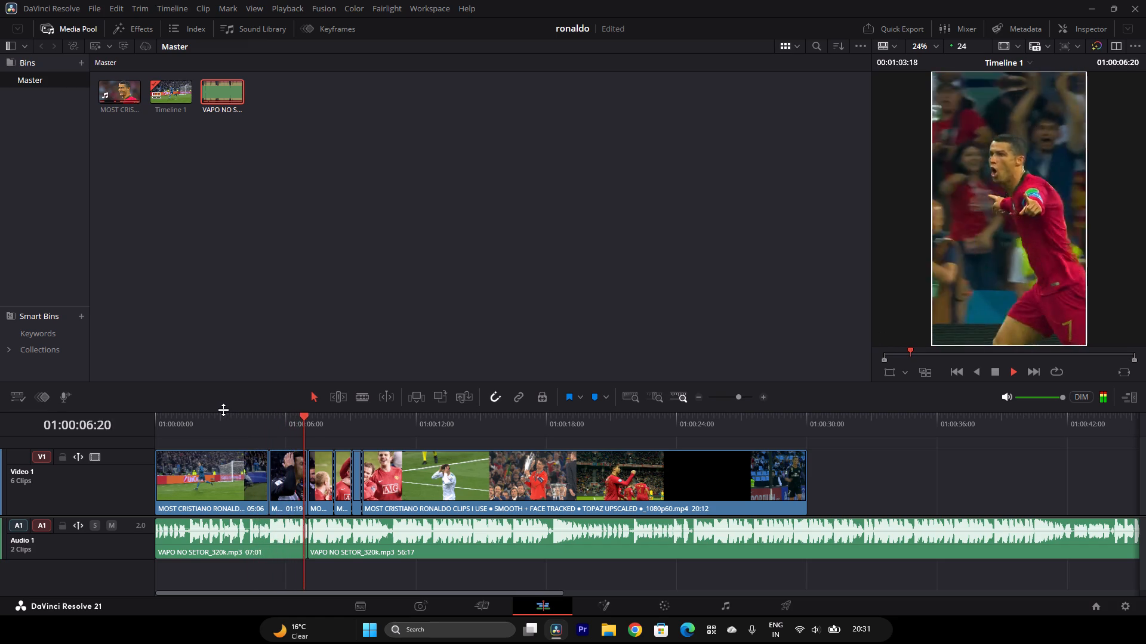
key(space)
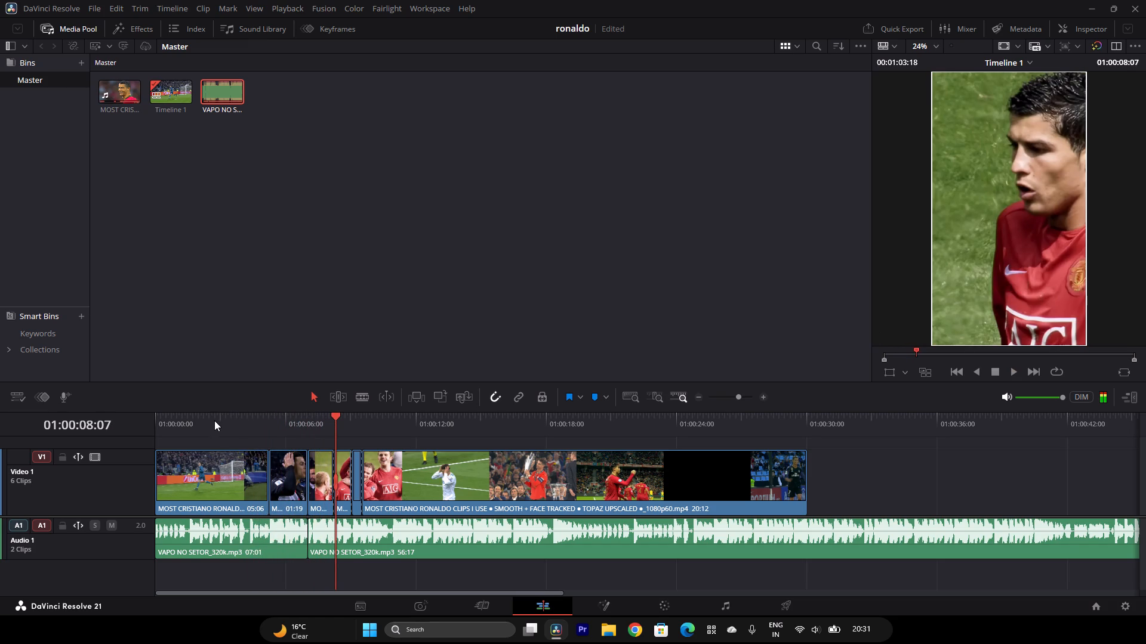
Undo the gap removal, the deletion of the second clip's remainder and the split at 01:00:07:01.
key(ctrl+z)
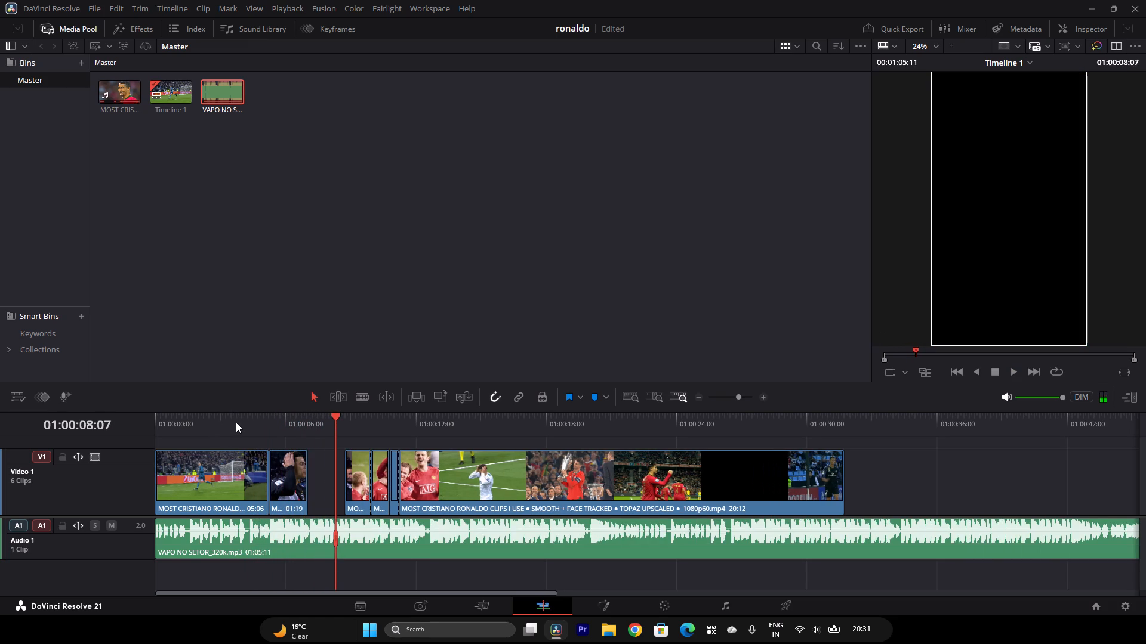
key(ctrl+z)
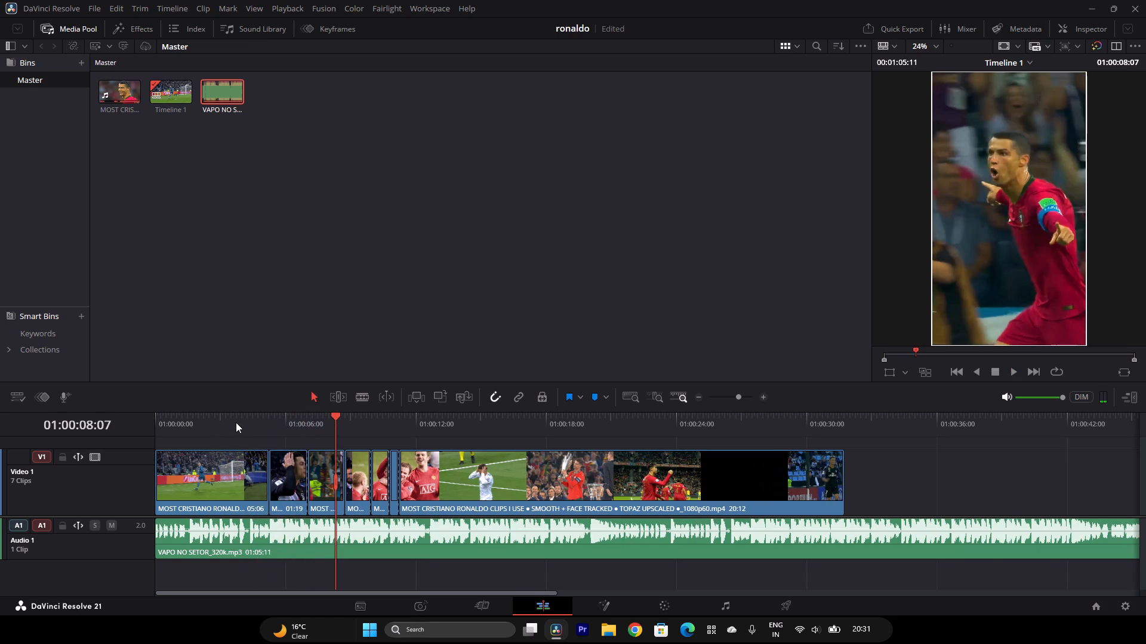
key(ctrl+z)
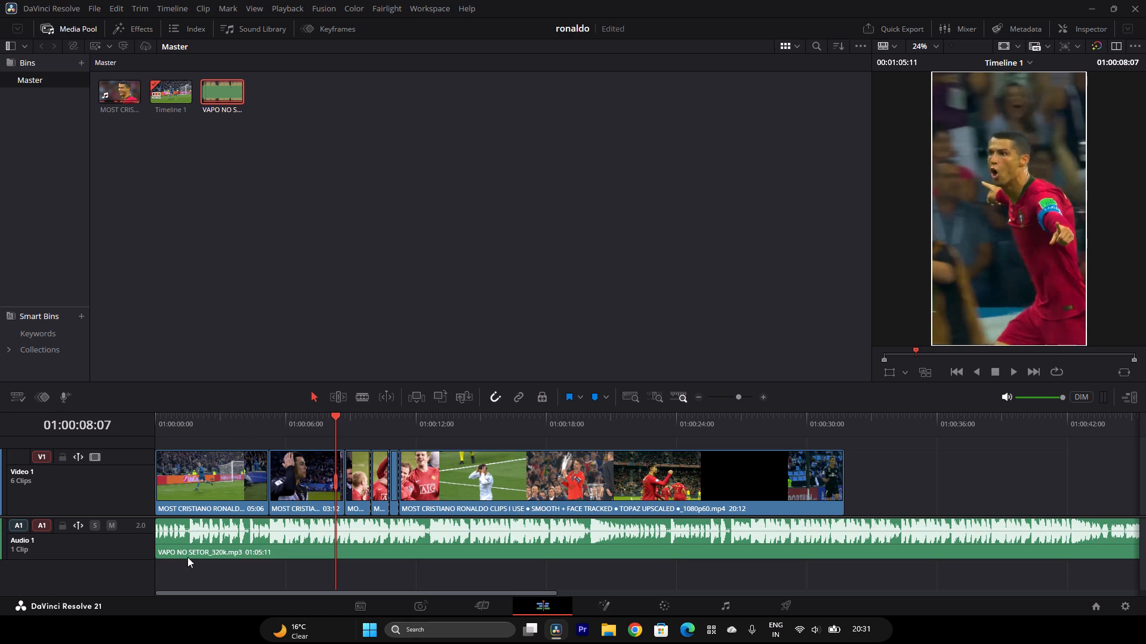
Lock the Audio 1 track.
click(61, 525)
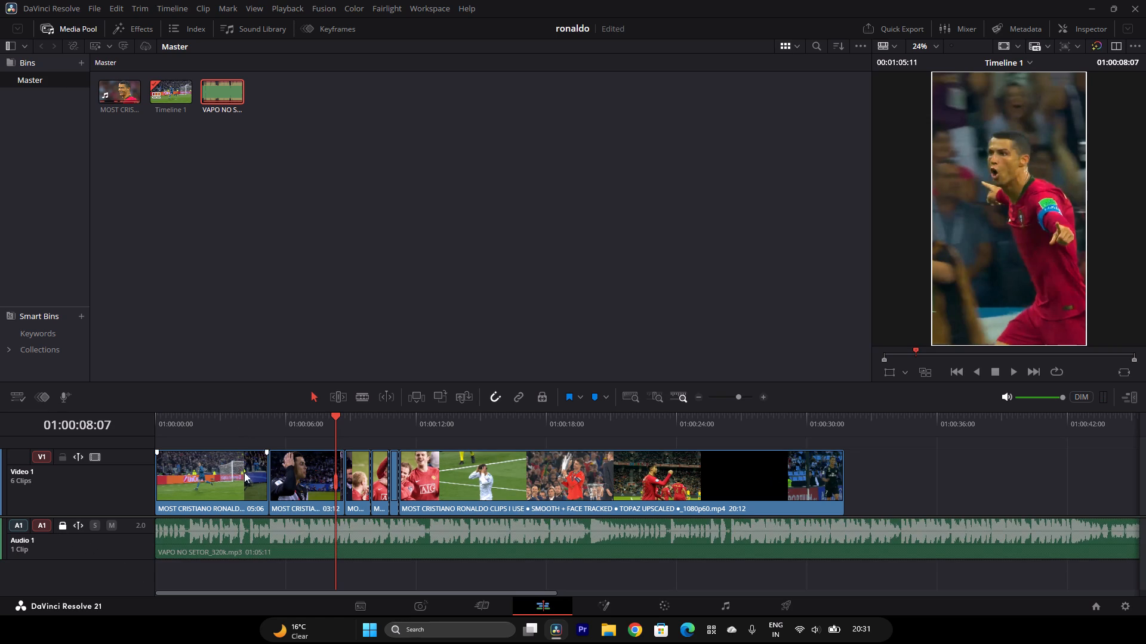
Play around the second video clip to find the beat, split it at 01:00:07:07 and delete its remaining part.
drag(290, 416, 262, 428)
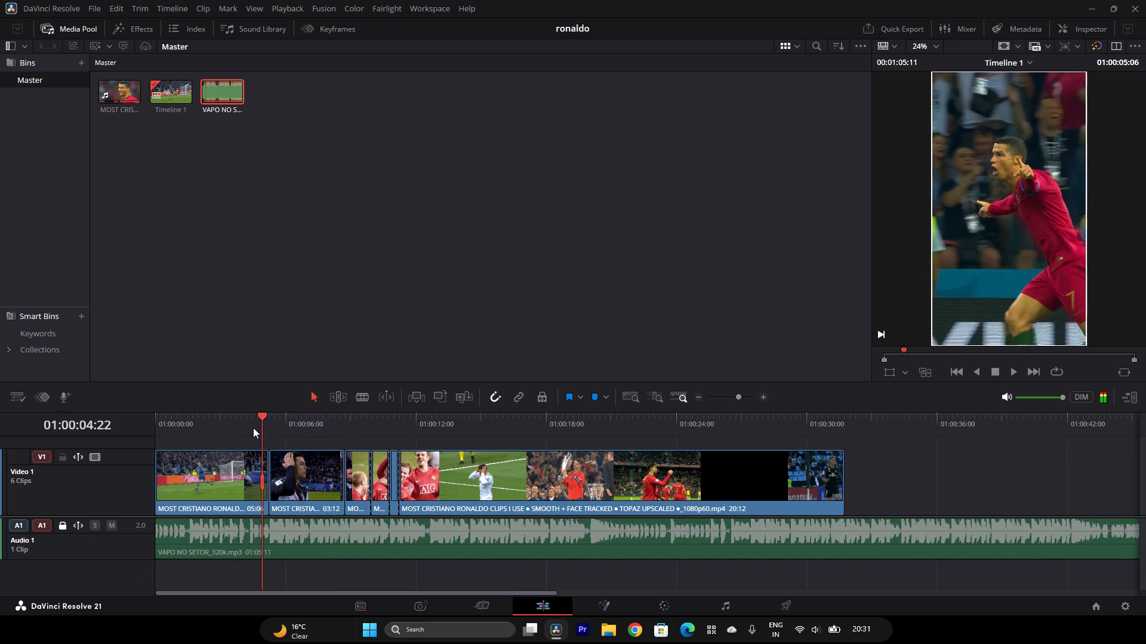
key(space)
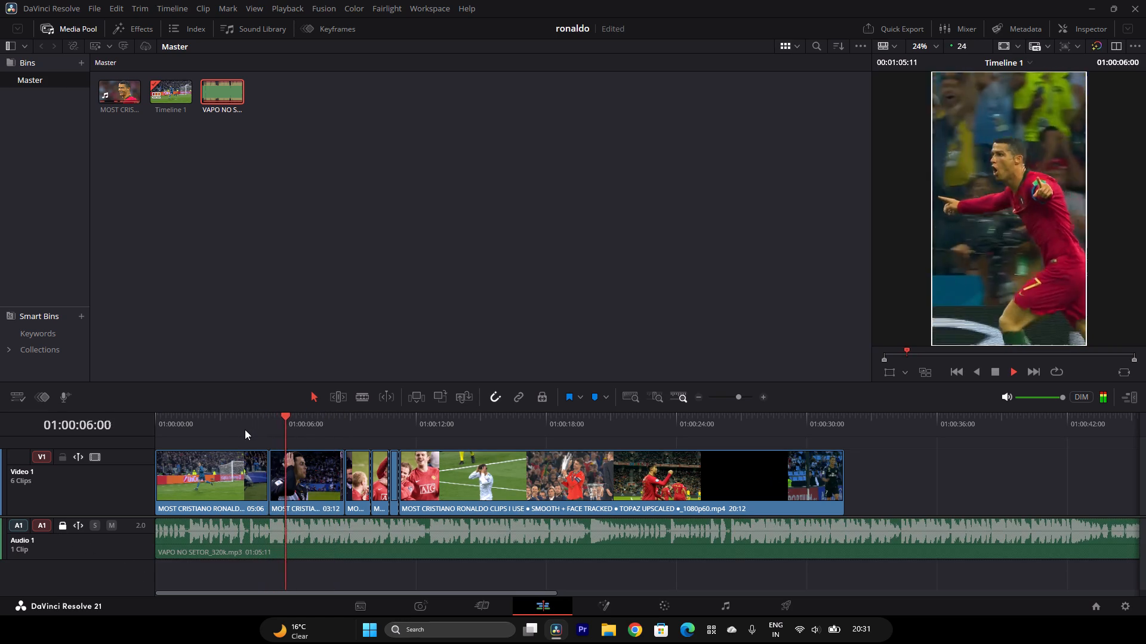
key(space)
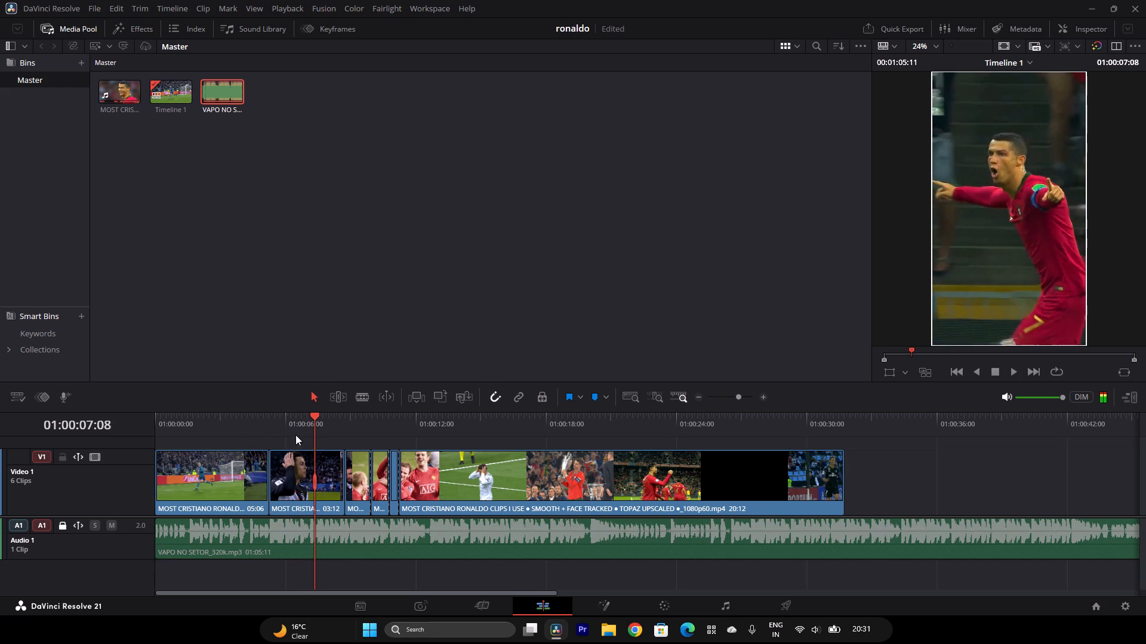
key(Left)
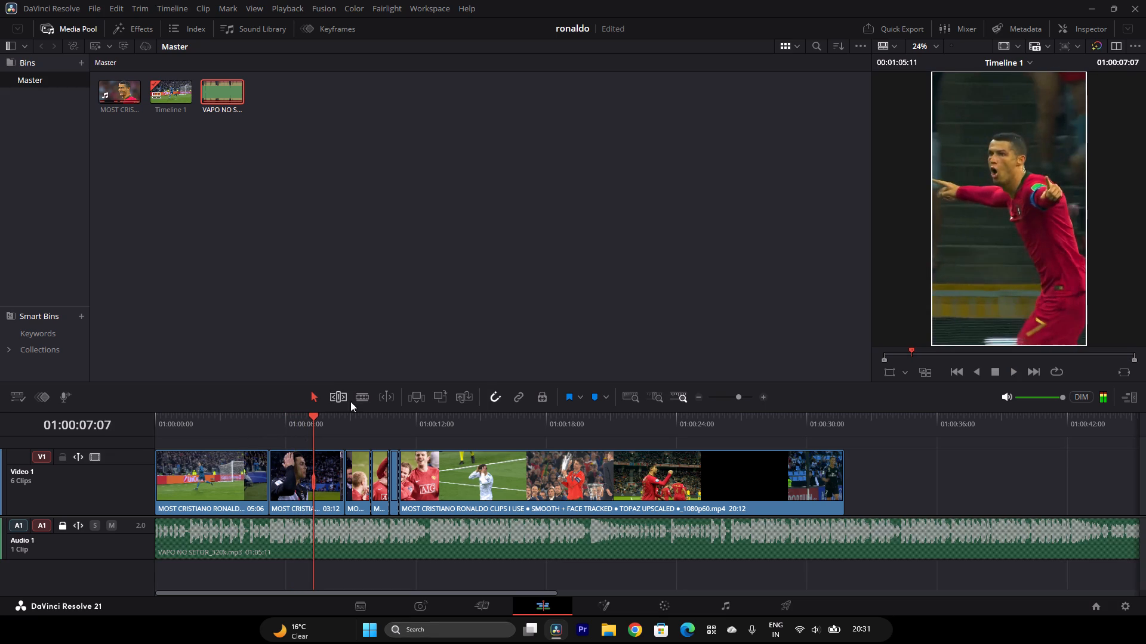
click(359, 397)
click(310, 471)
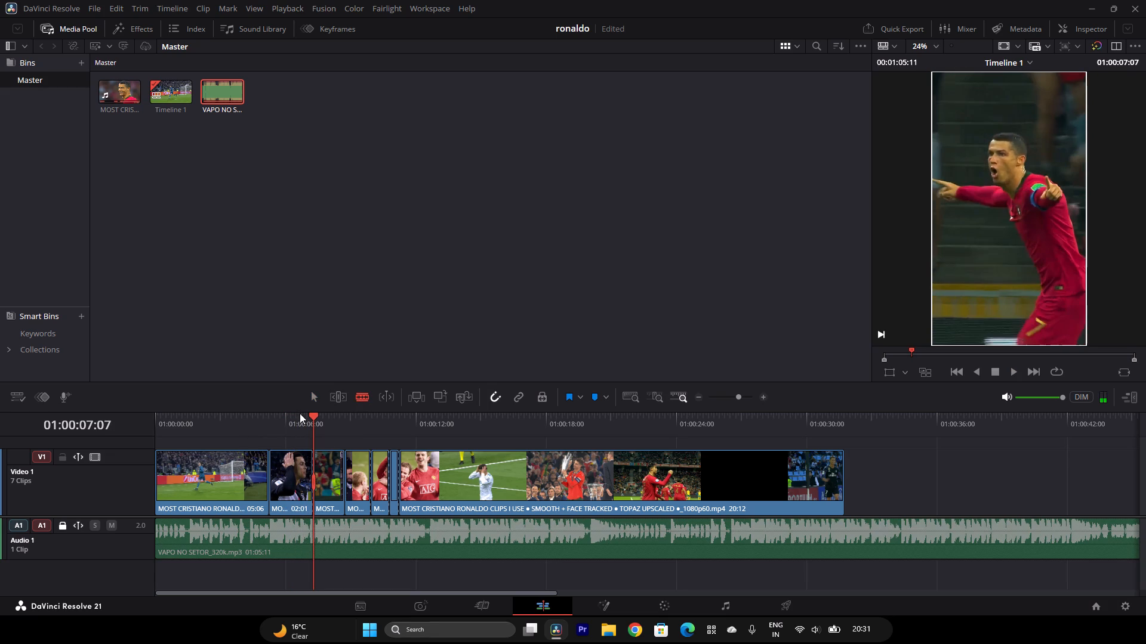
click(310, 395)
click(326, 470)
key(BackSpace)
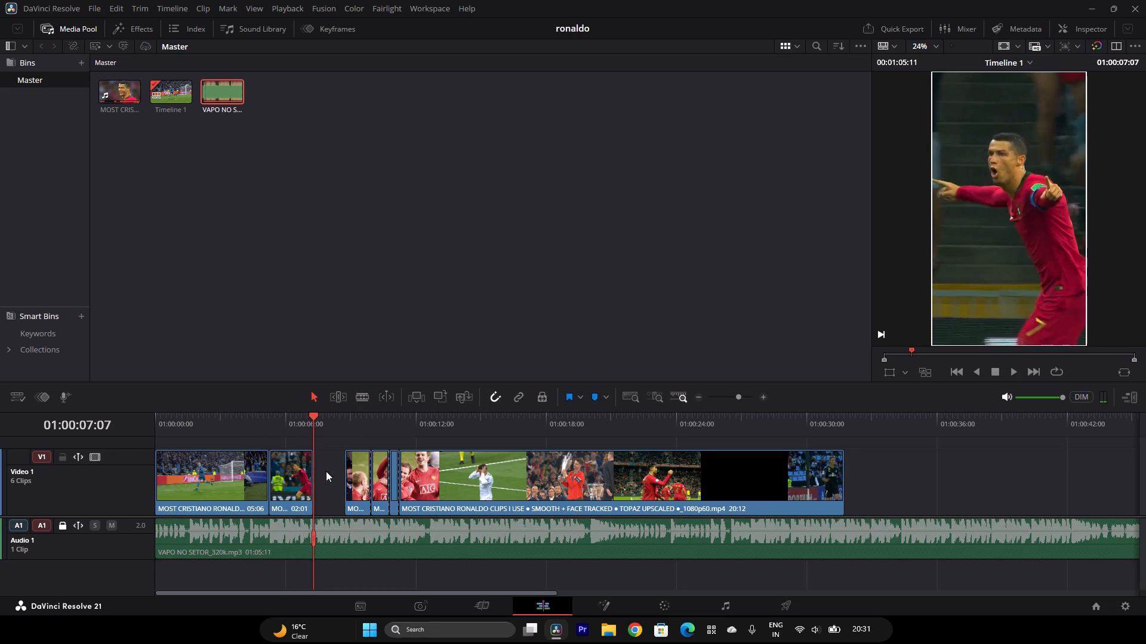
Close the gap after the shortened second video clip and play across the new cut.
click(326, 471)
key(BackSpace)
drag(286, 427, 243, 425)
key(space)
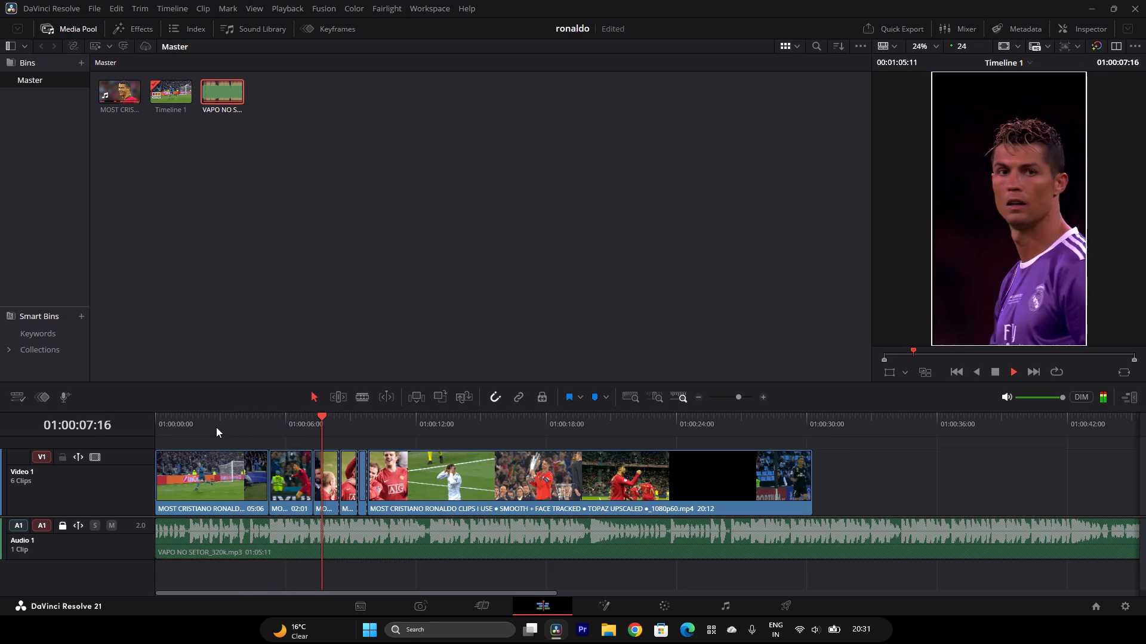
key(space)
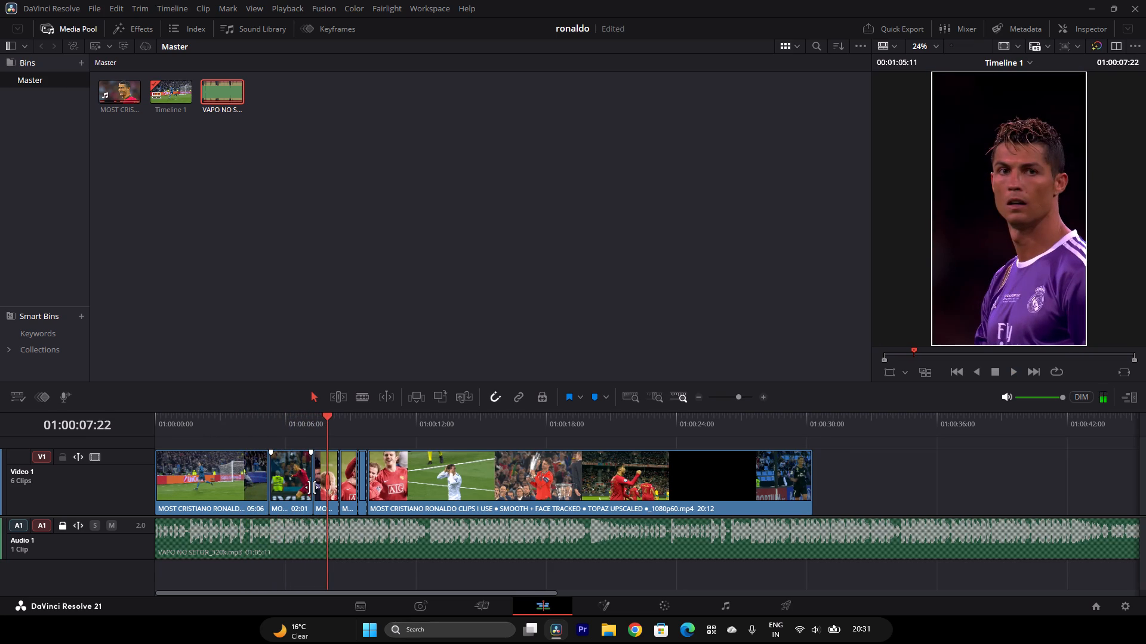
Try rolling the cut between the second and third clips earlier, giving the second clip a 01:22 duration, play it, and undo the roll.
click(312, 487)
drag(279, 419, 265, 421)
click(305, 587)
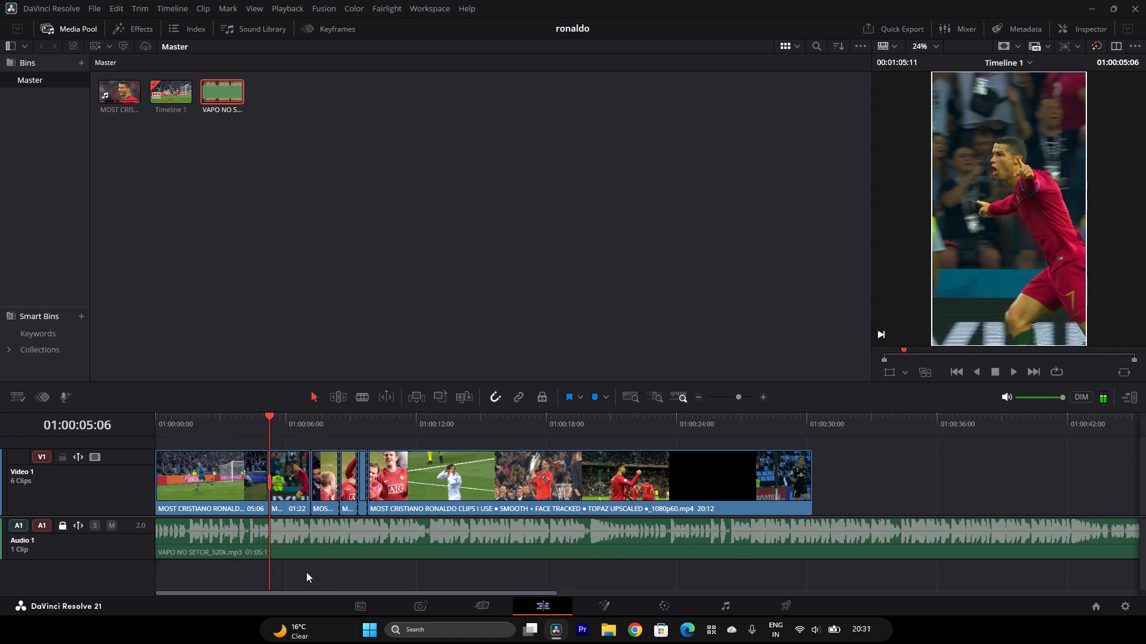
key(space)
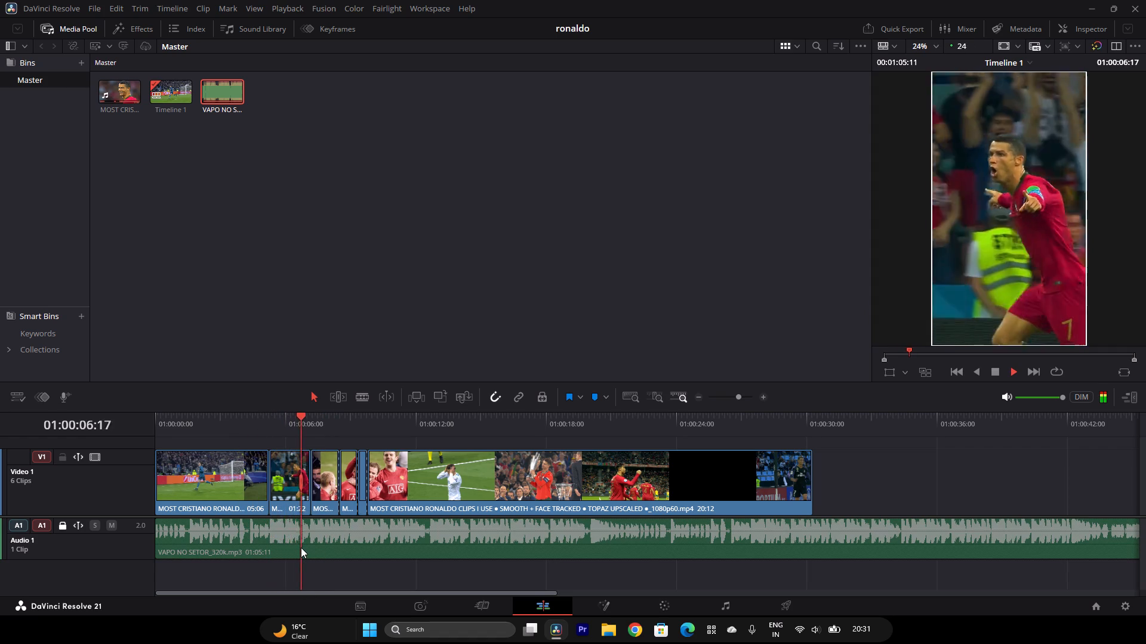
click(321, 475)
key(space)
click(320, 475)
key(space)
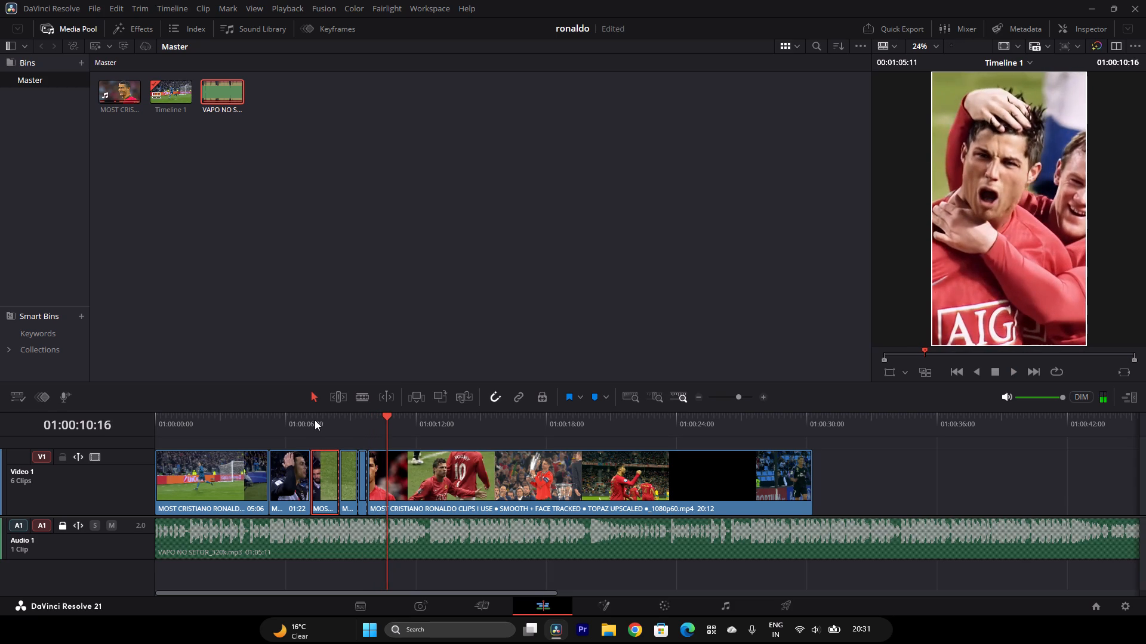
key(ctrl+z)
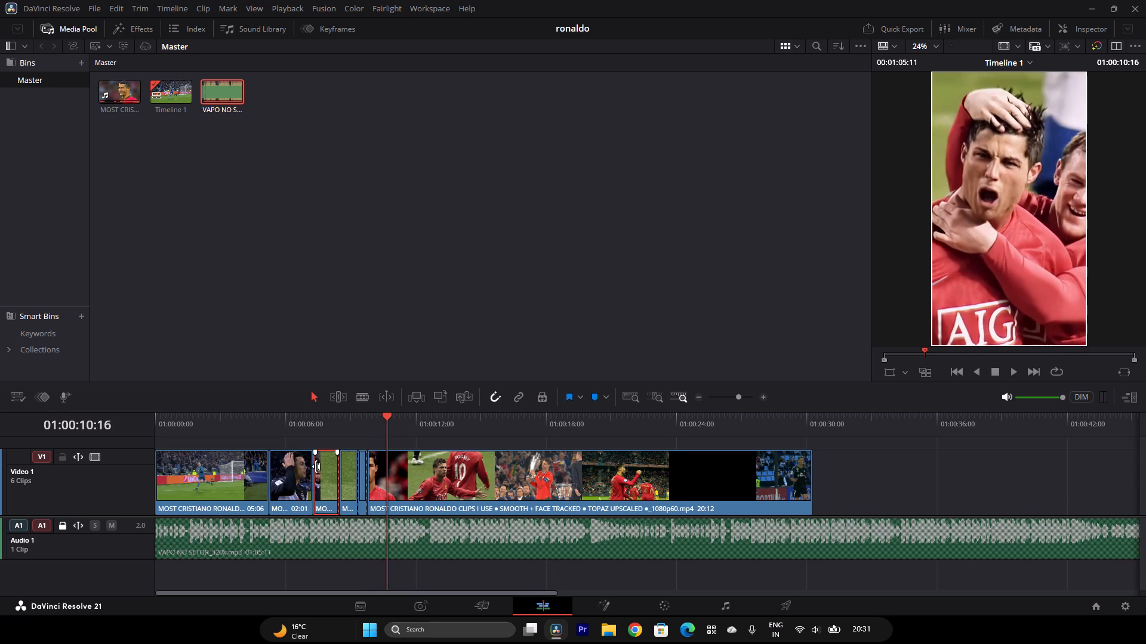
Roll the cut between the second and third clips earlier, shortening the second clip to 01:16, and play across it.
drag(316, 470, 315, 471)
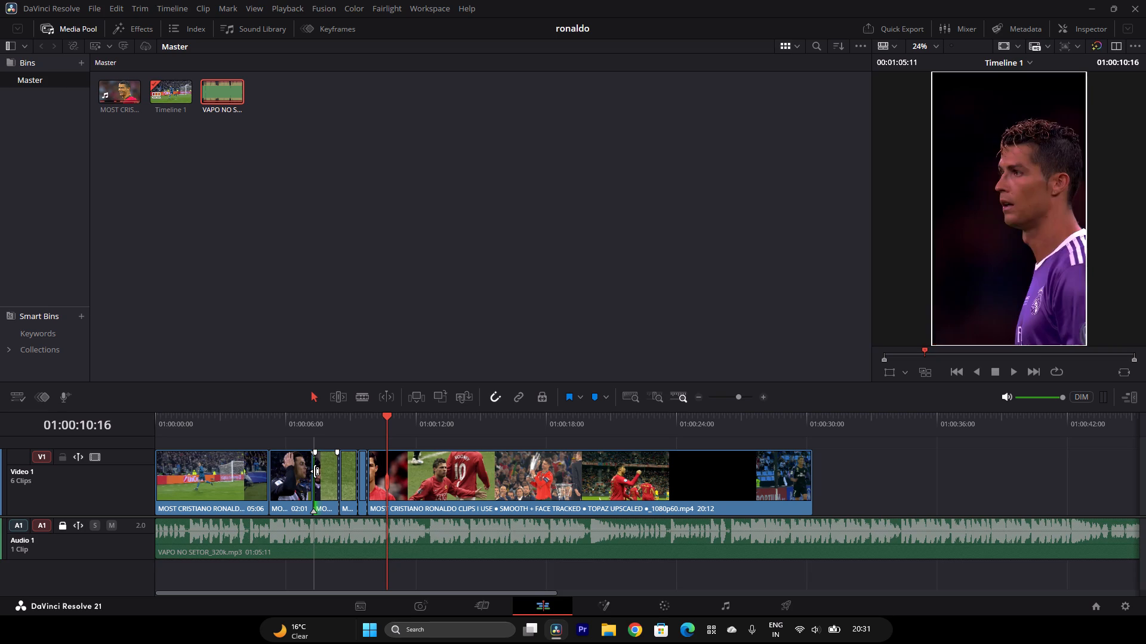
drag(315, 471, 308, 475)
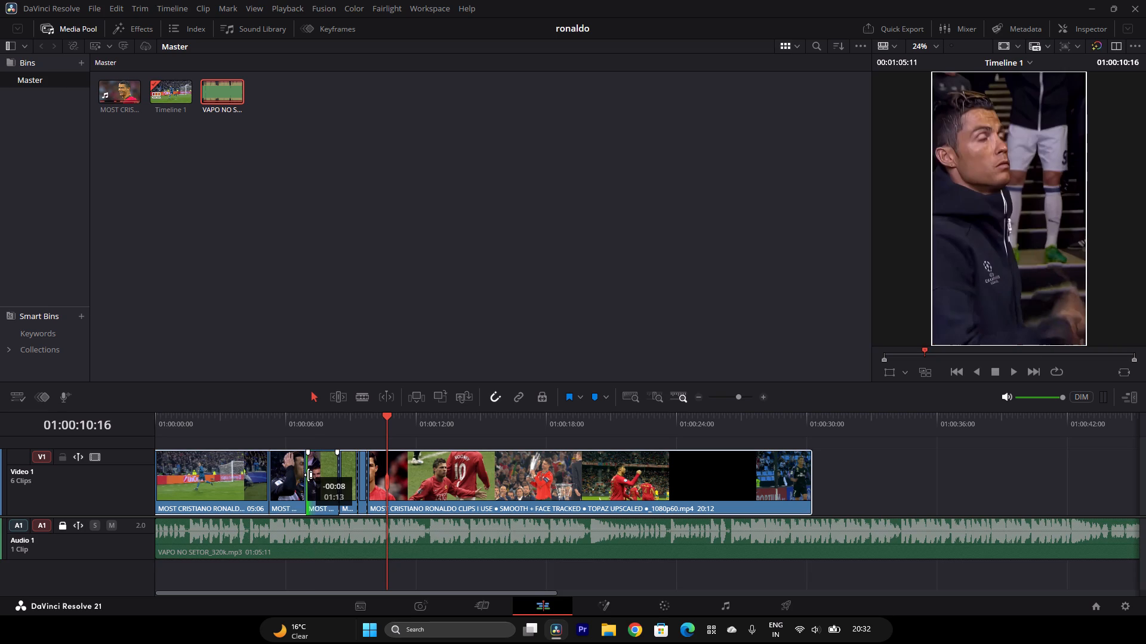
drag(308, 475, 308, 475)
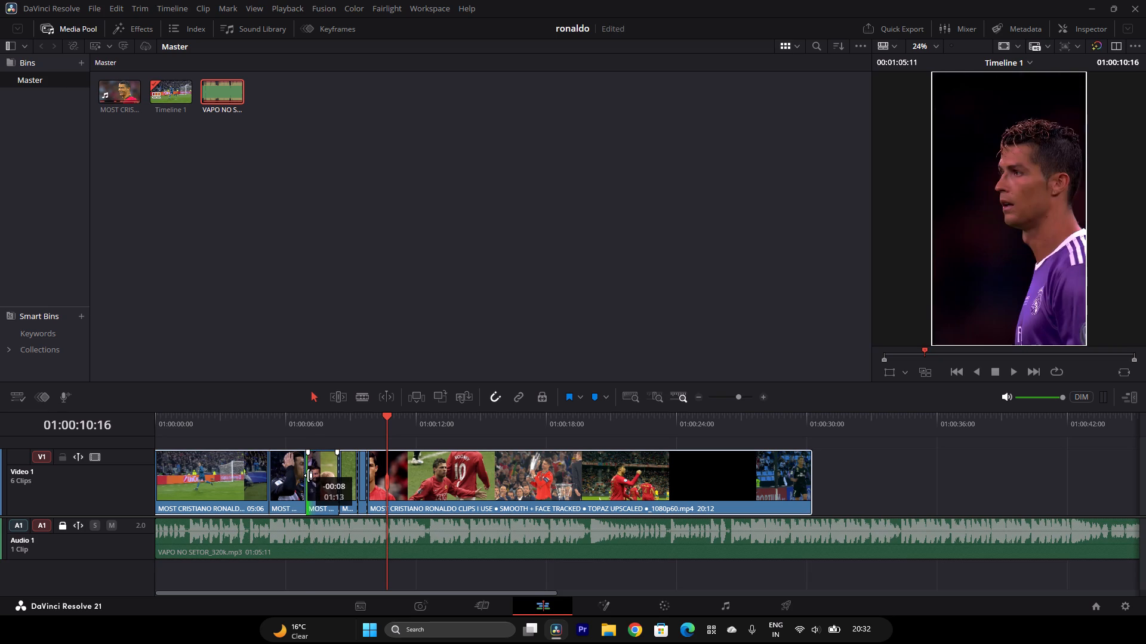
drag(308, 475, 307, 476)
click(281, 423)
key(space)
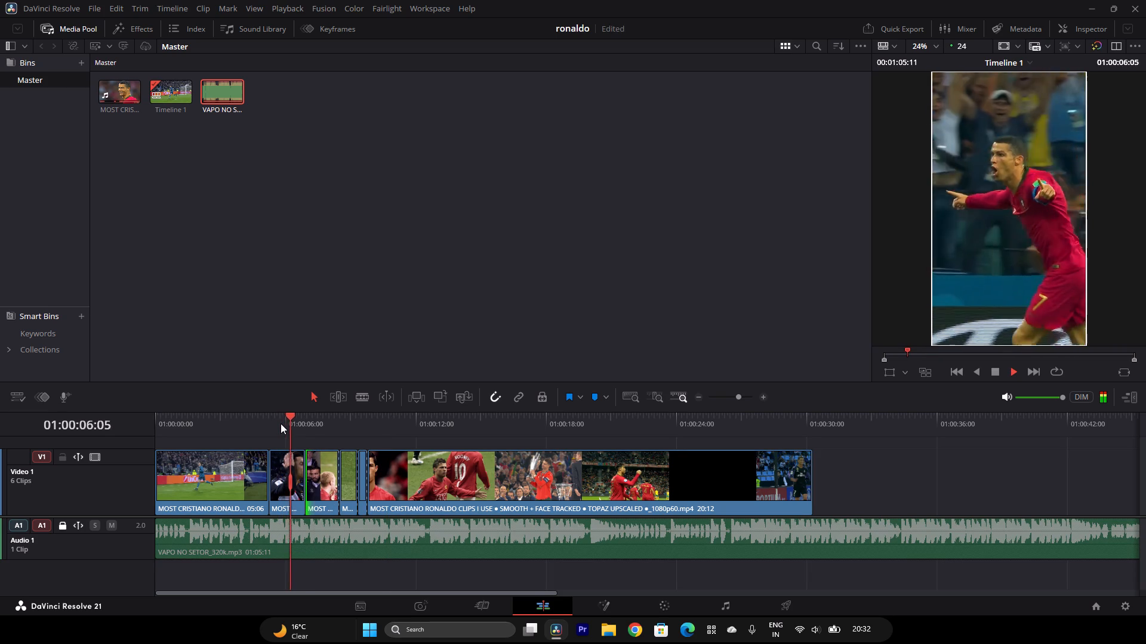
key(space)
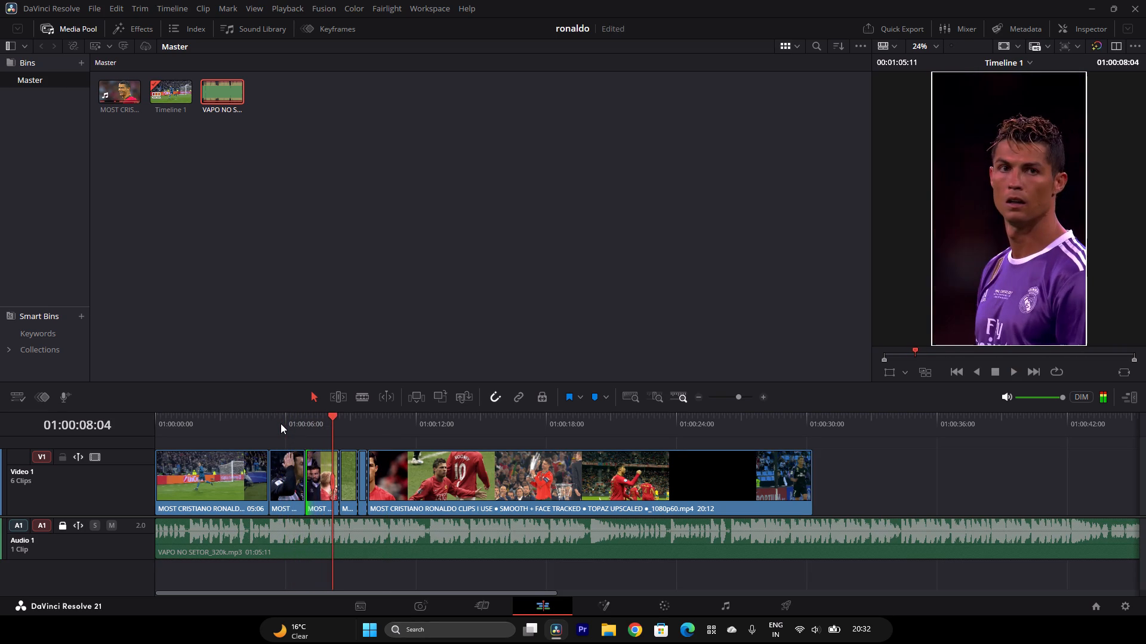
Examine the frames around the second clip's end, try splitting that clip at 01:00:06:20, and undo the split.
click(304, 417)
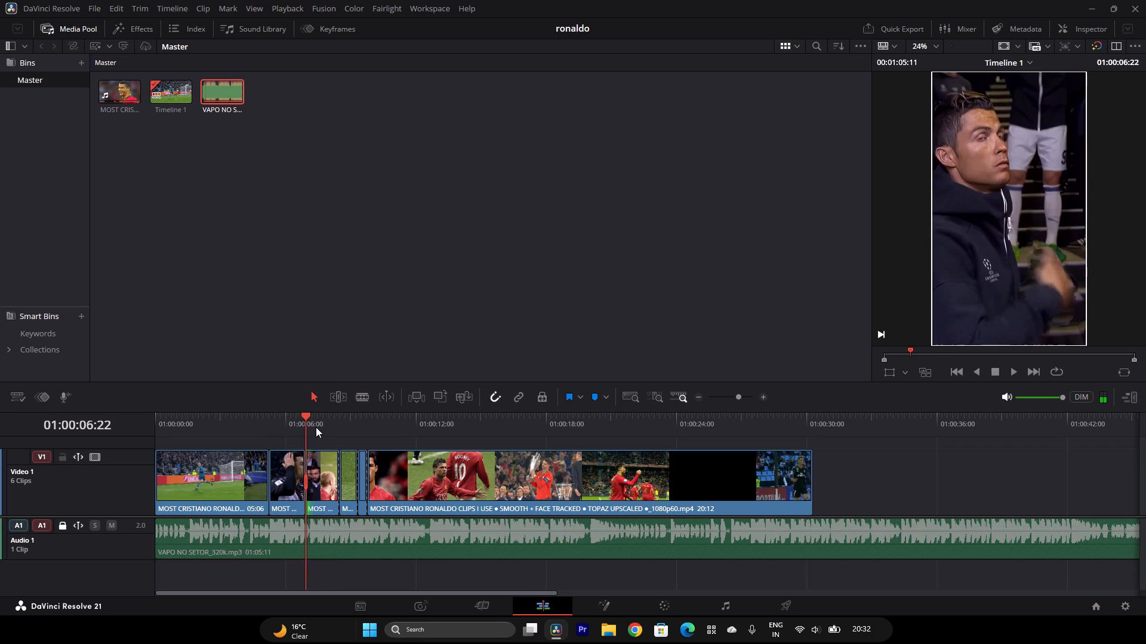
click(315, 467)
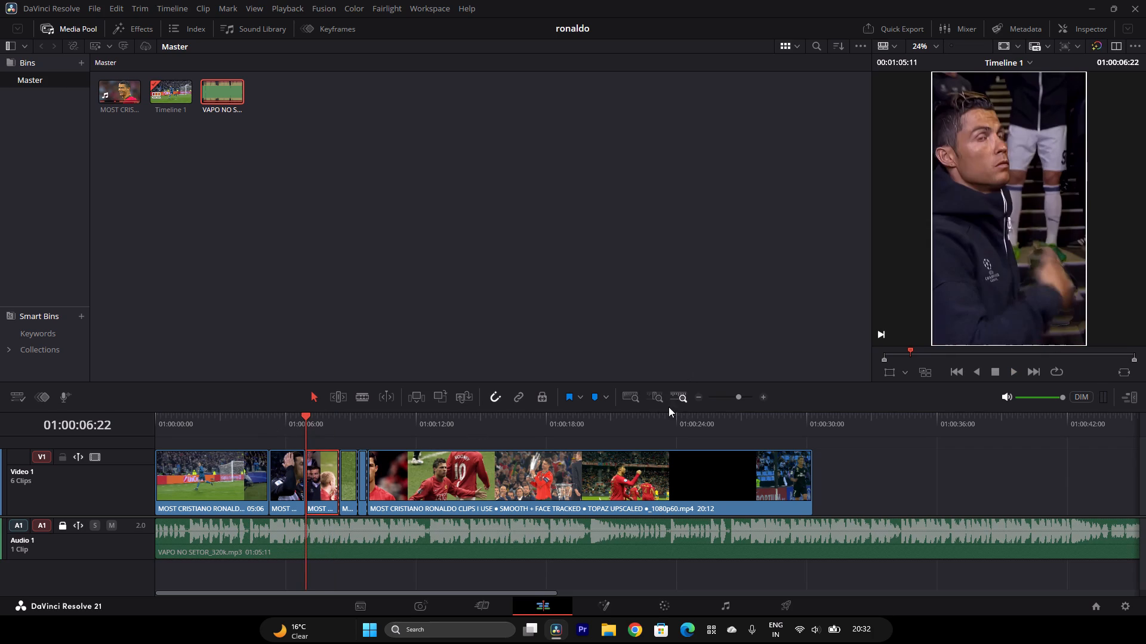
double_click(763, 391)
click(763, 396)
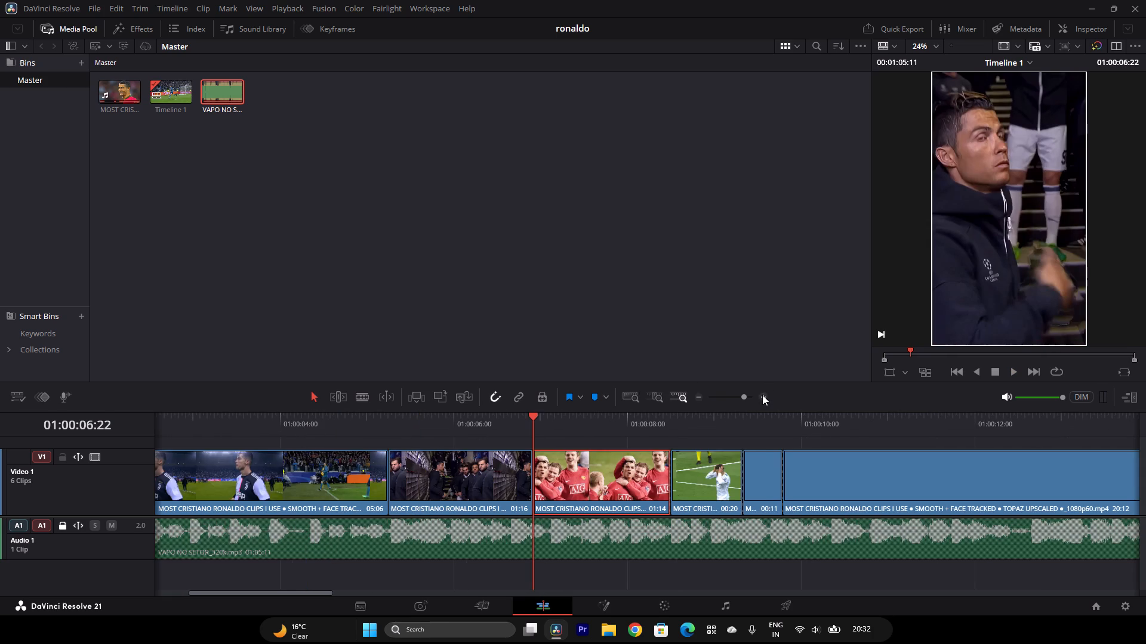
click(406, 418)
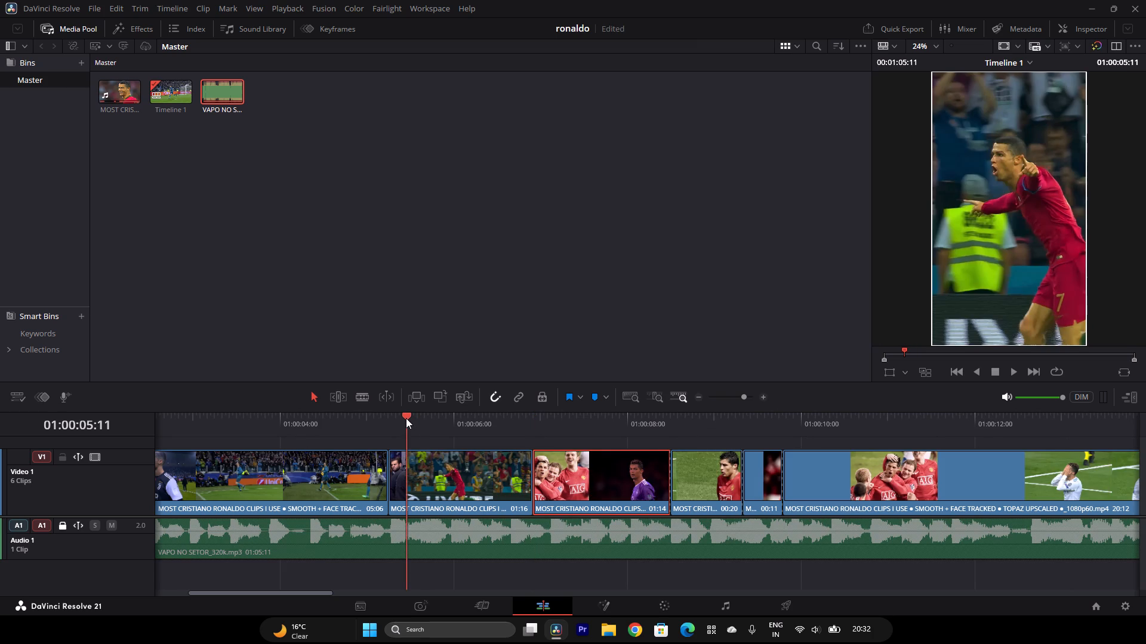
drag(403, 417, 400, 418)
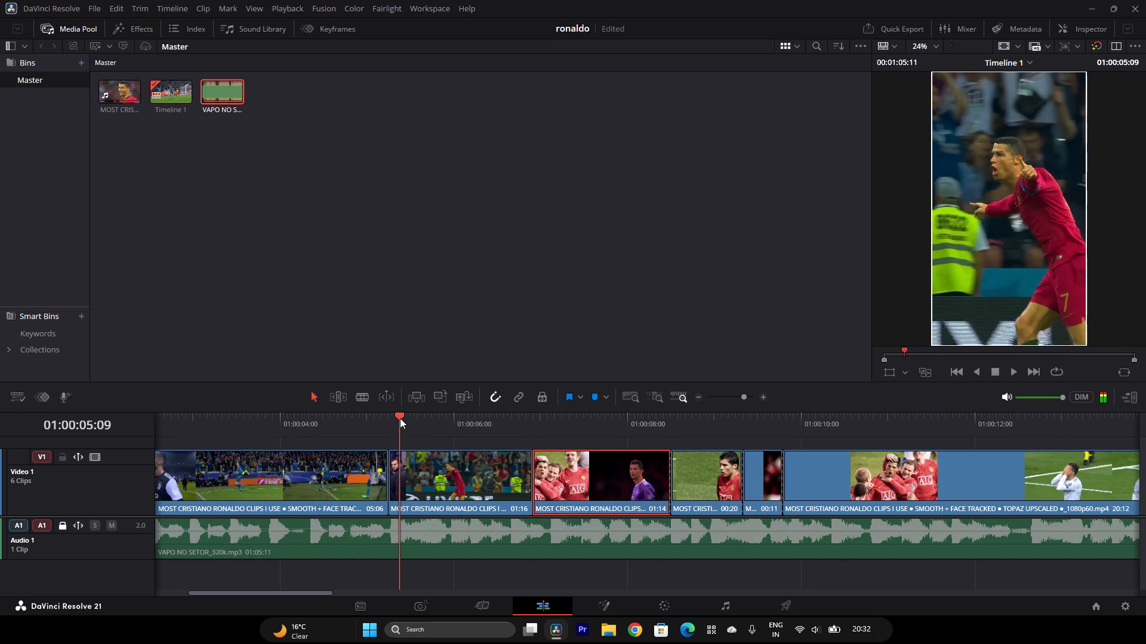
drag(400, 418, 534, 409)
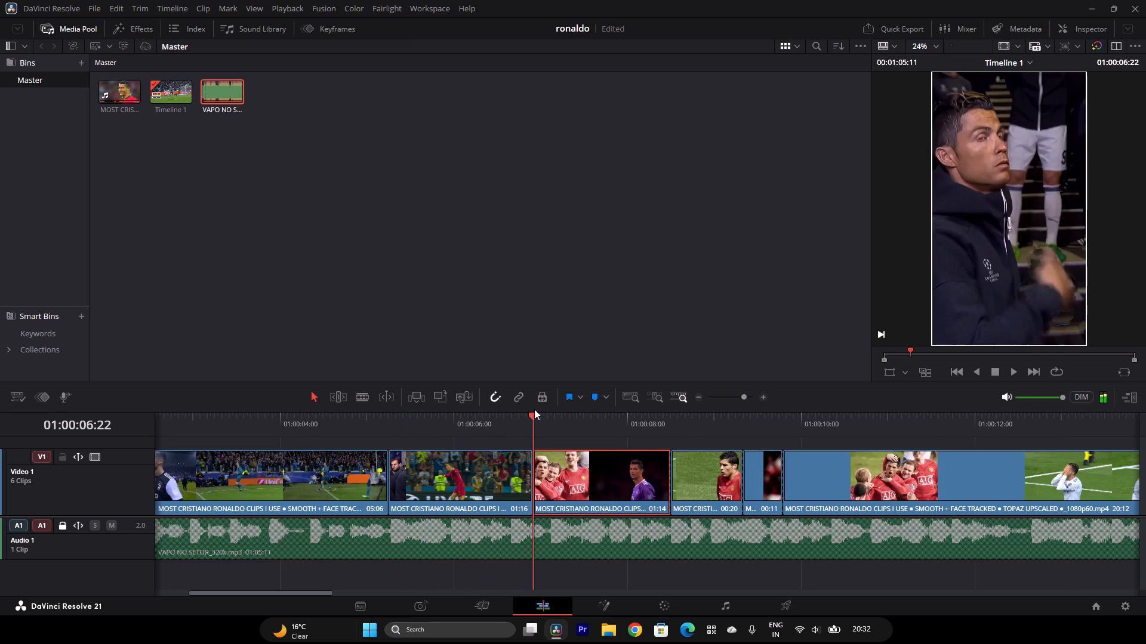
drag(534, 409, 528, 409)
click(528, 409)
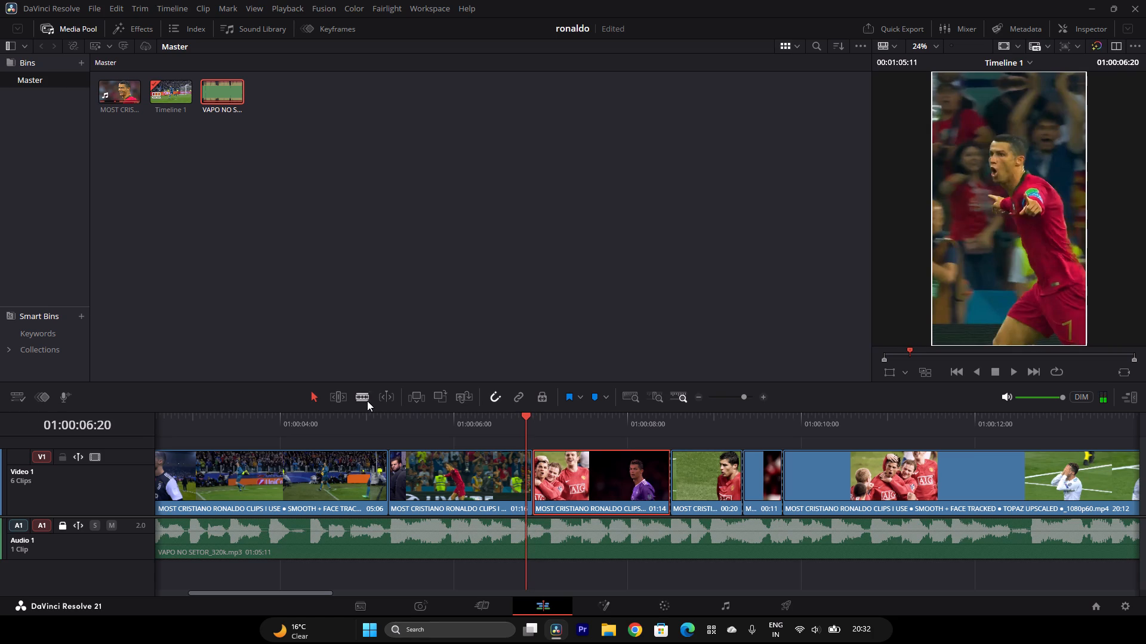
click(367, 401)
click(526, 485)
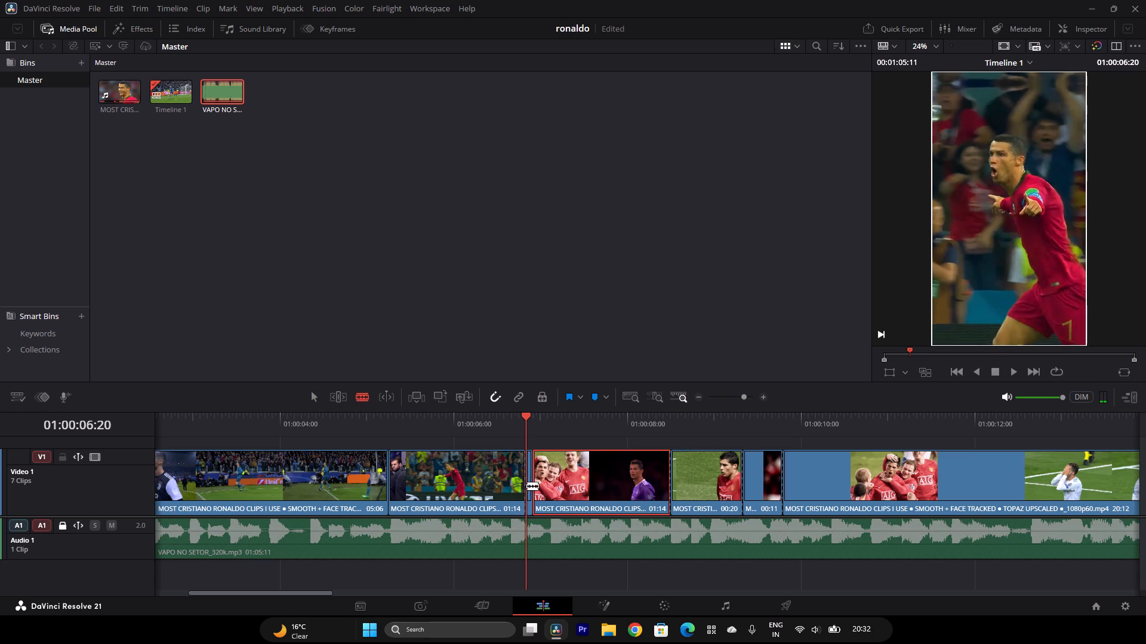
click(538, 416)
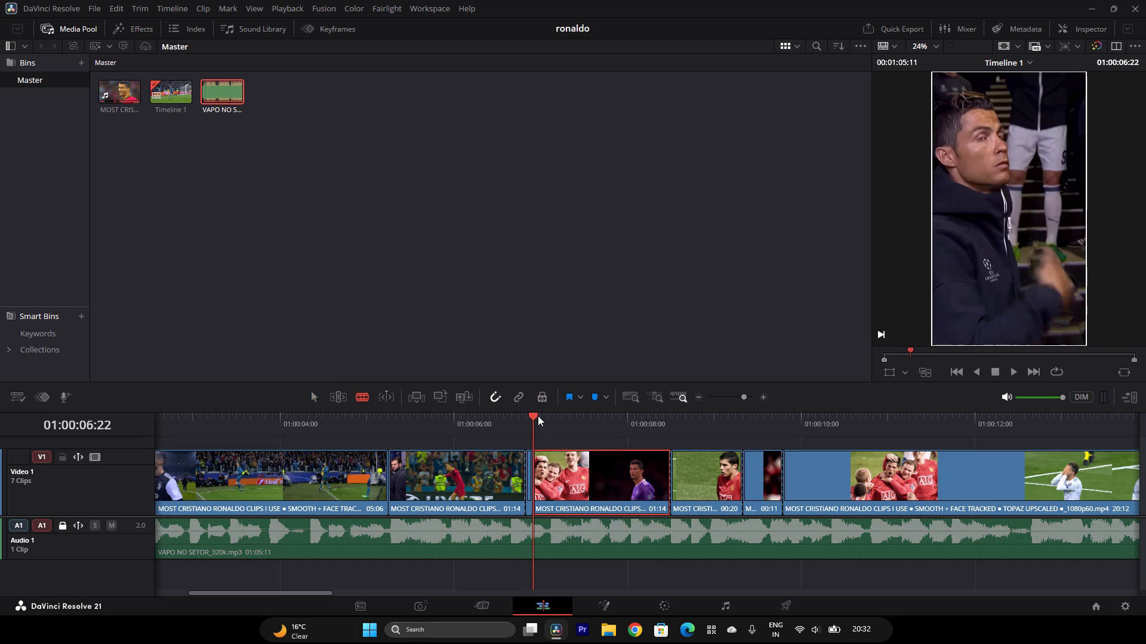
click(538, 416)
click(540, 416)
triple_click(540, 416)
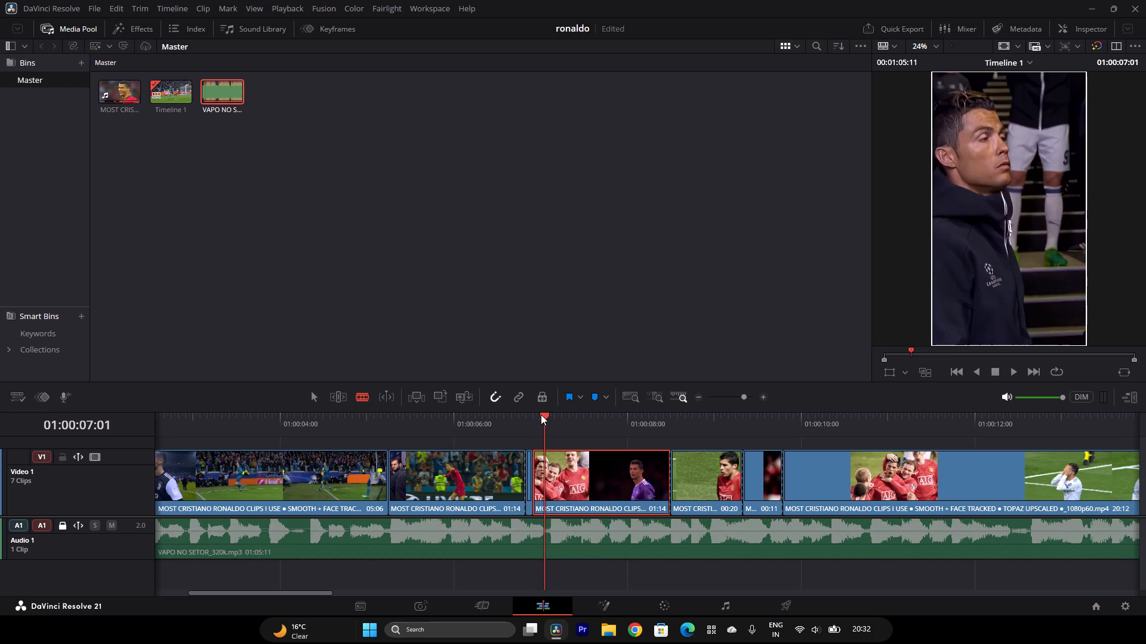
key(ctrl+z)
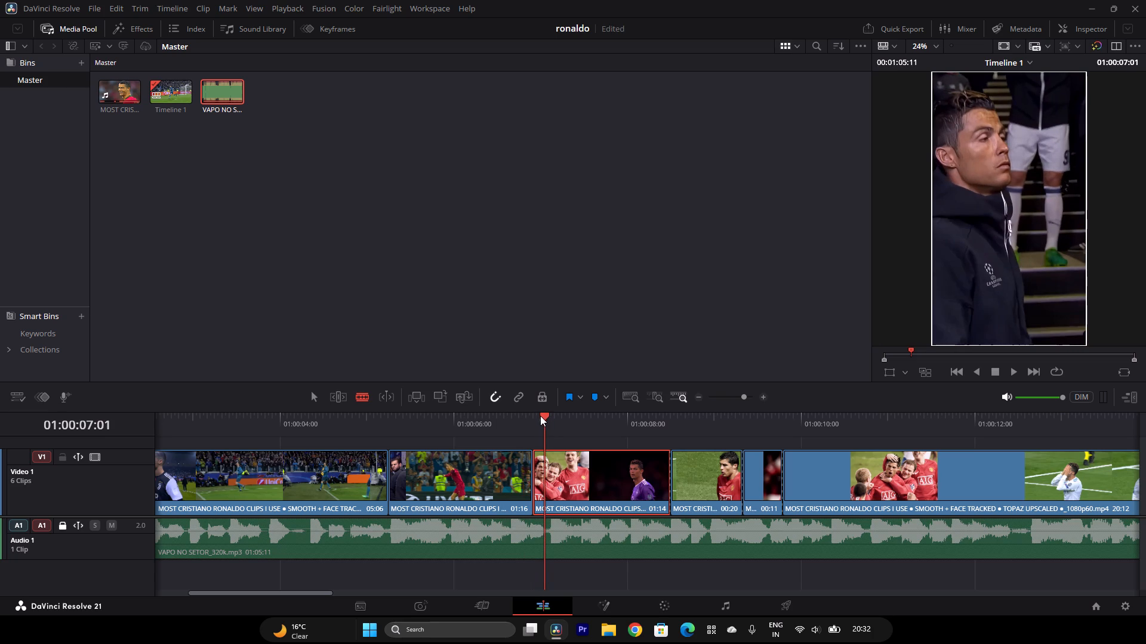
Split the third video clip at 01:00:07:05, where the dark-jacket shot is already showing, and delete its opening part.
ctrl+click(554, 416)
ctrl+click(567, 415)
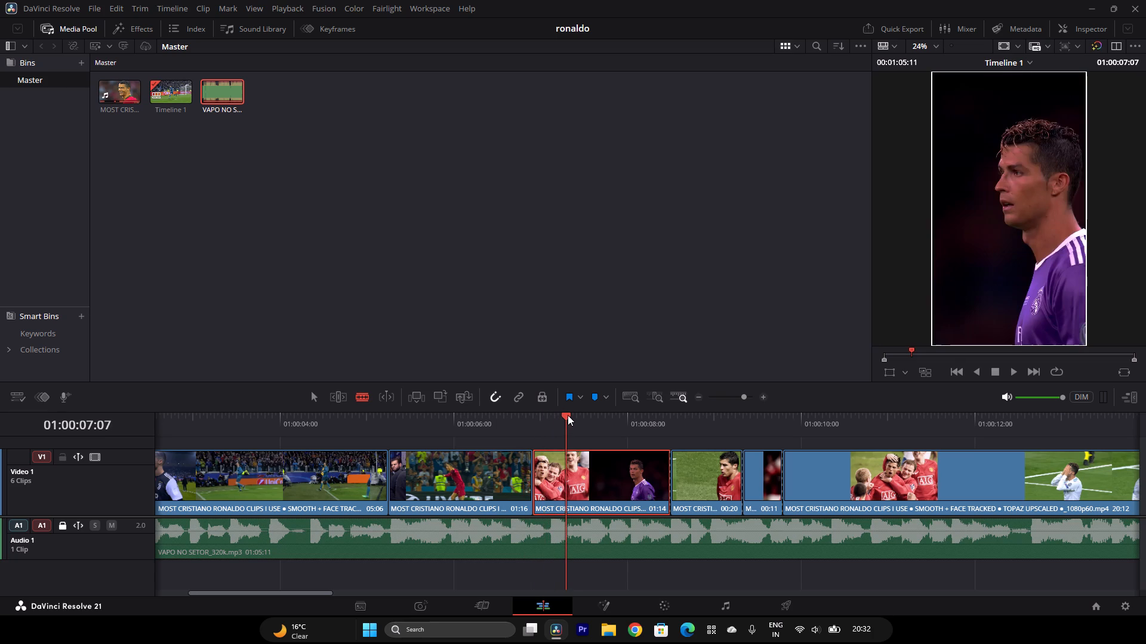
ctrl+click(560, 415)
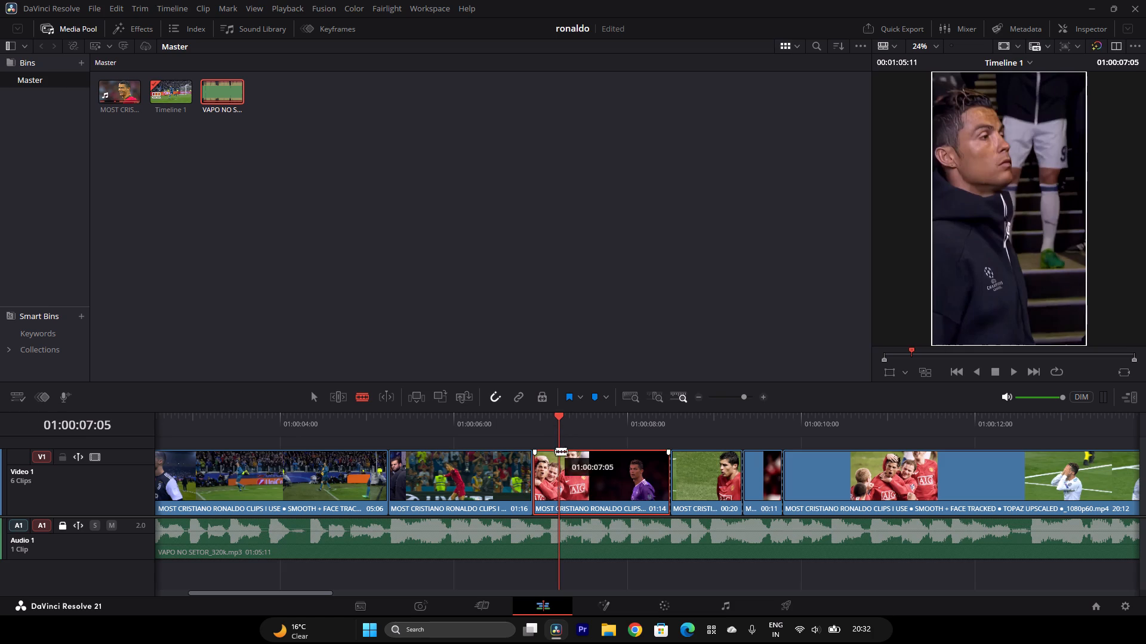
ctrl+click(560, 469)
ctrl+click(310, 394)
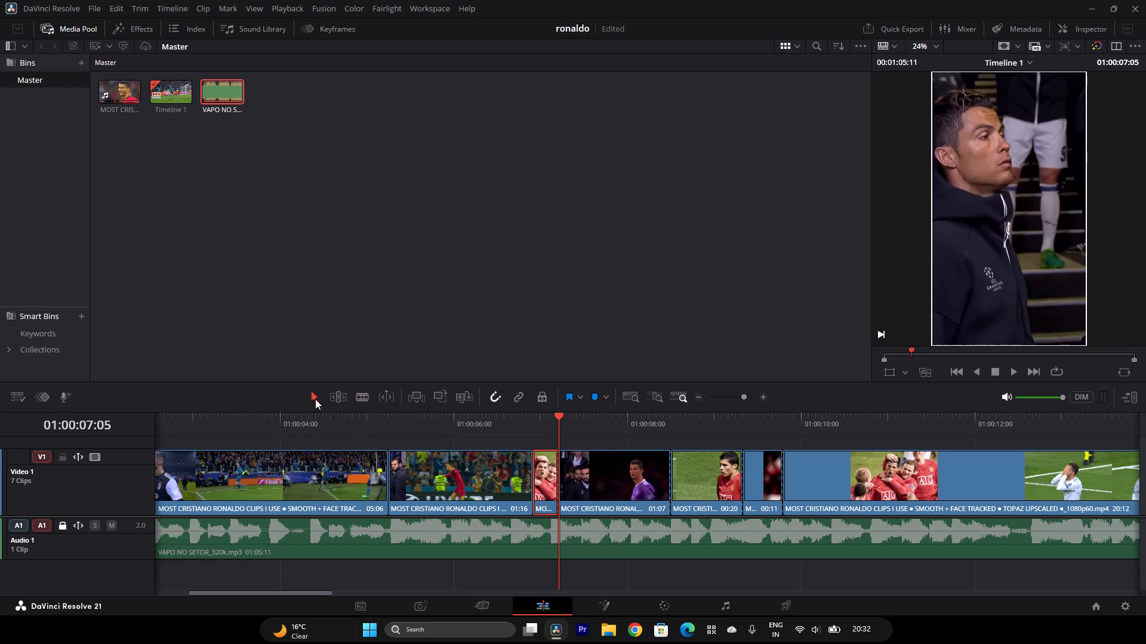
key(BackSpace)
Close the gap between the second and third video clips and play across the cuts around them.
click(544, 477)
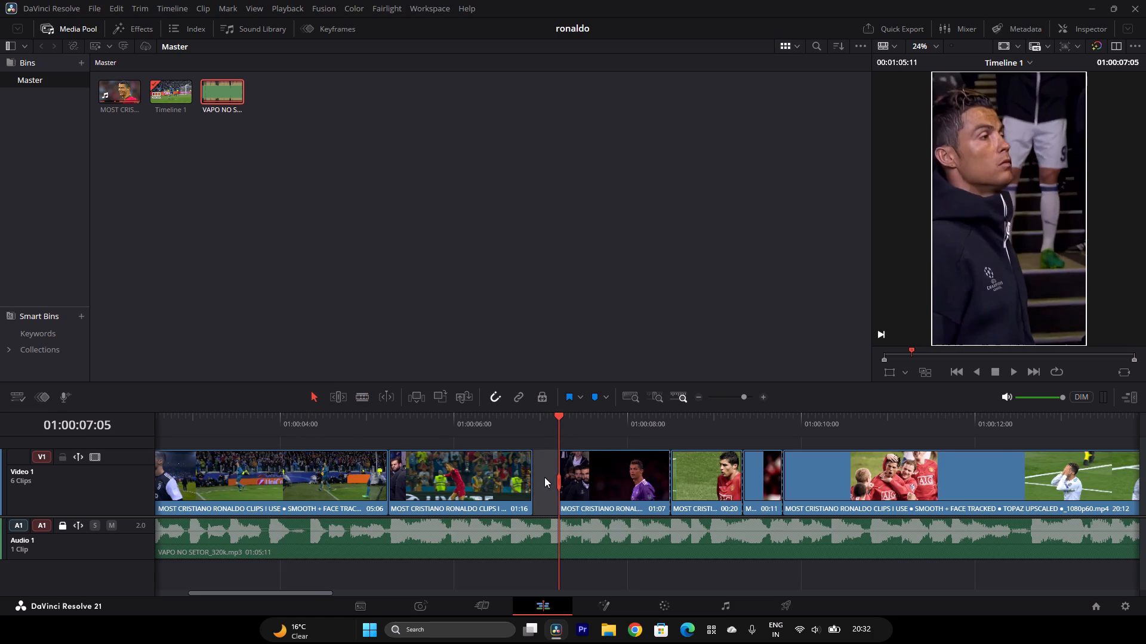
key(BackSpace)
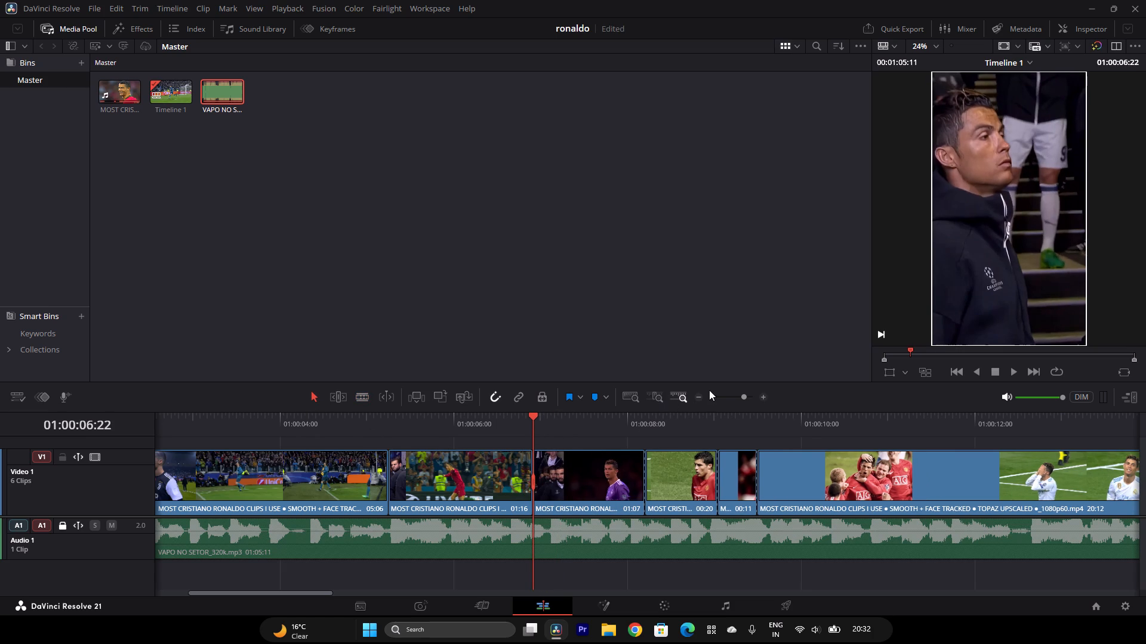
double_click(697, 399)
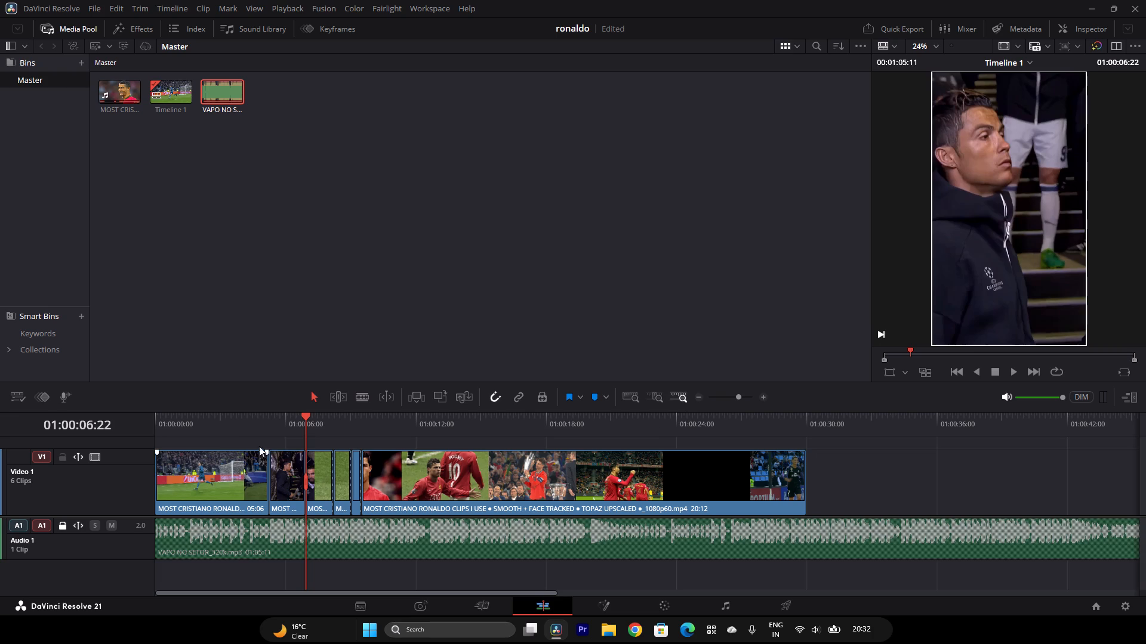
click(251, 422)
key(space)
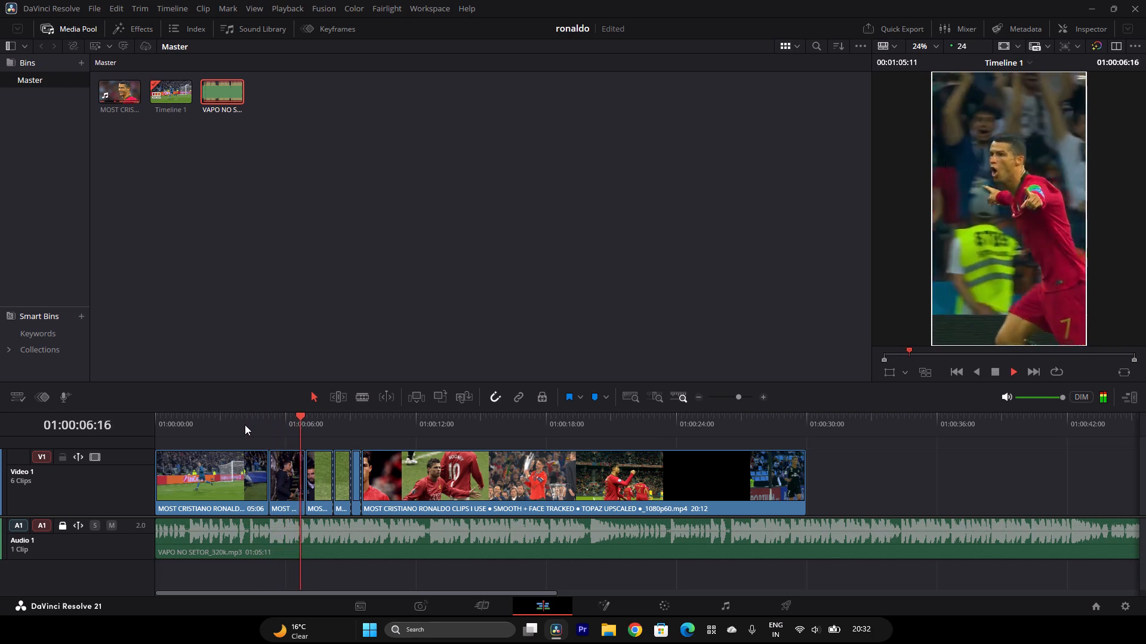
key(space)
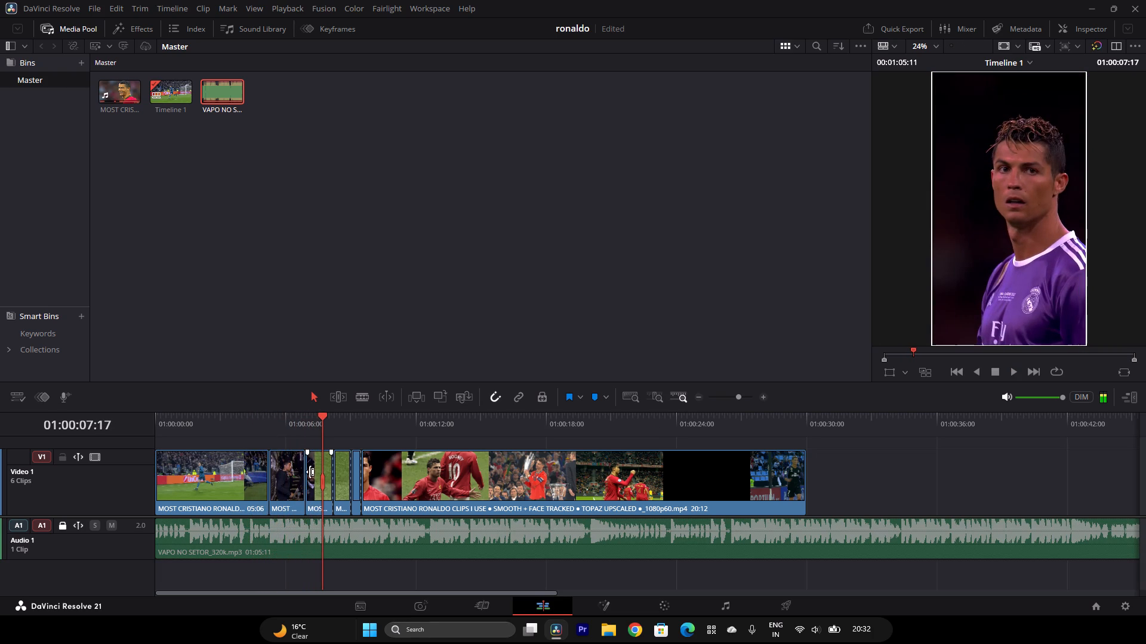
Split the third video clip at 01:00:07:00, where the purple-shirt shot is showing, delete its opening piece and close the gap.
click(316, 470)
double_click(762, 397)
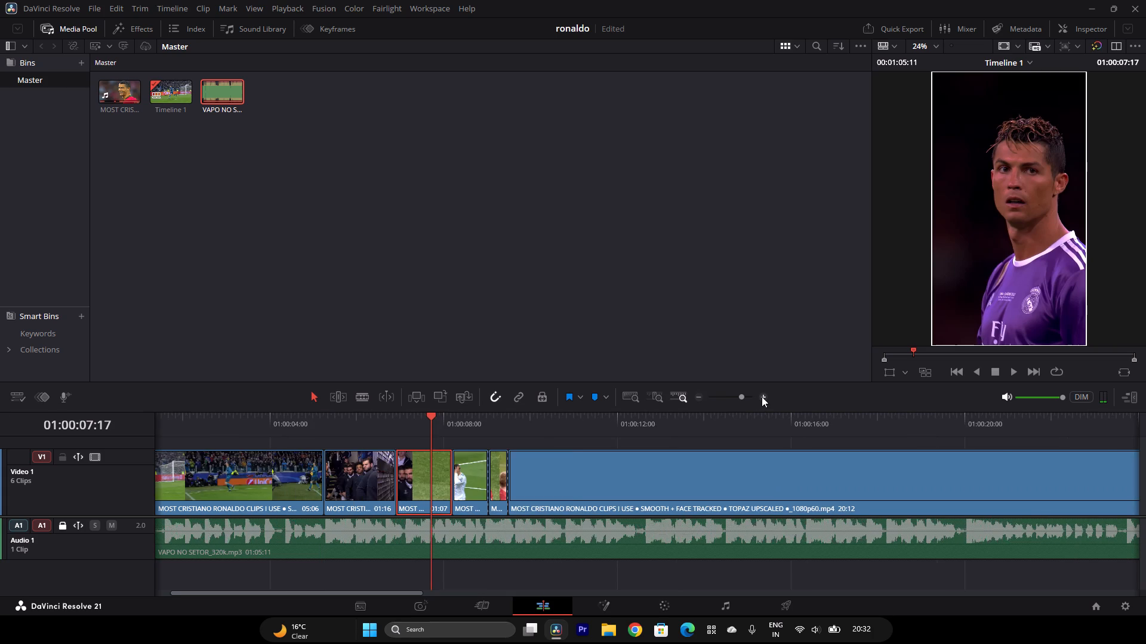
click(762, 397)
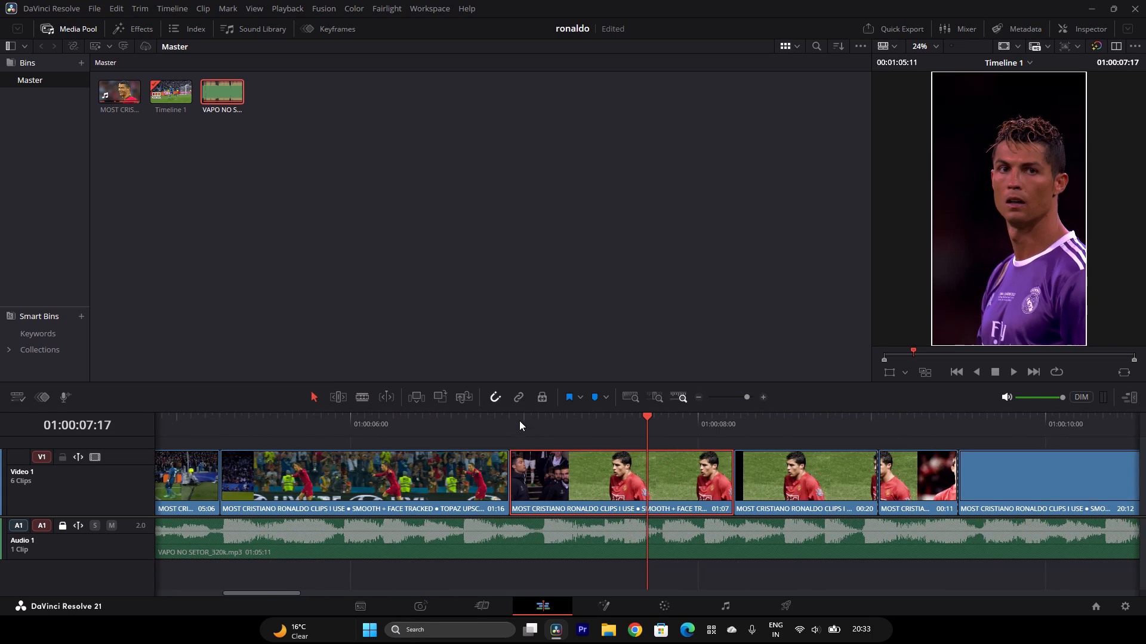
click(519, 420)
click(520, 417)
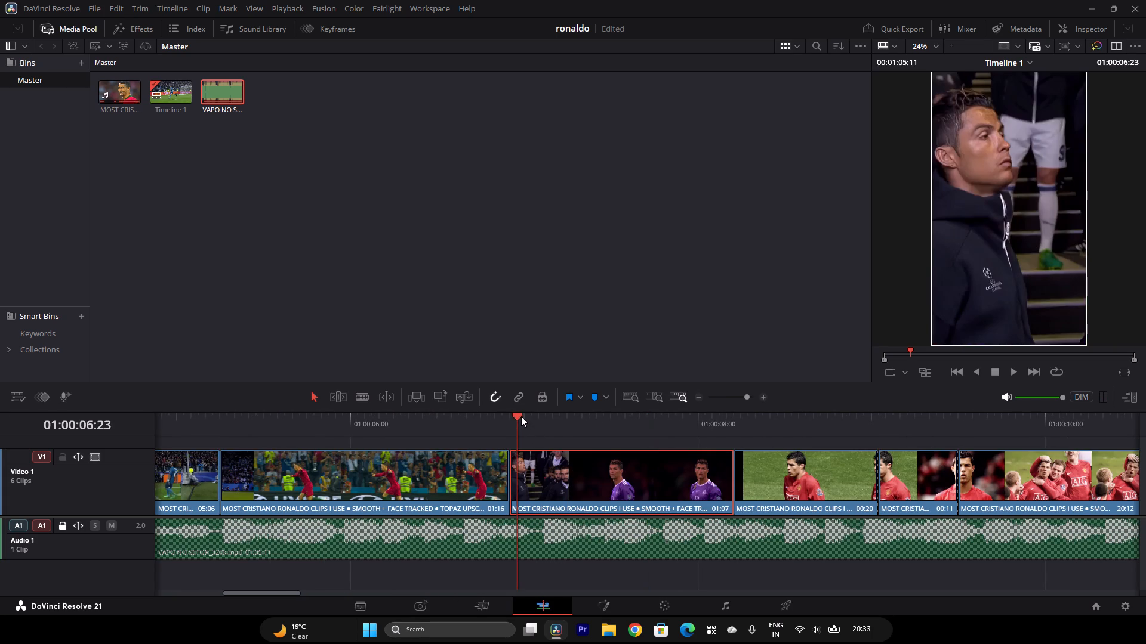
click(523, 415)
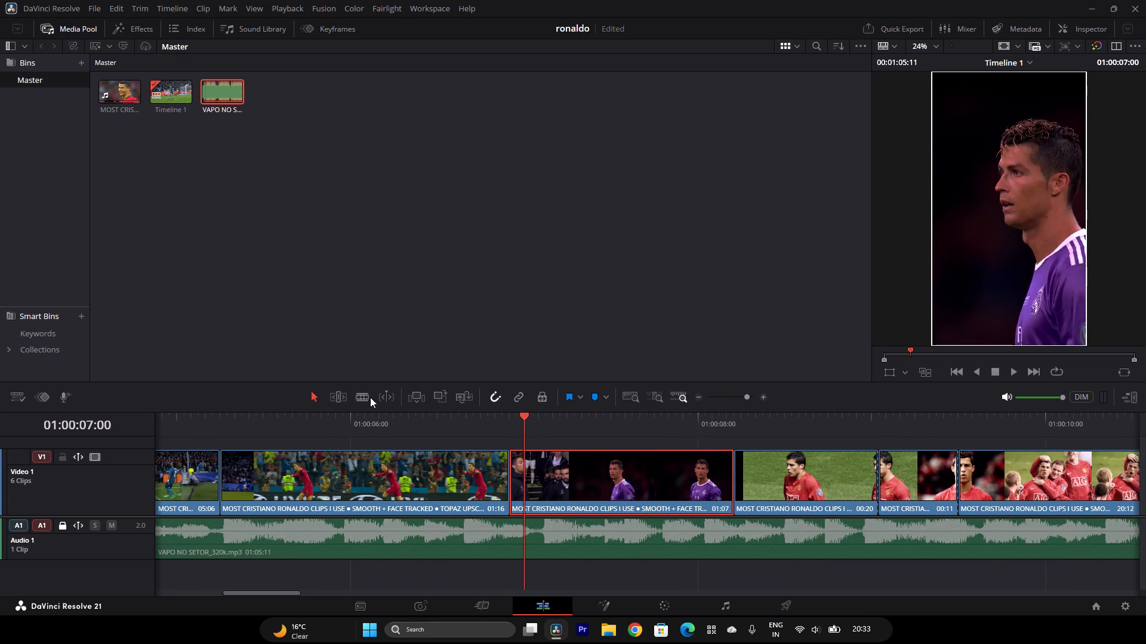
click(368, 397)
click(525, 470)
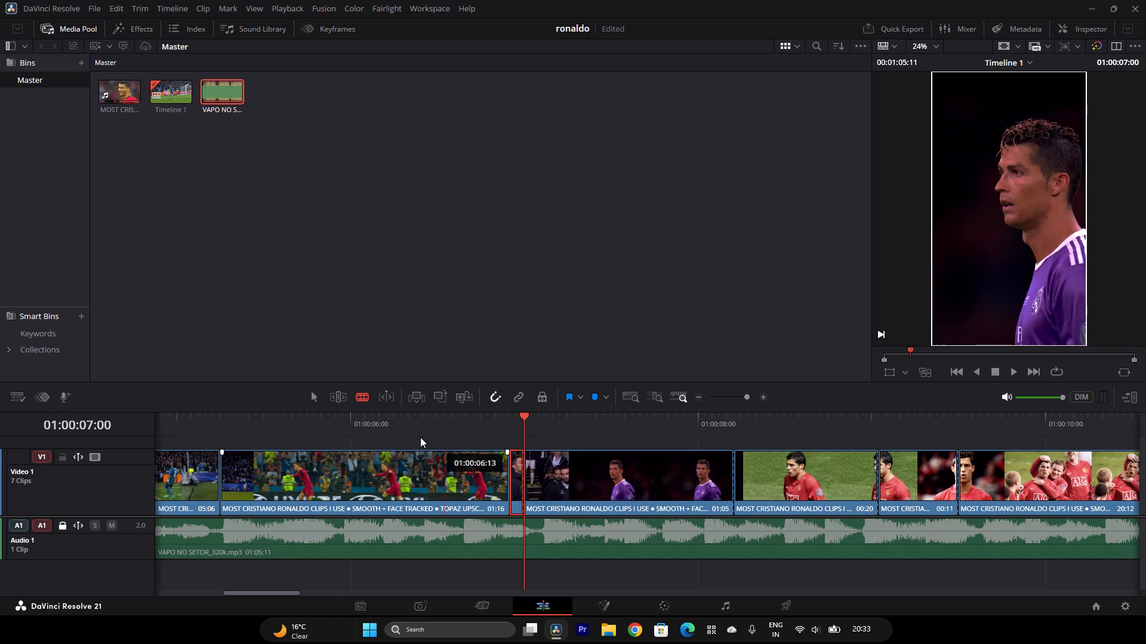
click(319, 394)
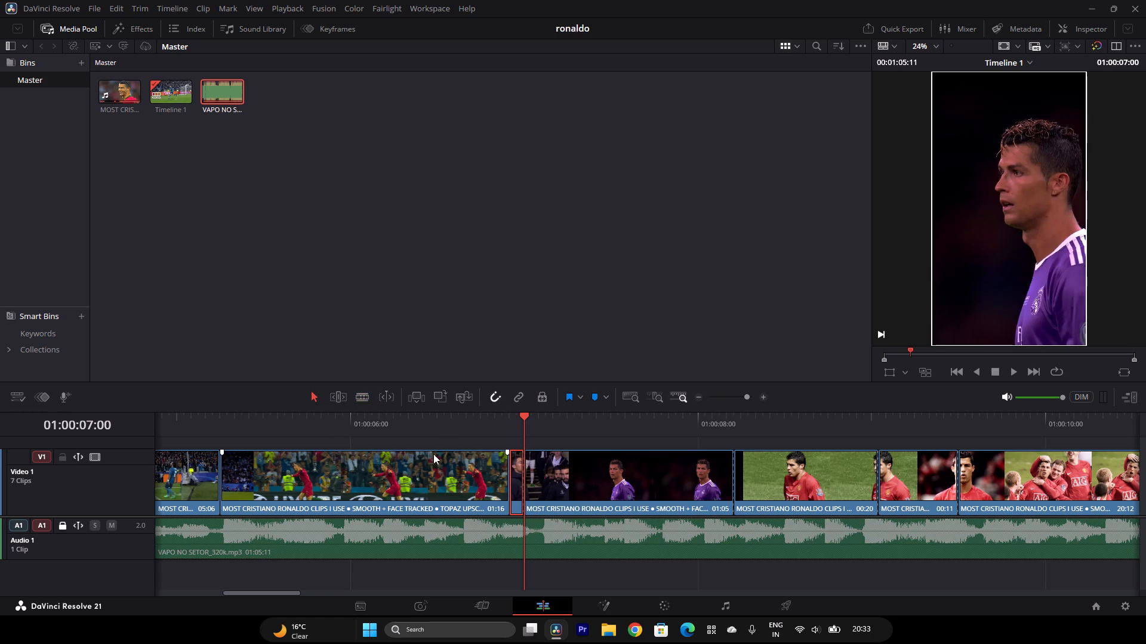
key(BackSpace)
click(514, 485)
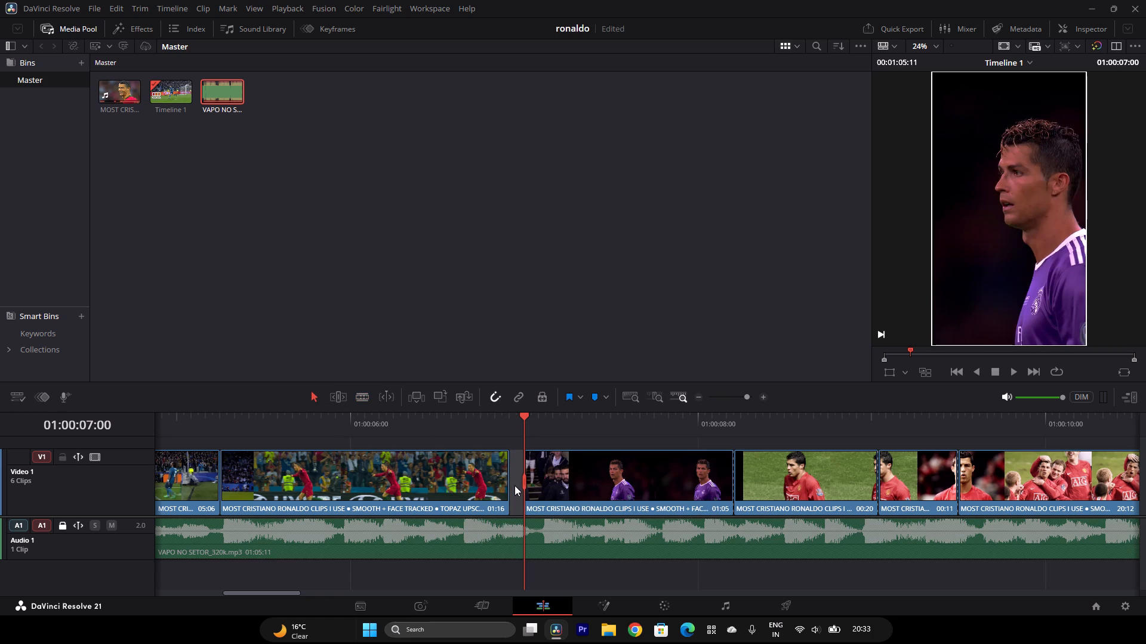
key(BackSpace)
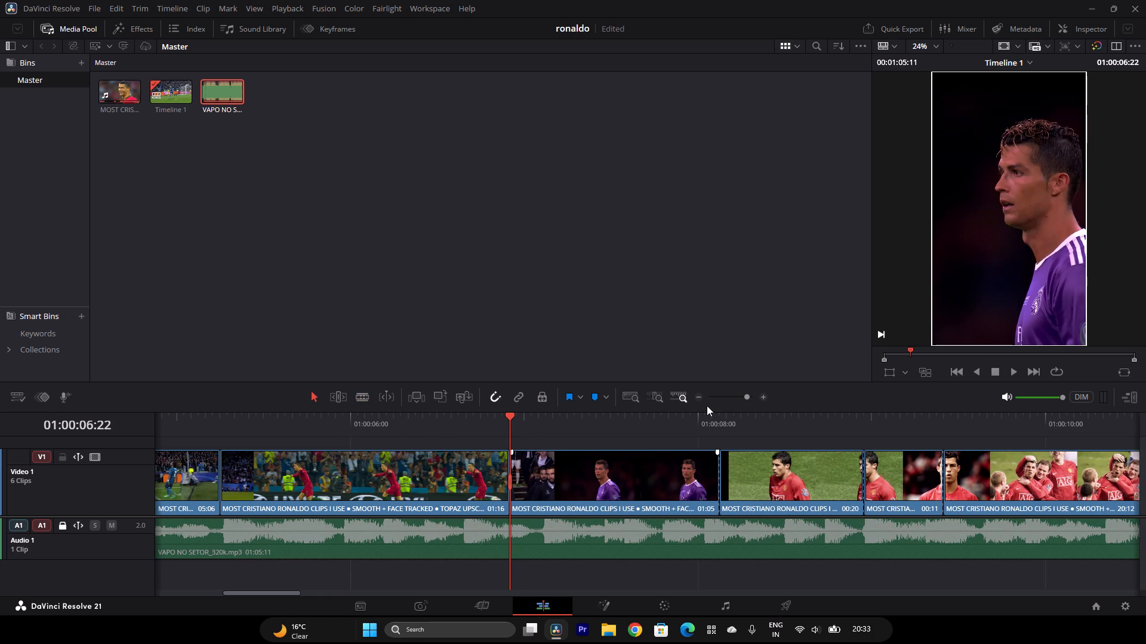
Play the edit from near its start to 01:00:24:12, checking the shots and cuts against the music.
click(695, 400)
click(697, 398)
click(697, 398)
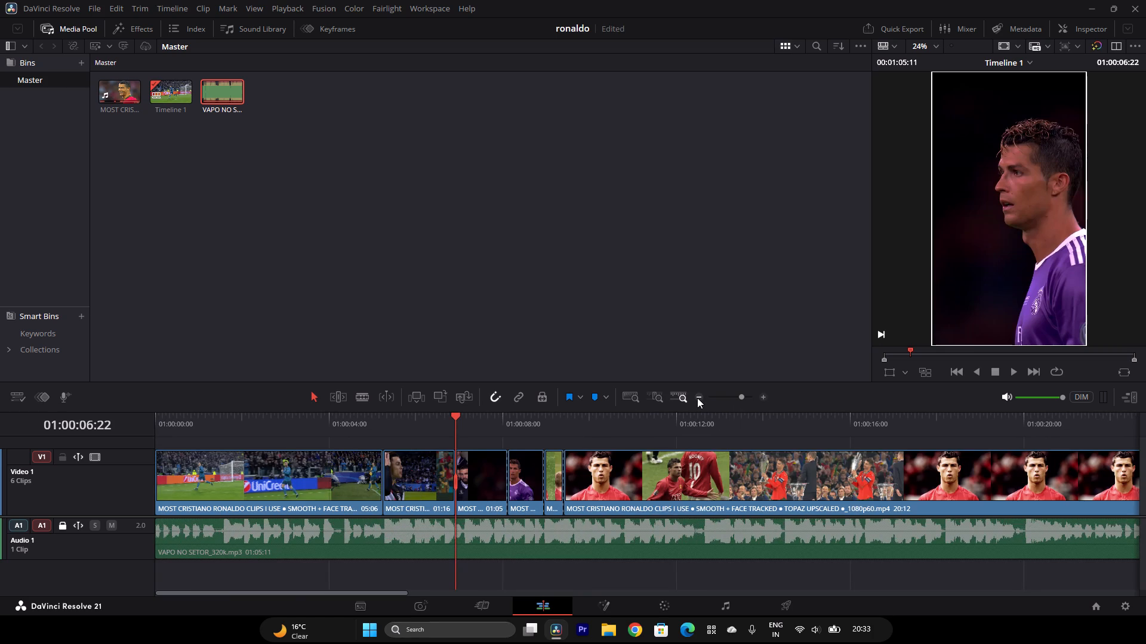
click(215, 431)
key(space)
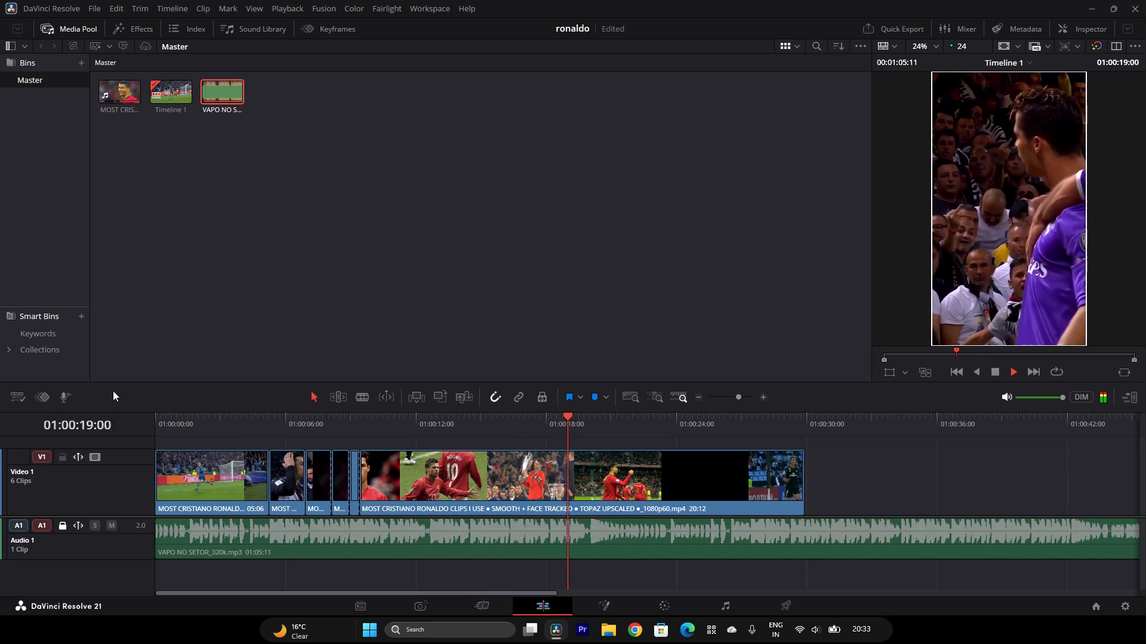
right_drag(297, 488, 291, 494)
click(631, 154)
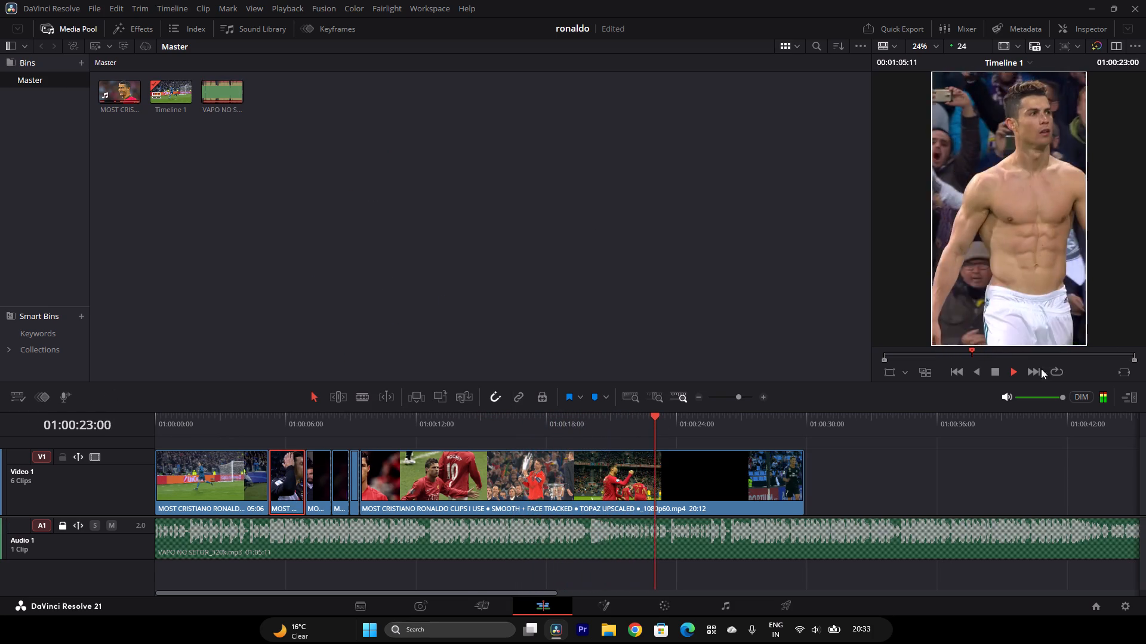
click(994, 373)
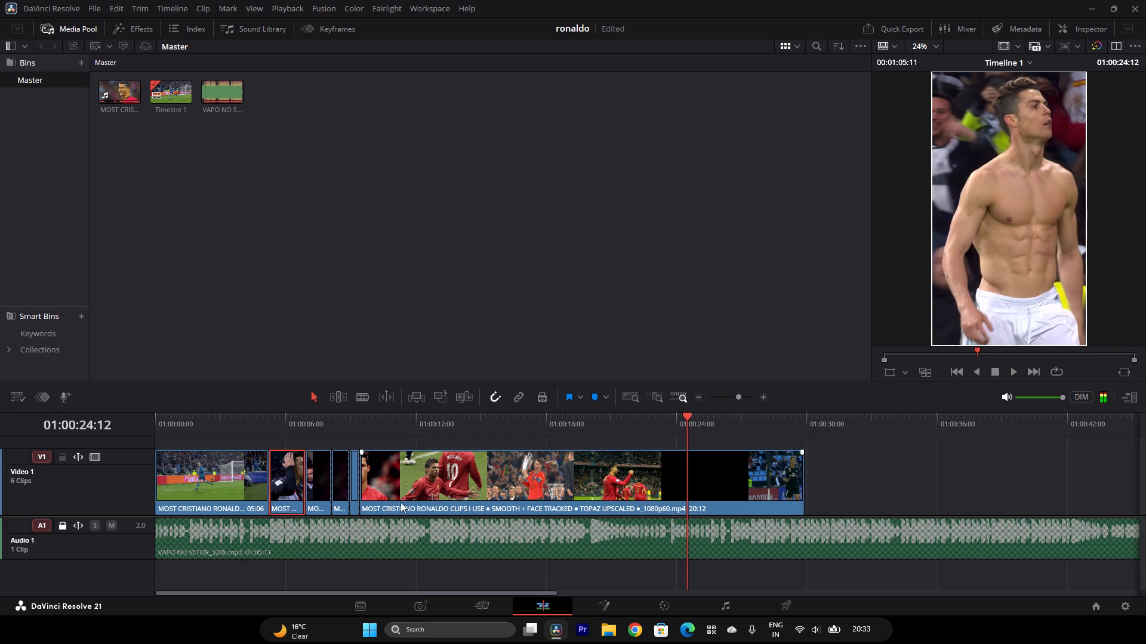
Delete the three short video clips between the second clip and the long 20:12 clip.
click(316, 480)
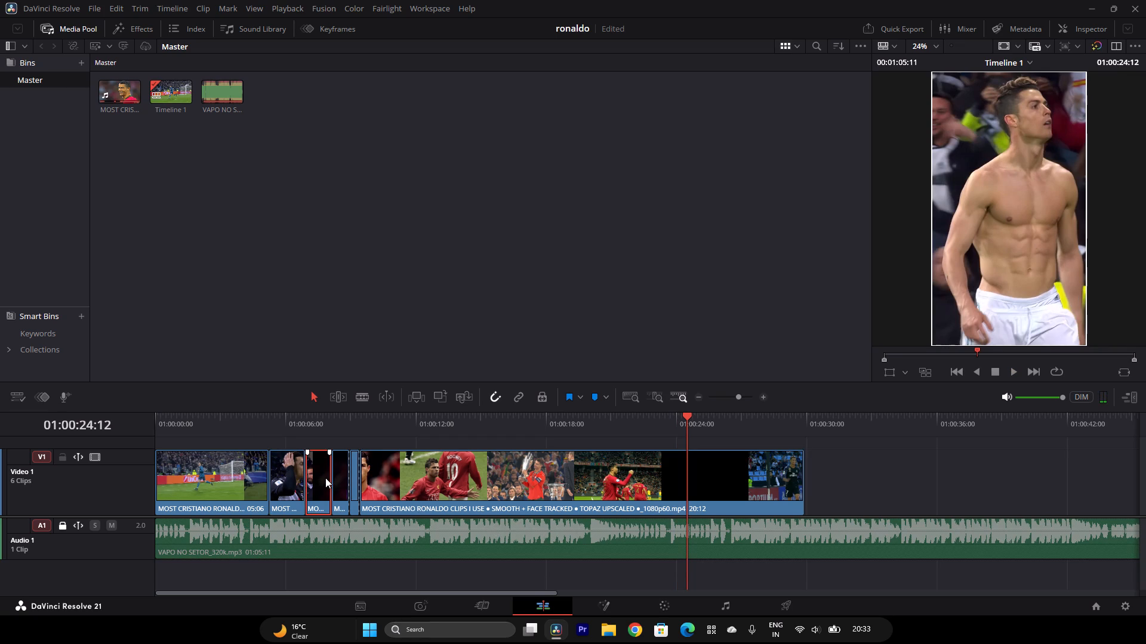
key(BackSpace)
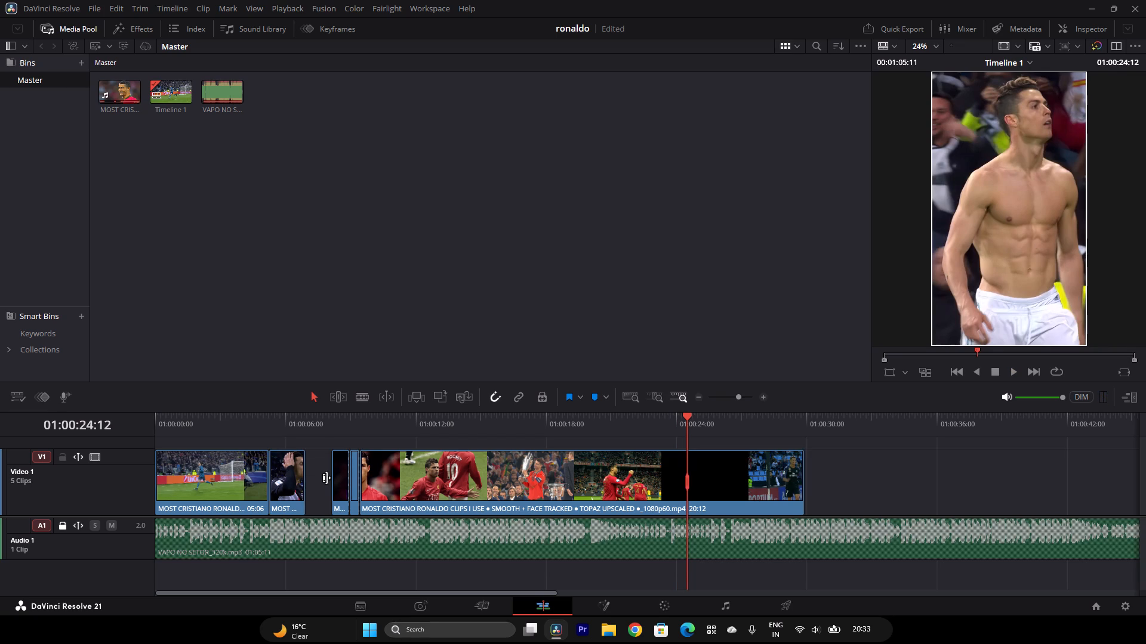
click(335, 476)
key(BackSpace)
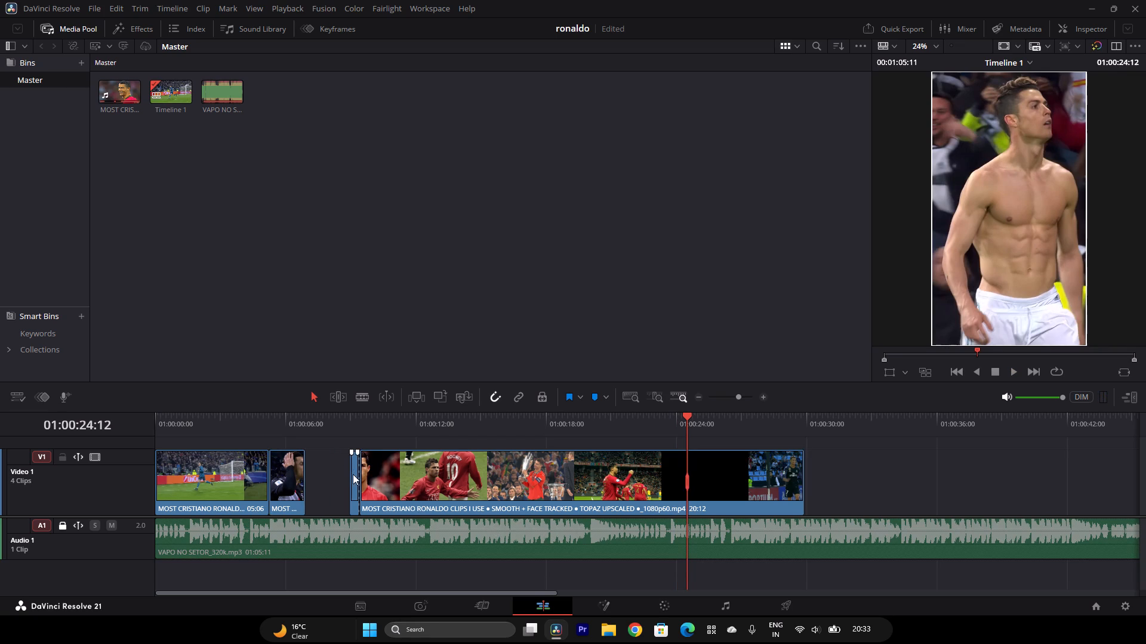
click(353, 474)
key(BackSpace)
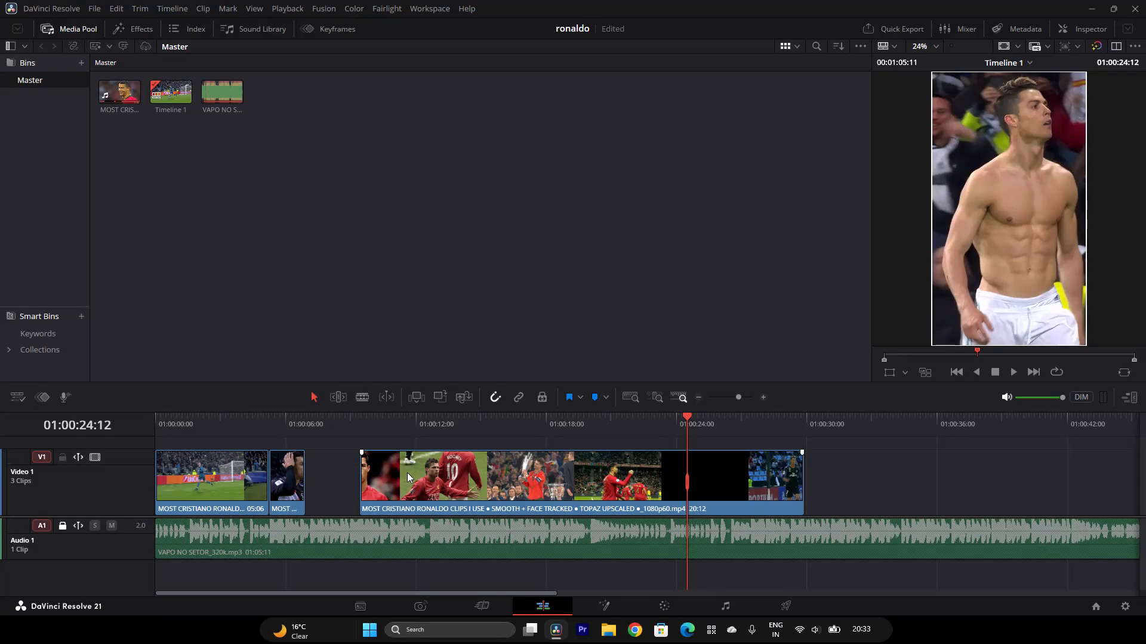
Move the long 20:12 clip earlier so it starts at 01:00:06:22, directly after the second clip.
click(407, 472)
drag(417, 485, 377, 495)
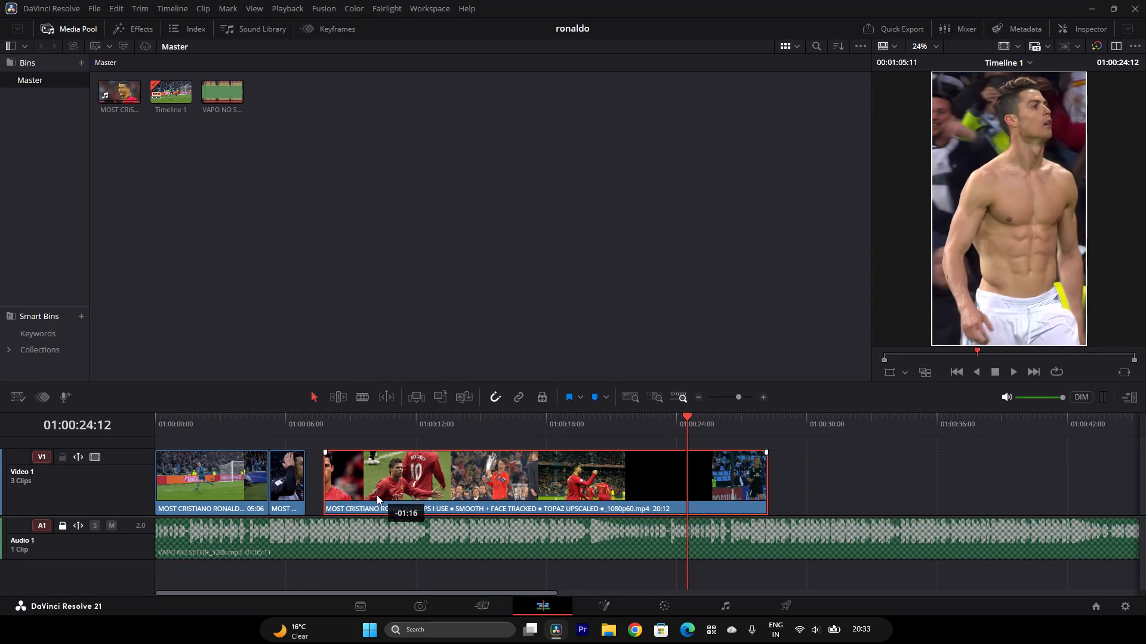
drag(377, 495, 363, 498)
Play repeatedly across the cut from the second clip into the long third clip to check it against the beat.
click(306, 425)
key(space)
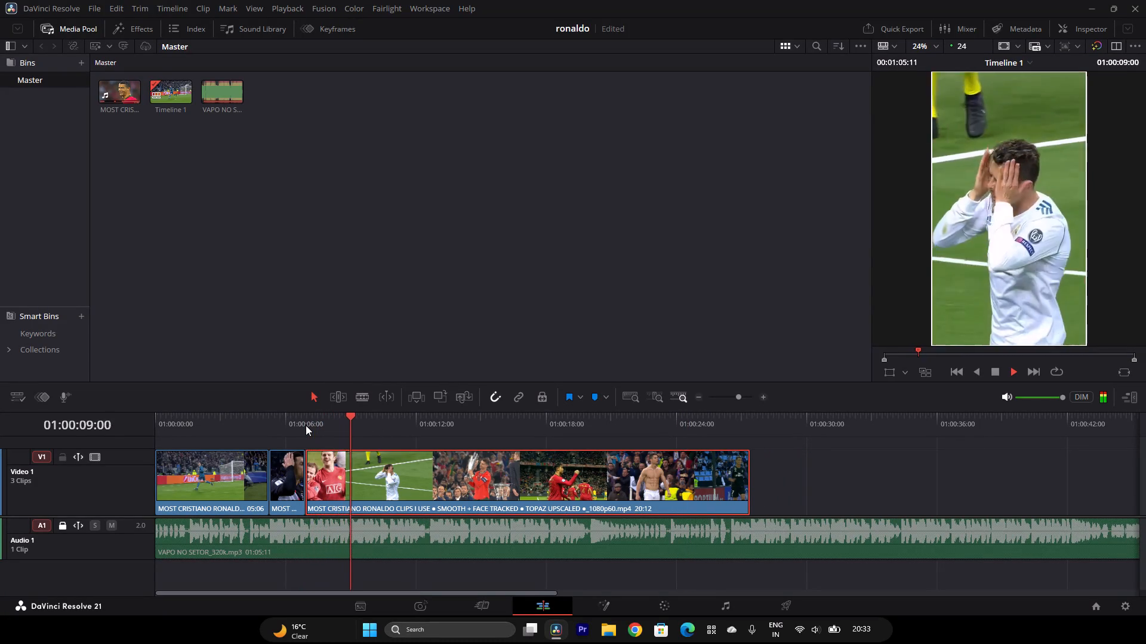
key(space)
drag(301, 426, 251, 428)
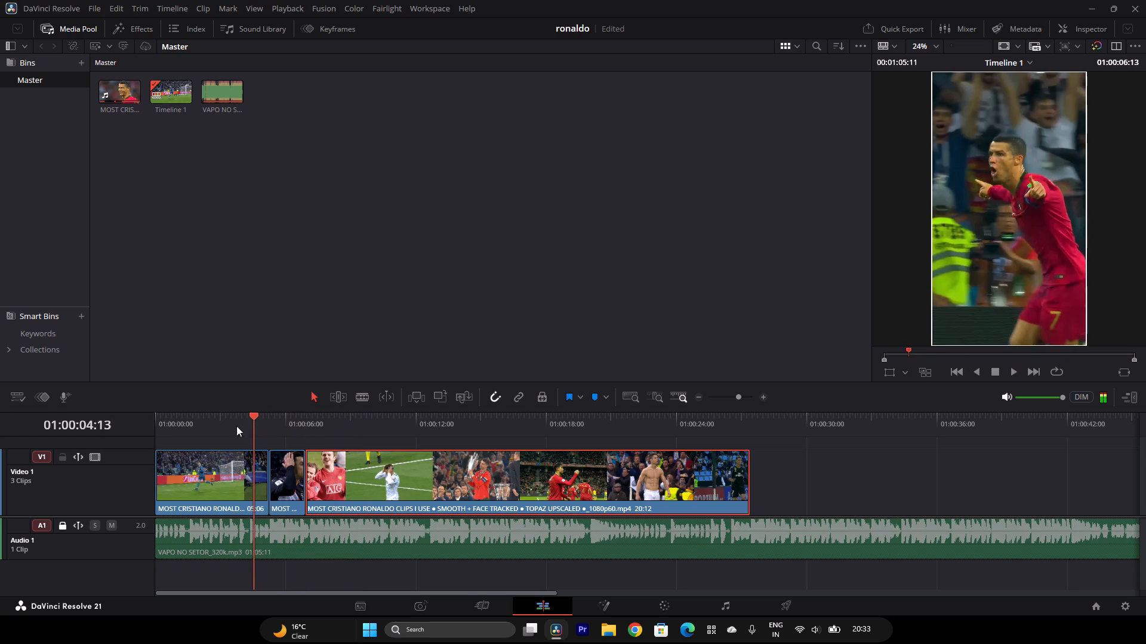
key(space)
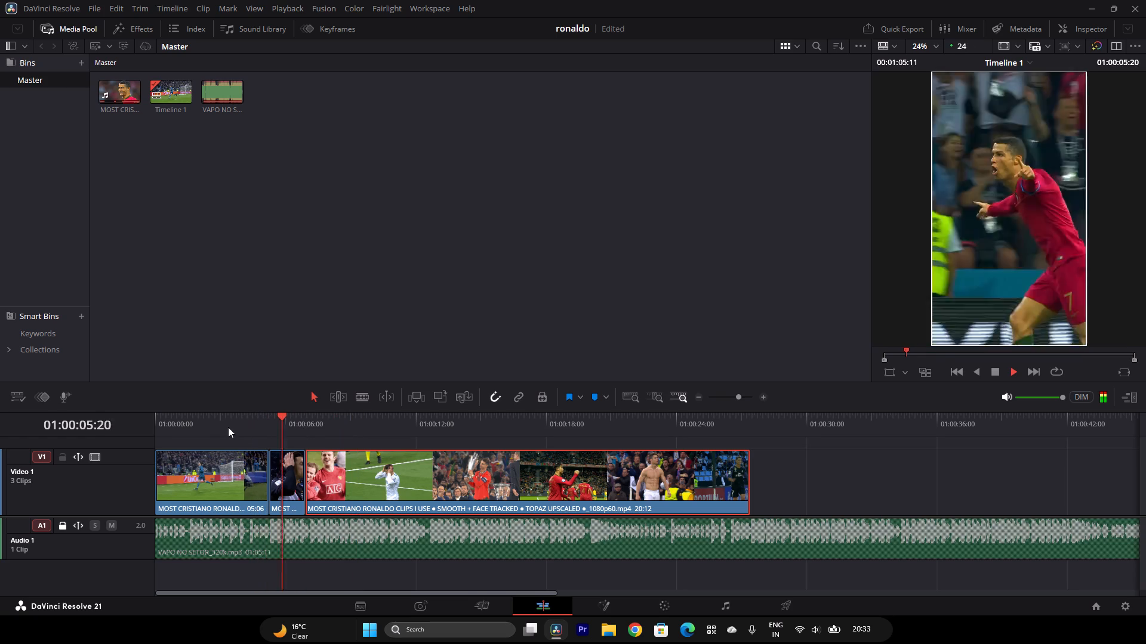
click(222, 425)
key(space)
key(space)
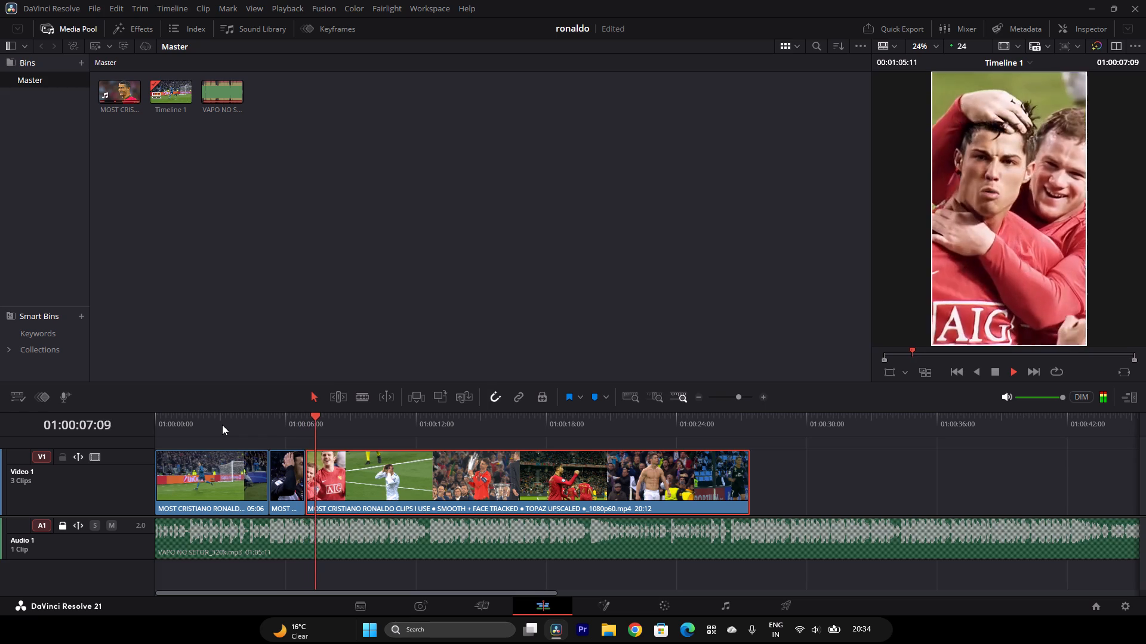
key(space)
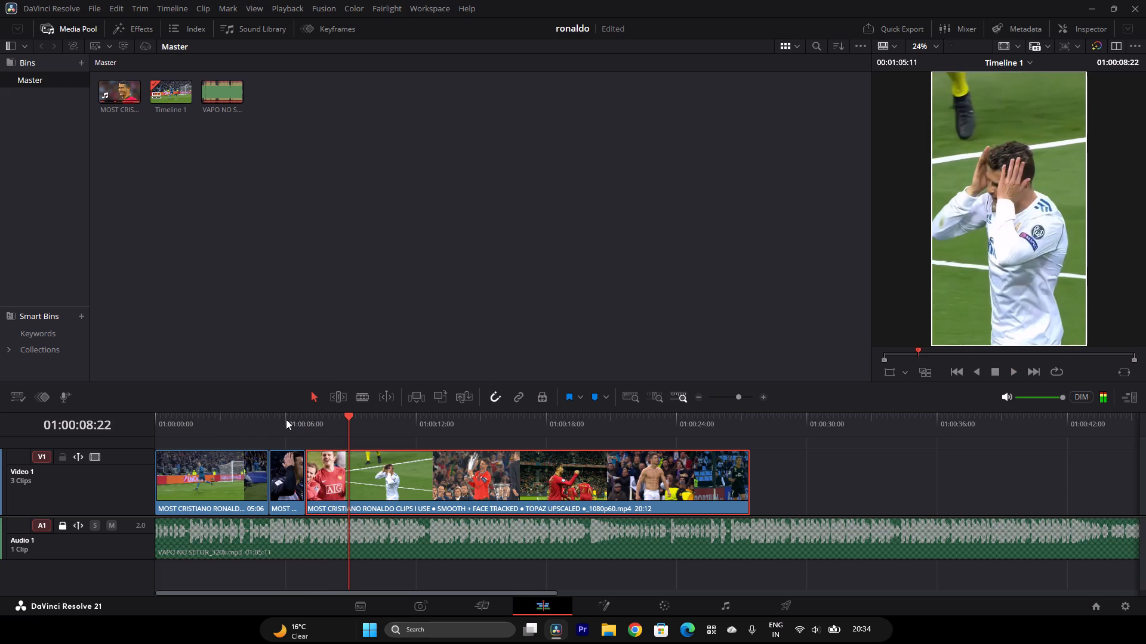
Roll the cut between the second and third video clips one frame later, to 01:00:06:23.
drag(329, 419, 317, 422)
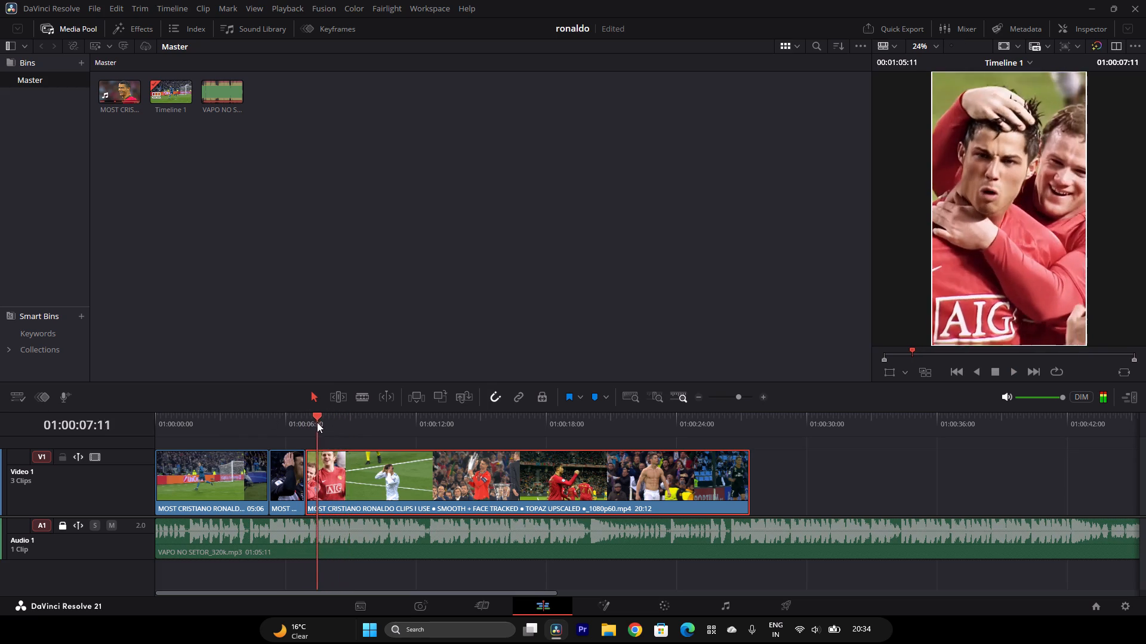
drag(317, 422, 312, 426)
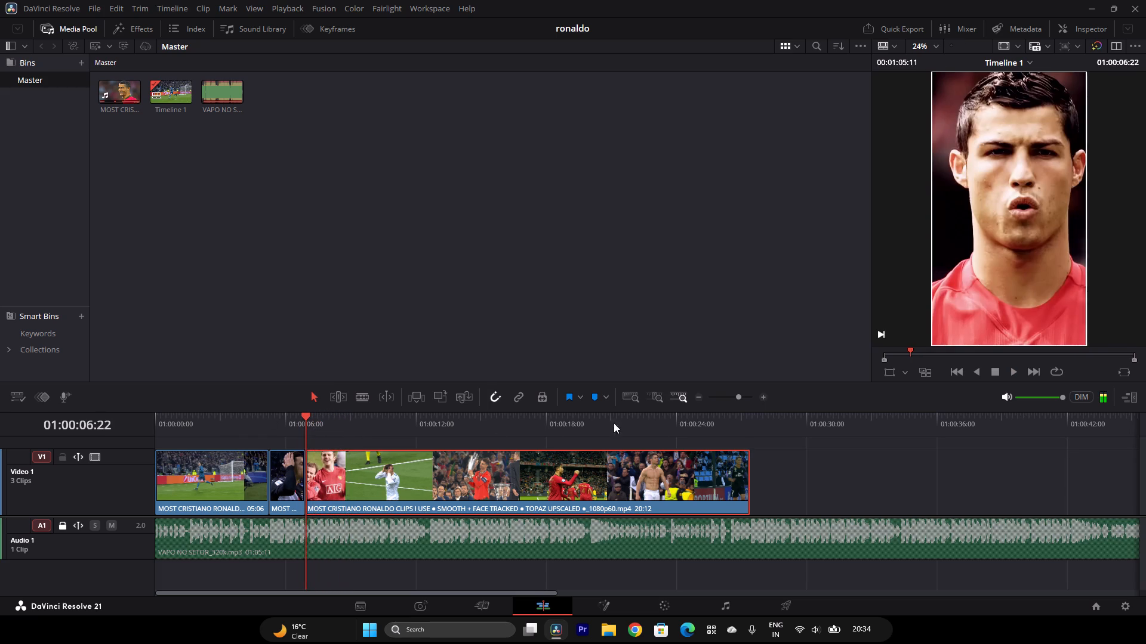
double_click(766, 395)
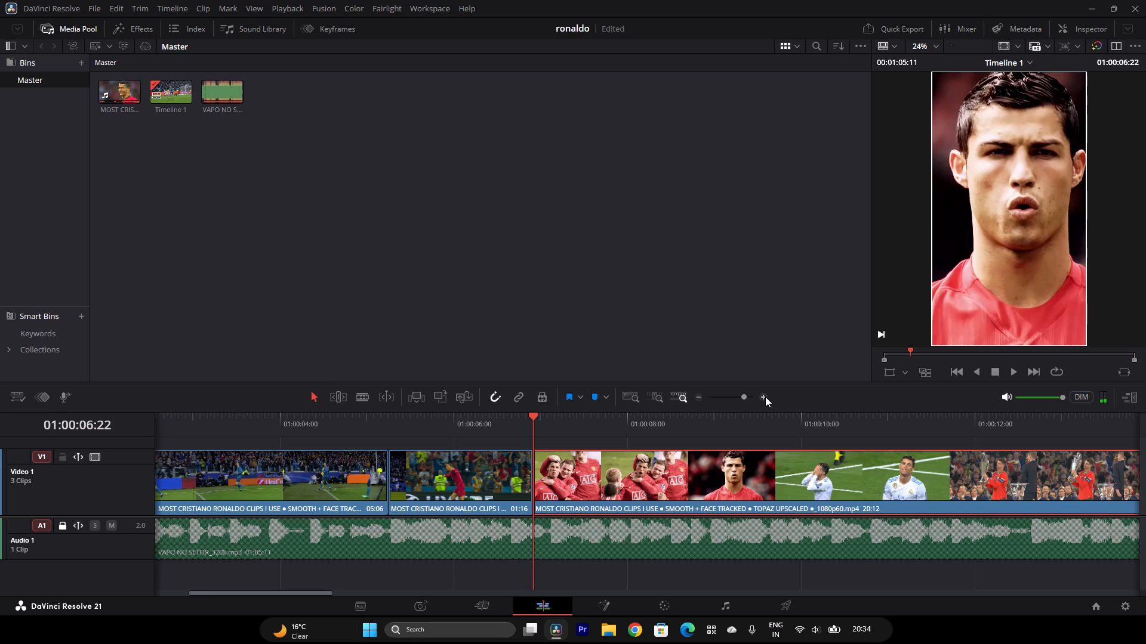
click(765, 397)
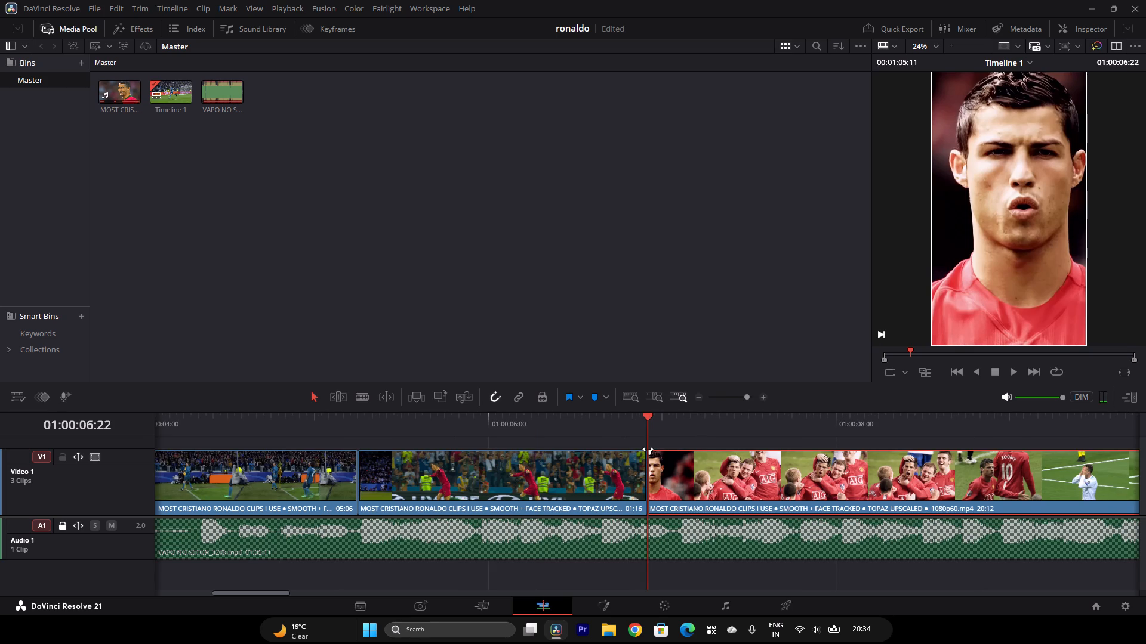
key(Right)
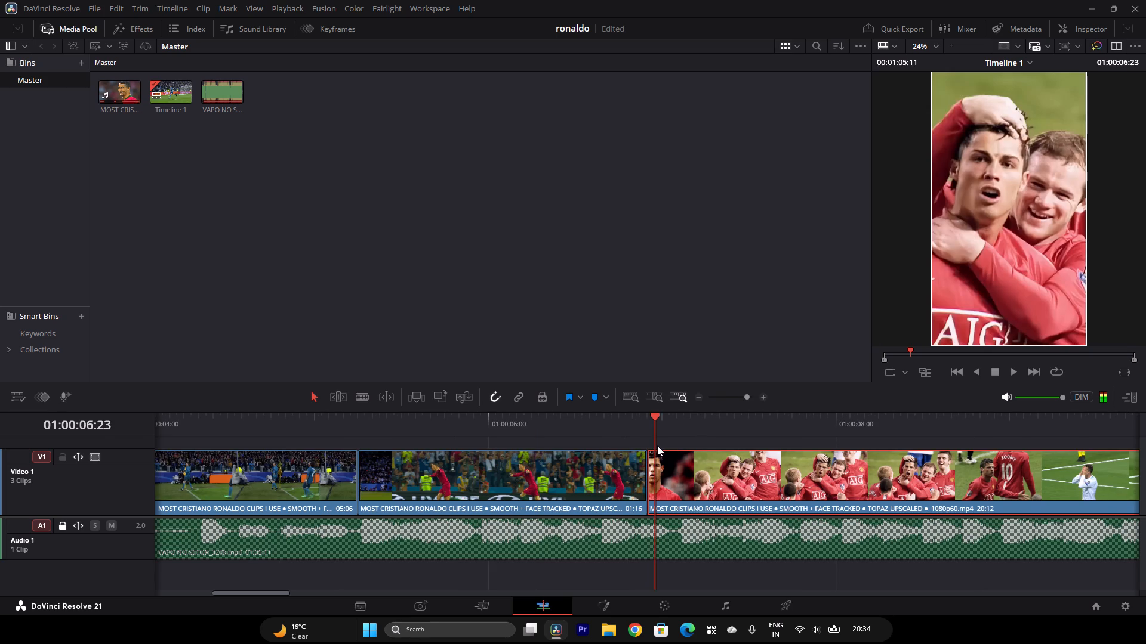
key(Right)
key(Right)
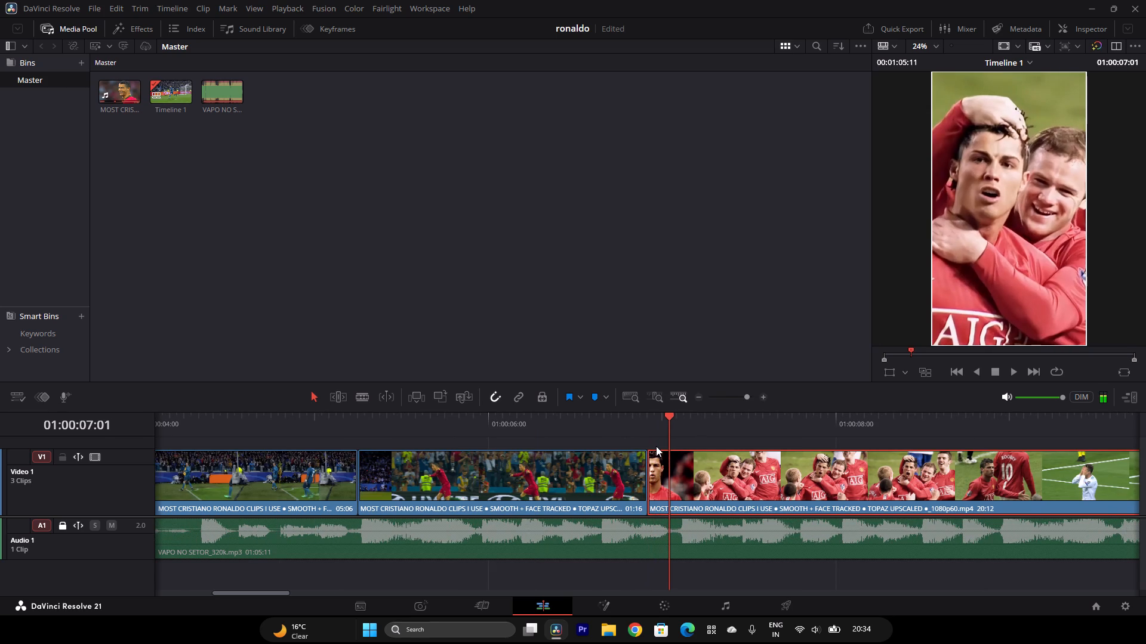
key(Left)
key(Left)
key(Left)
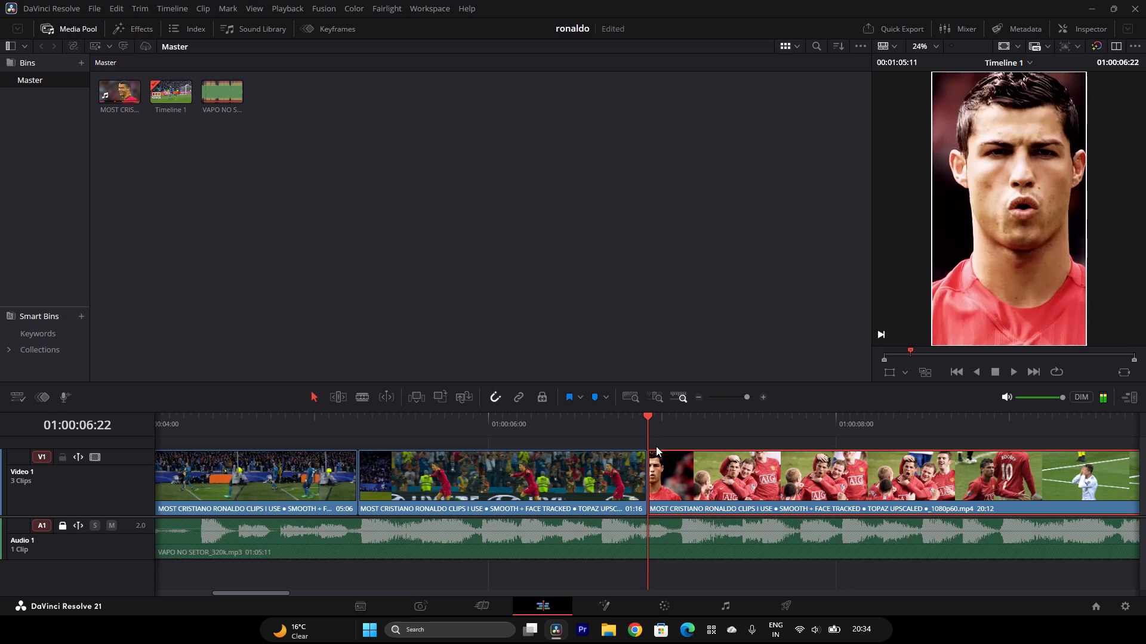
key(Left)
key(Right)
key(Right)
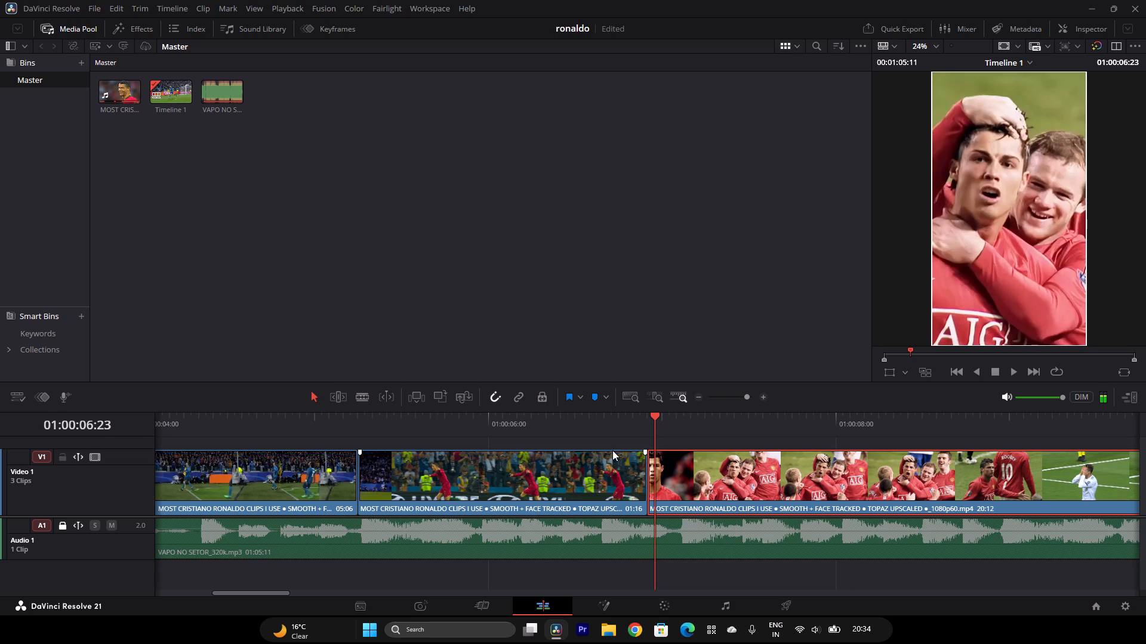
drag(646, 479, 656, 479)
Play from just before the adjusted cut into the third clip to check it against the beat.
drag(621, 426, 594, 426)
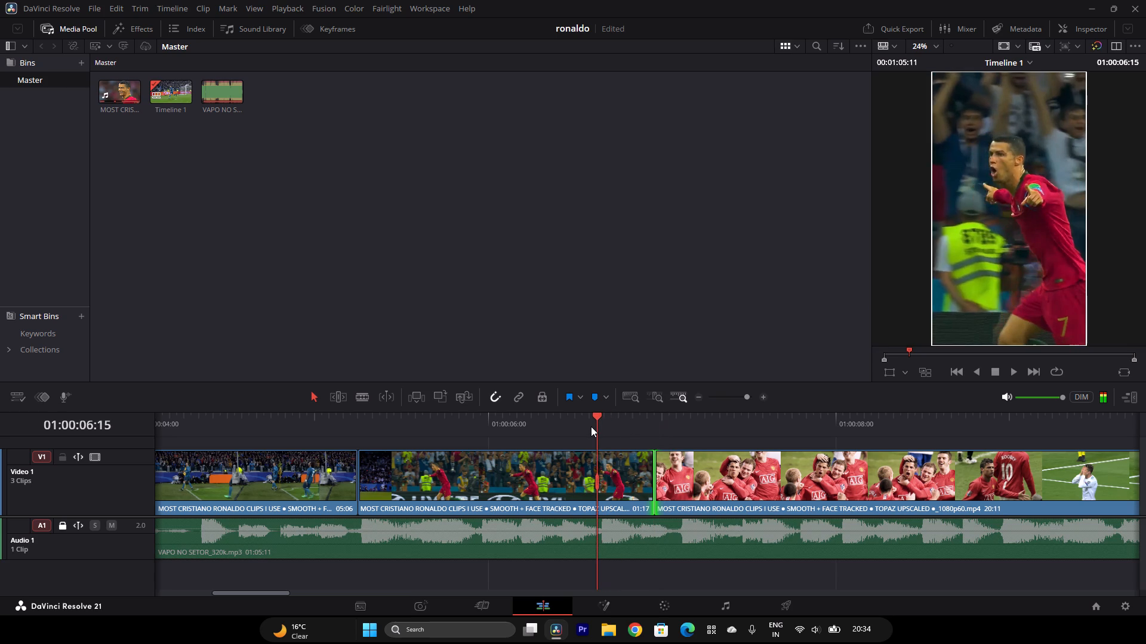
key(space)
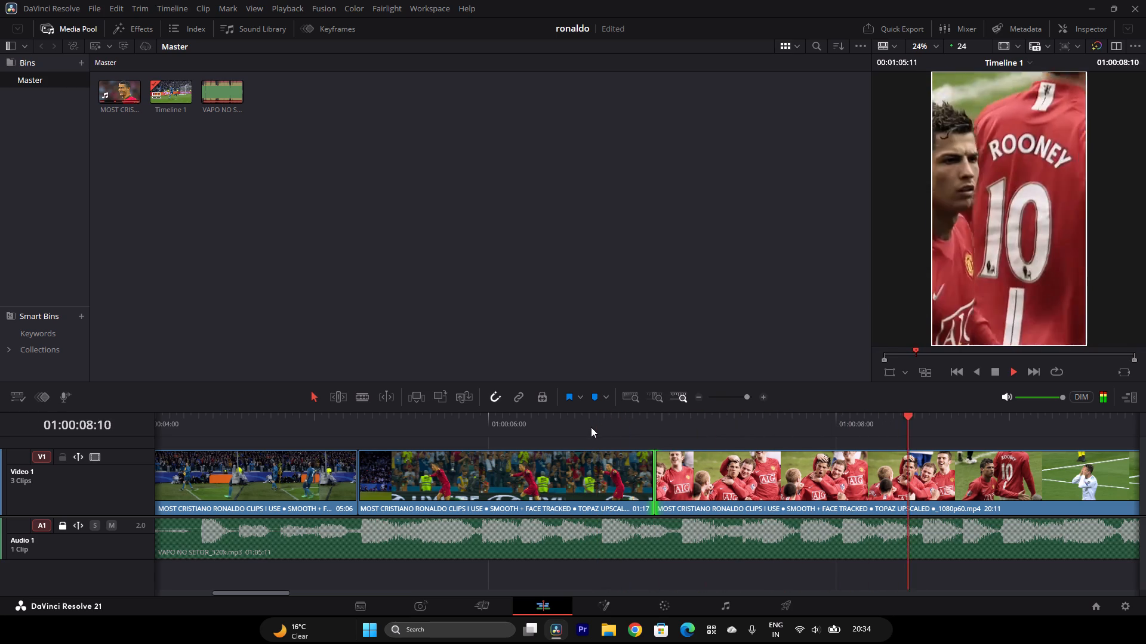
key(space)
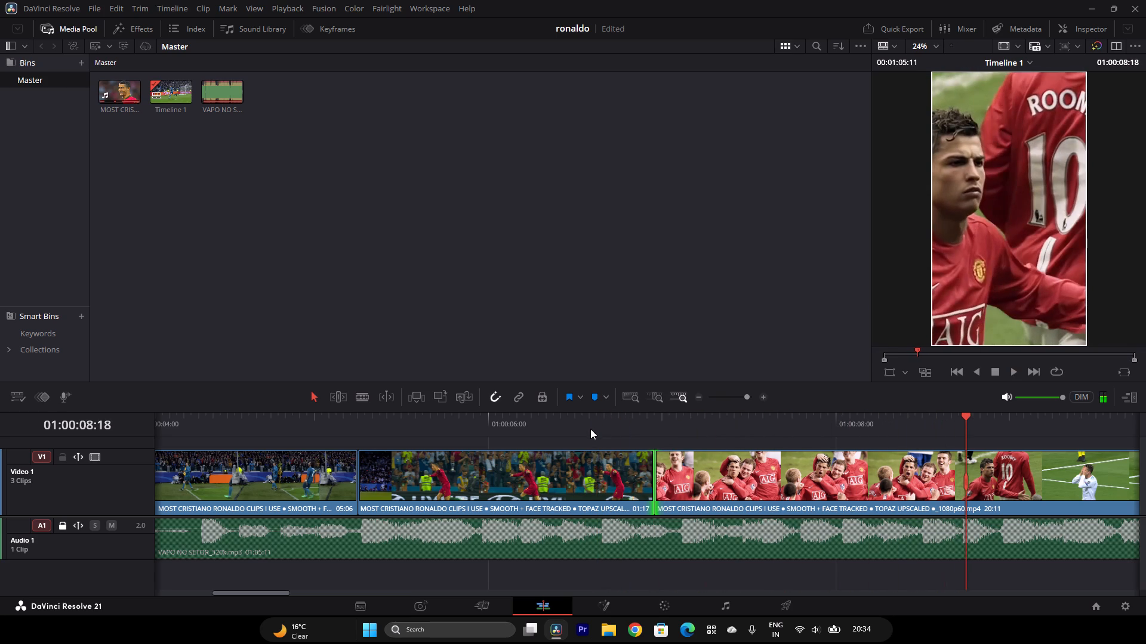
Split the third video clip at 01:00:08:08, just before the close shot of the Rooney number 10 shirt.
key(Left)
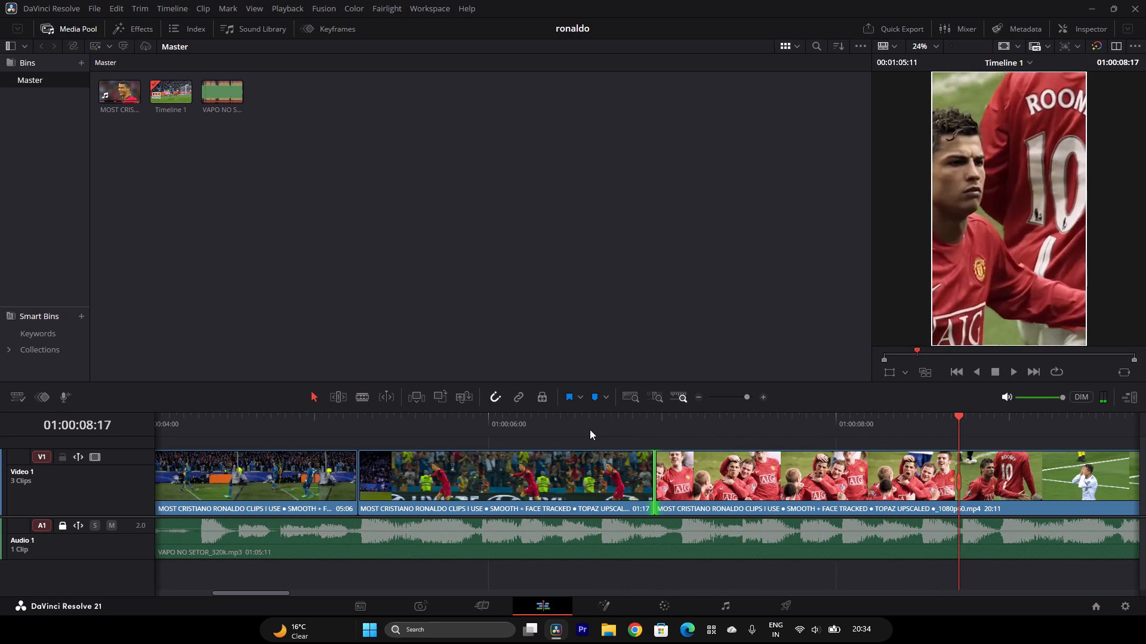
key(Left)
key(Left)
key(Left)
key(Left)
key(Left)
key(Left)
key(Left)
key(Left)
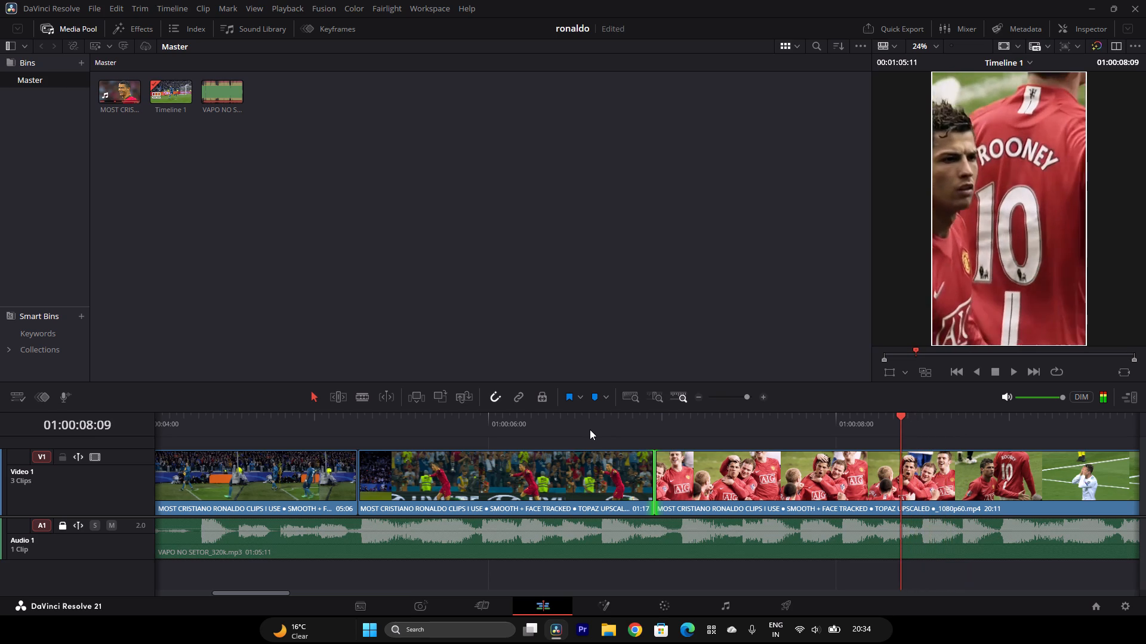
key(Left)
key(Left)
key(Right)
key(Right)
key(Left)
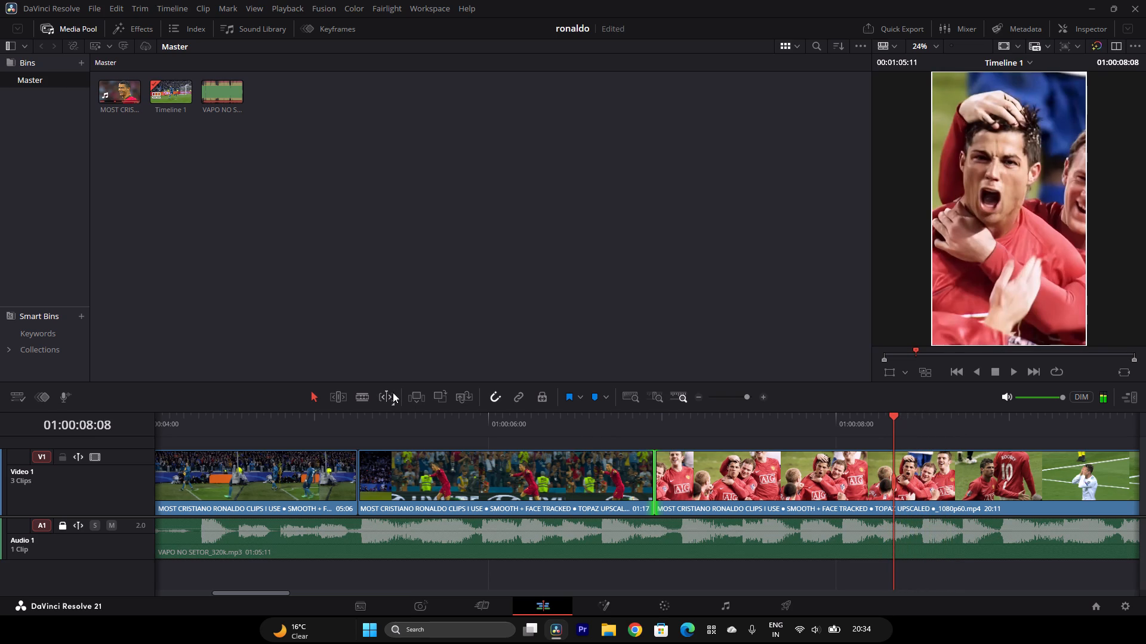
click(368, 392)
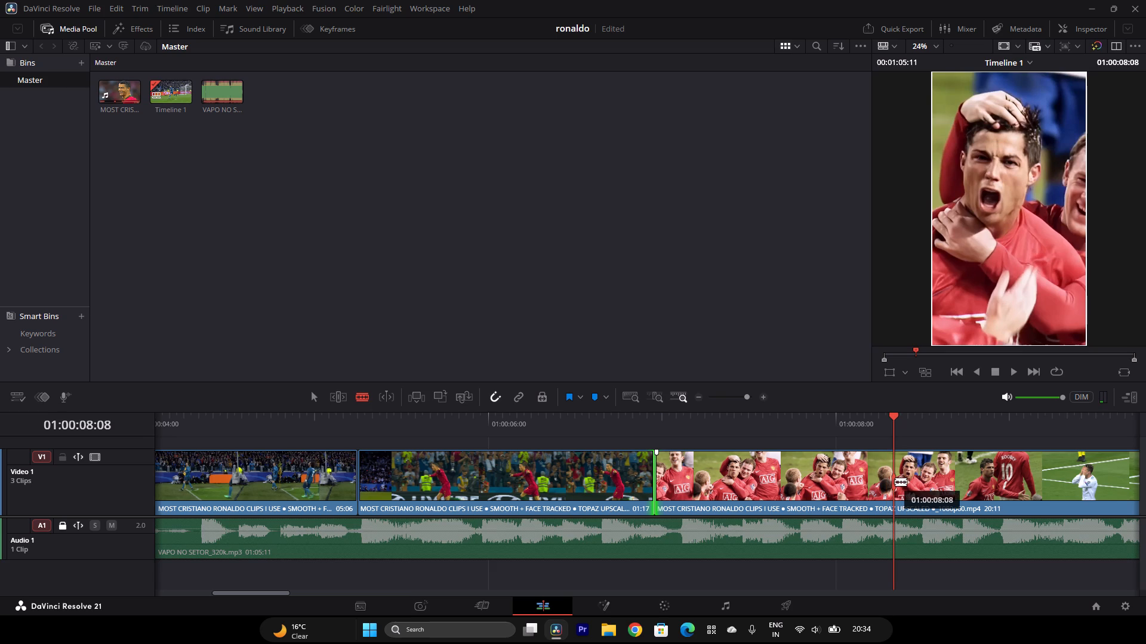
click(895, 481)
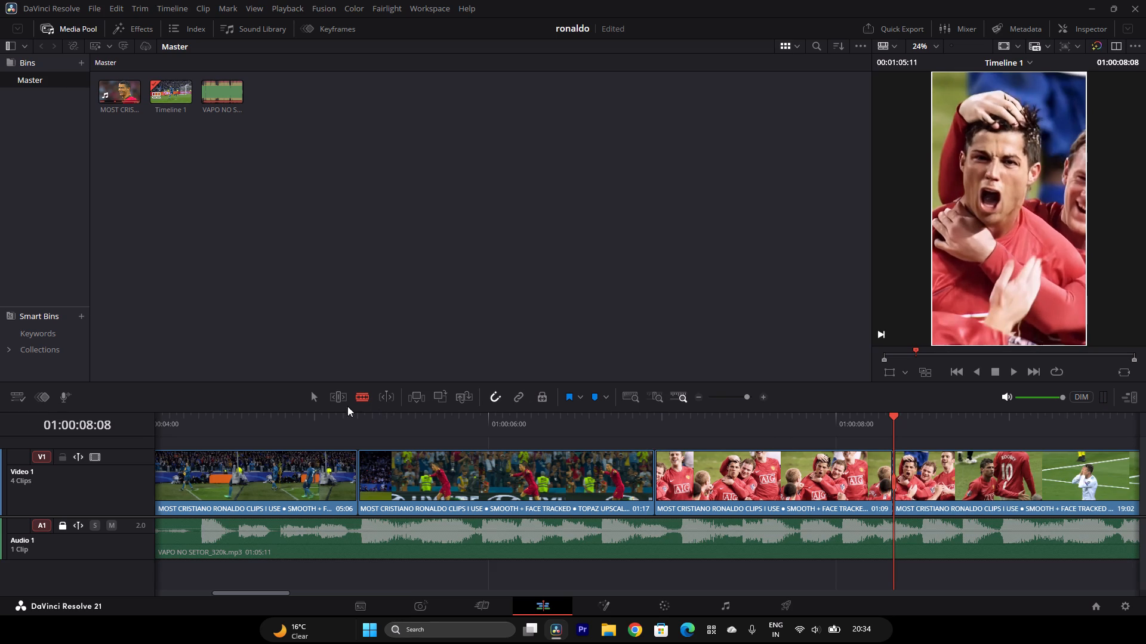
click(309, 399)
Examine the available video properties and clip options for the 01:09 Manchester United clip in the Inspector.
click(738, 478)
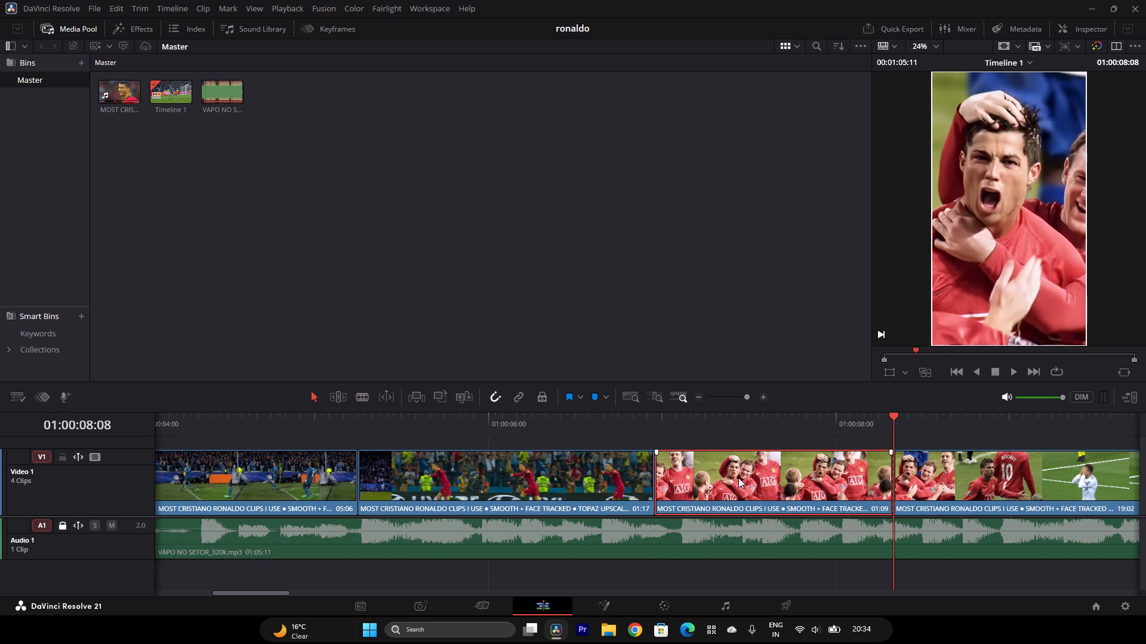
click(1081, 21)
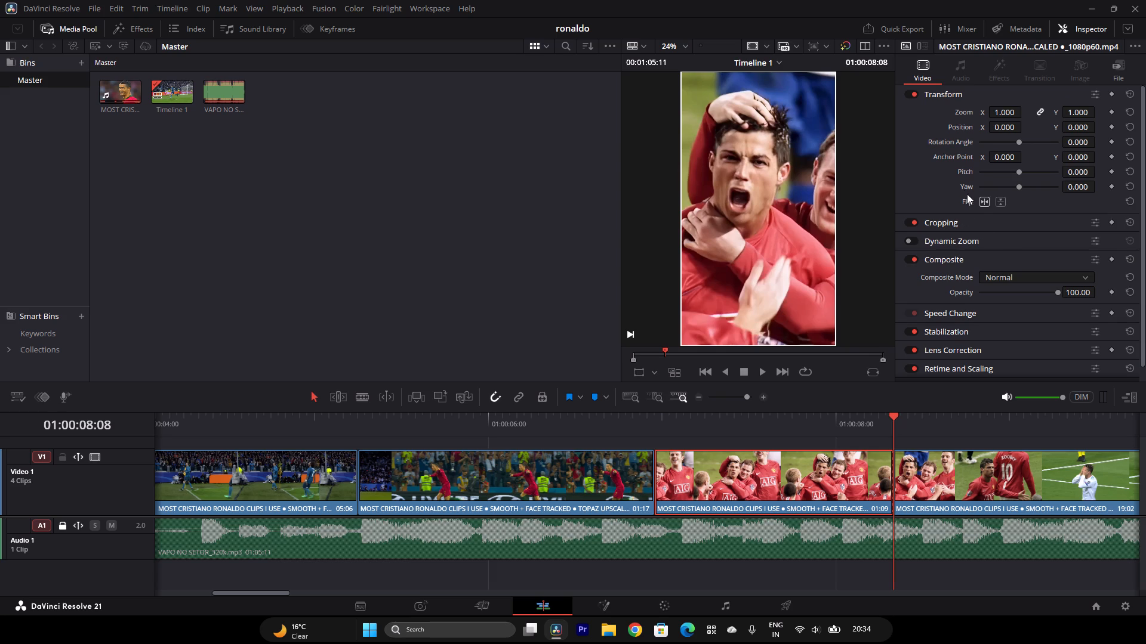
scroll(924, 212, down, 3)
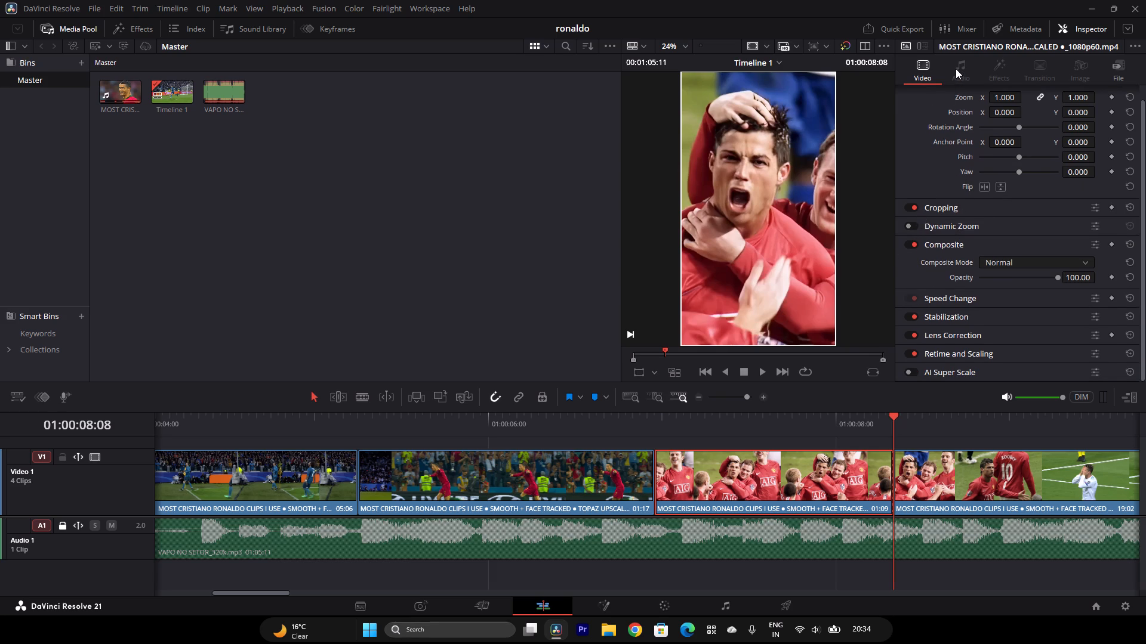
click(1048, 72)
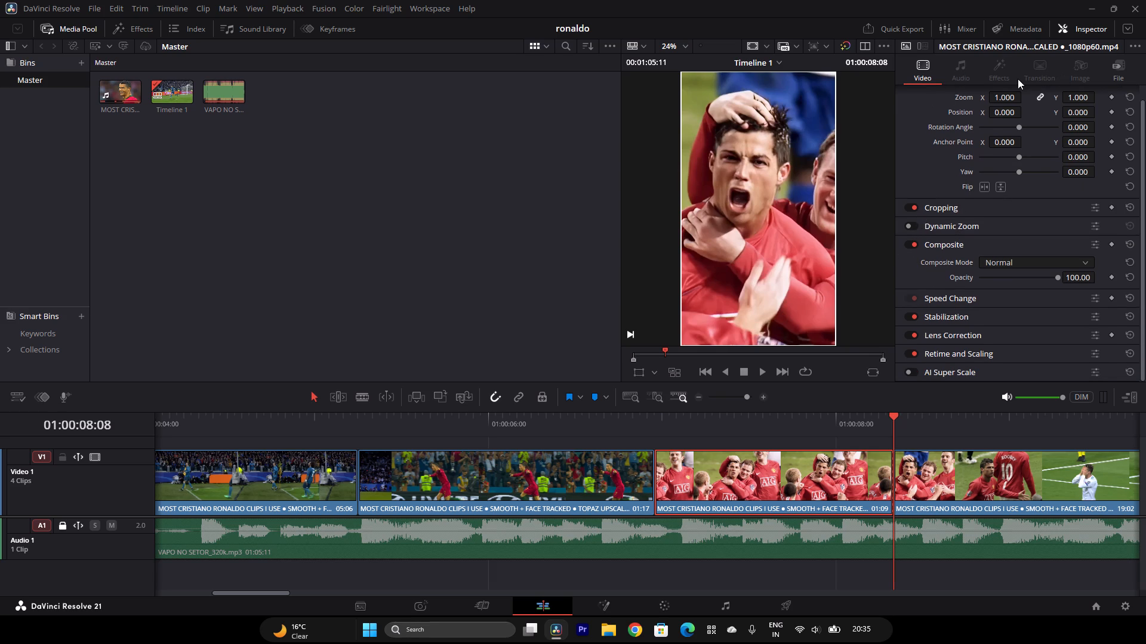
click(1018, 79)
click(1005, 73)
right_click(802, 476)
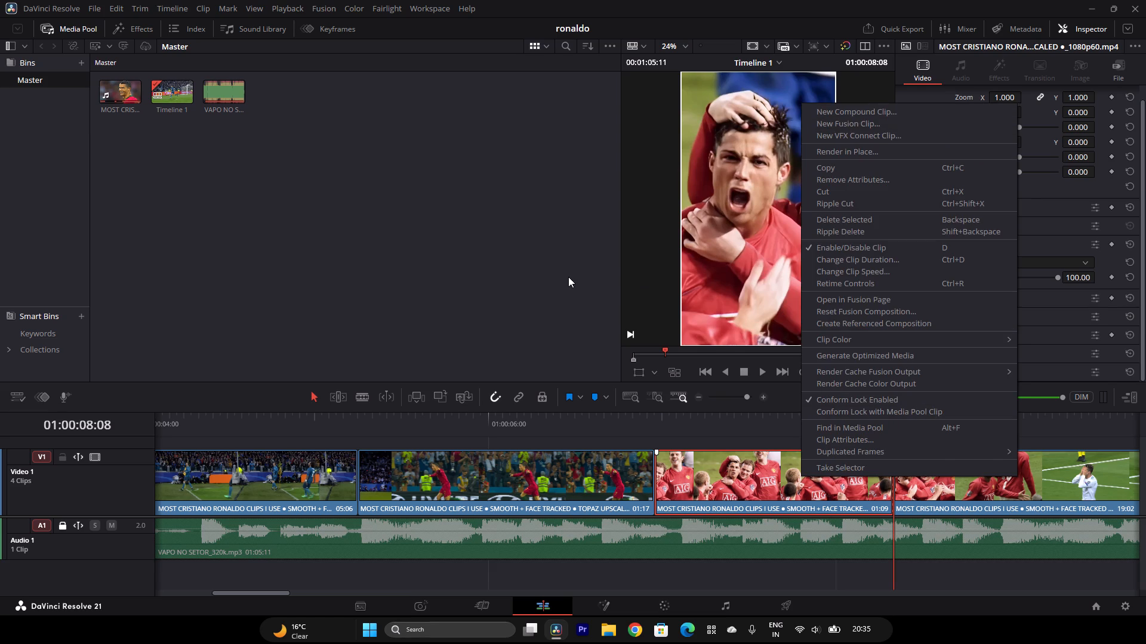
click(568, 276)
click(800, 493)
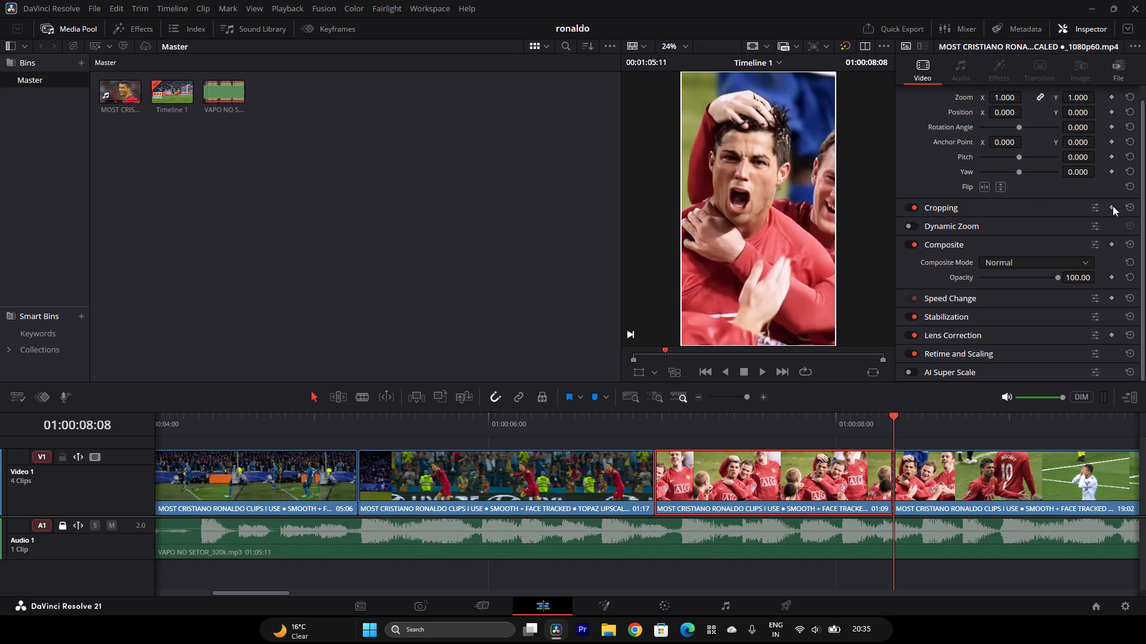
scroll(941, 246, down, 5)
scroll(1000, 345, down, 4)
scroll(980, 344, up, 6)
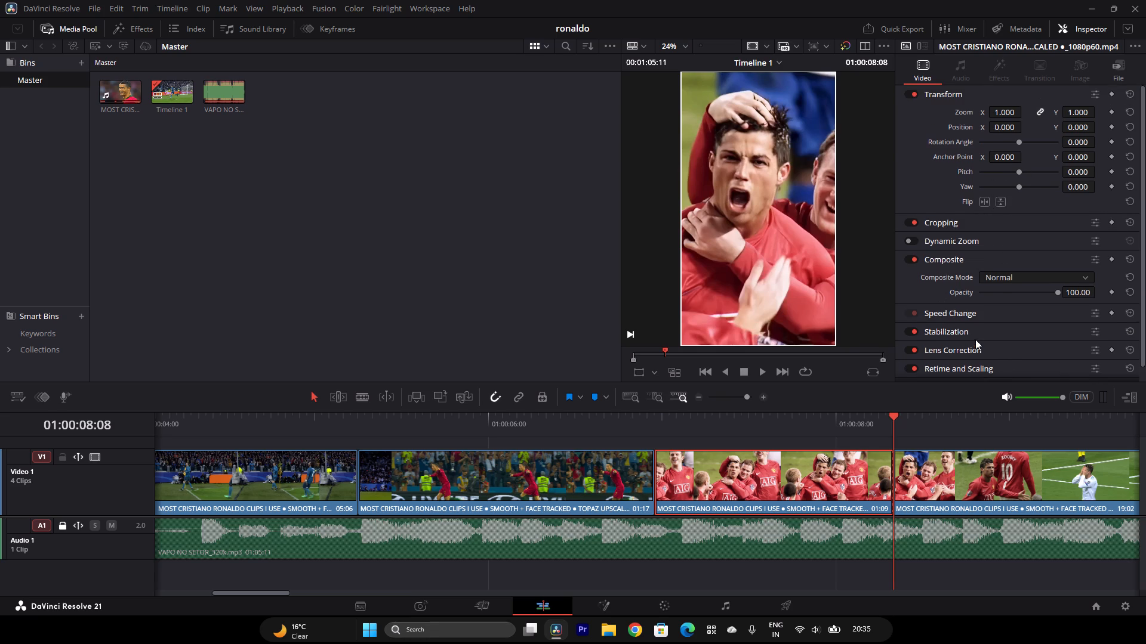
scroll(962, 307, down, 6)
scroll(952, 211, up, 6)
click(948, 32)
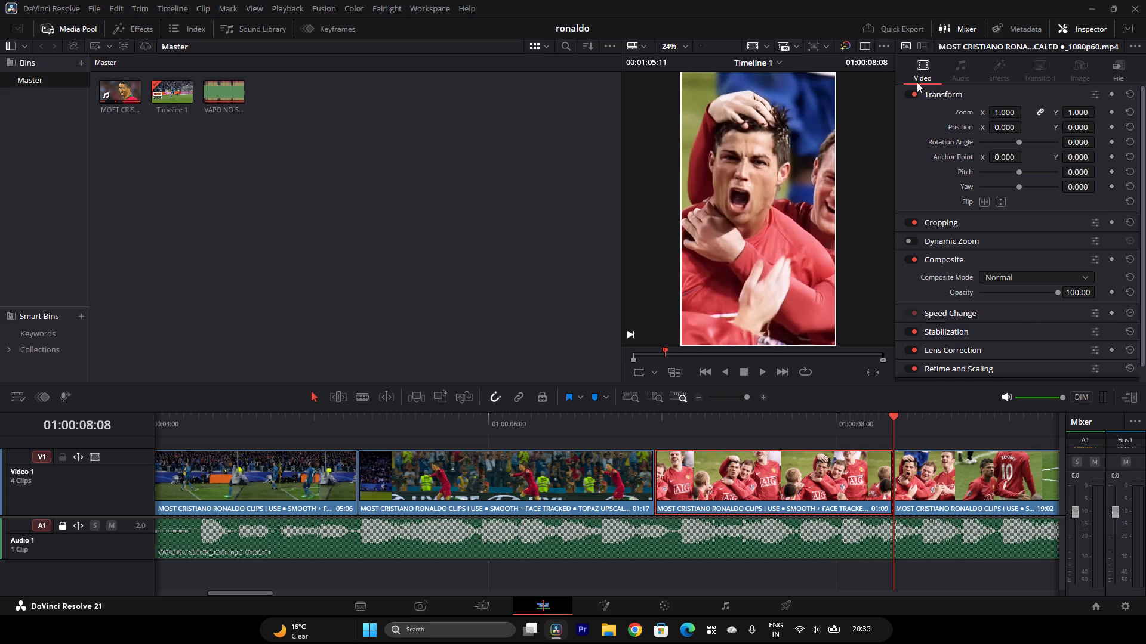
click(948, 21)
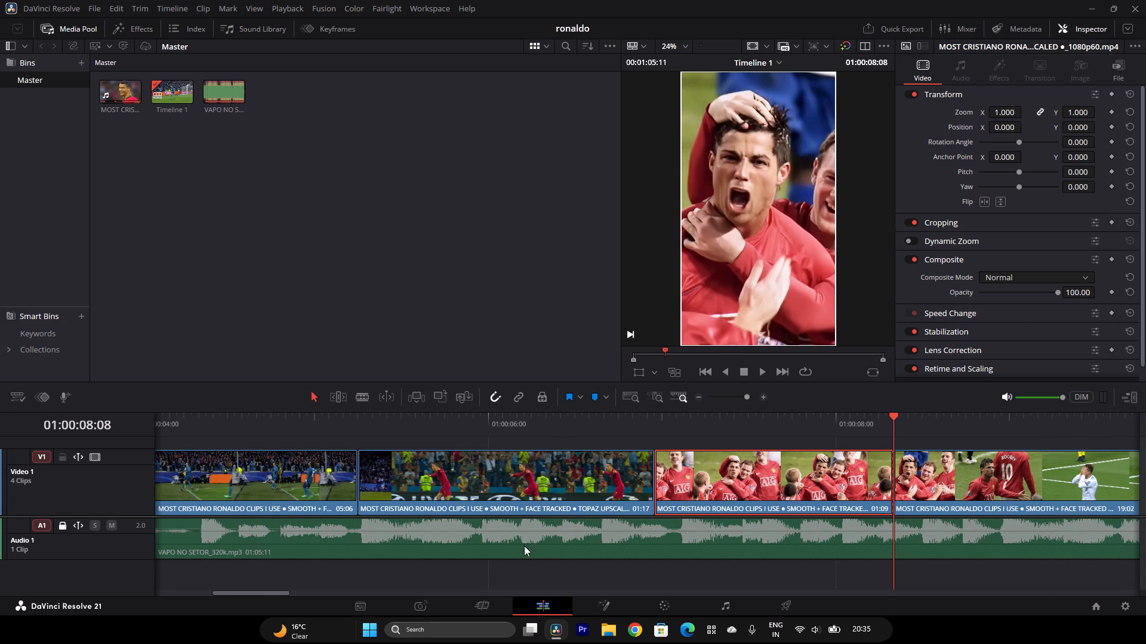
Play from about 01:00:06:03 through the 01:09 clip and past its end cut to check the timing.
drag(633, 420, 620, 419)
drag(605, 426, 575, 424)
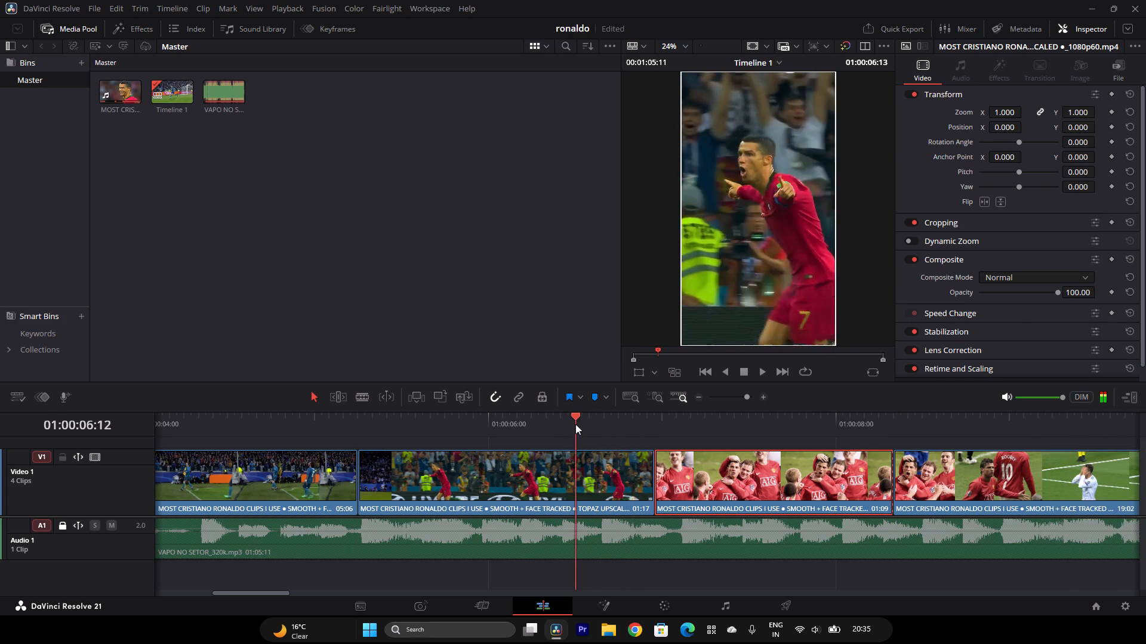
drag(575, 424, 515, 428)
key(space)
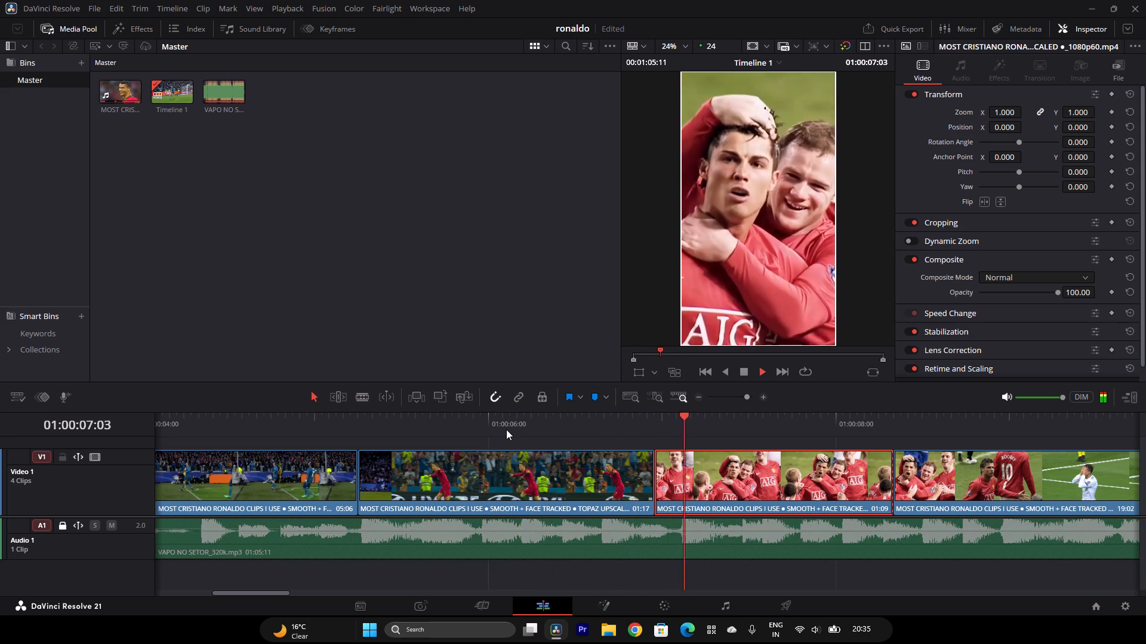
key(space)
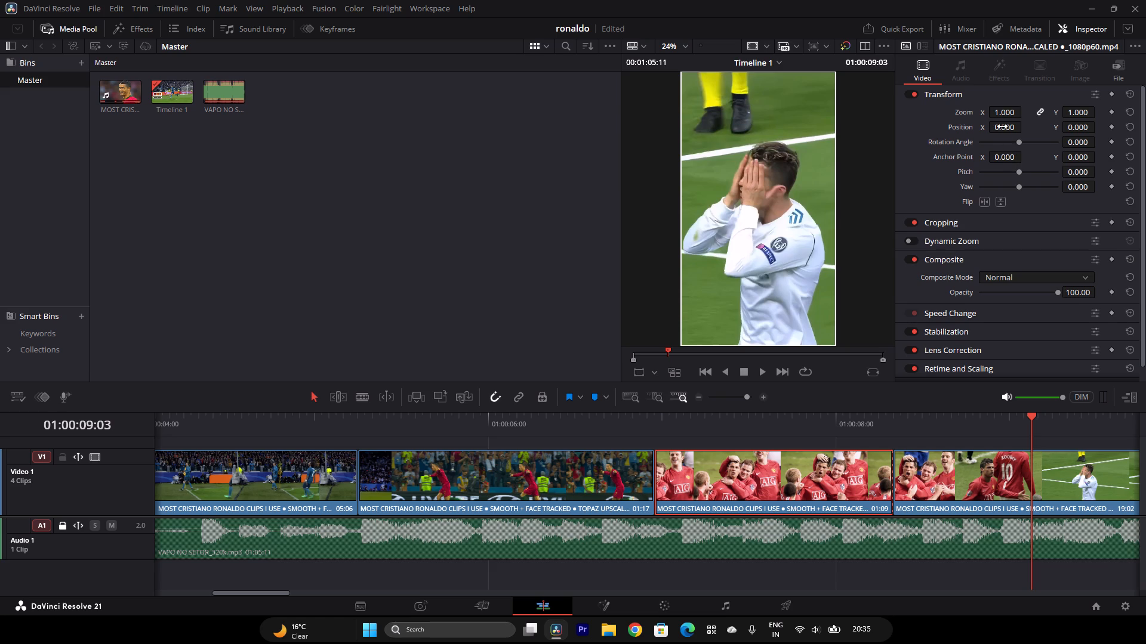
Examine the Cropping and Dynamic Zoom settings of the 01:09 Manchester United clip.
scroll(992, 208, down, 2)
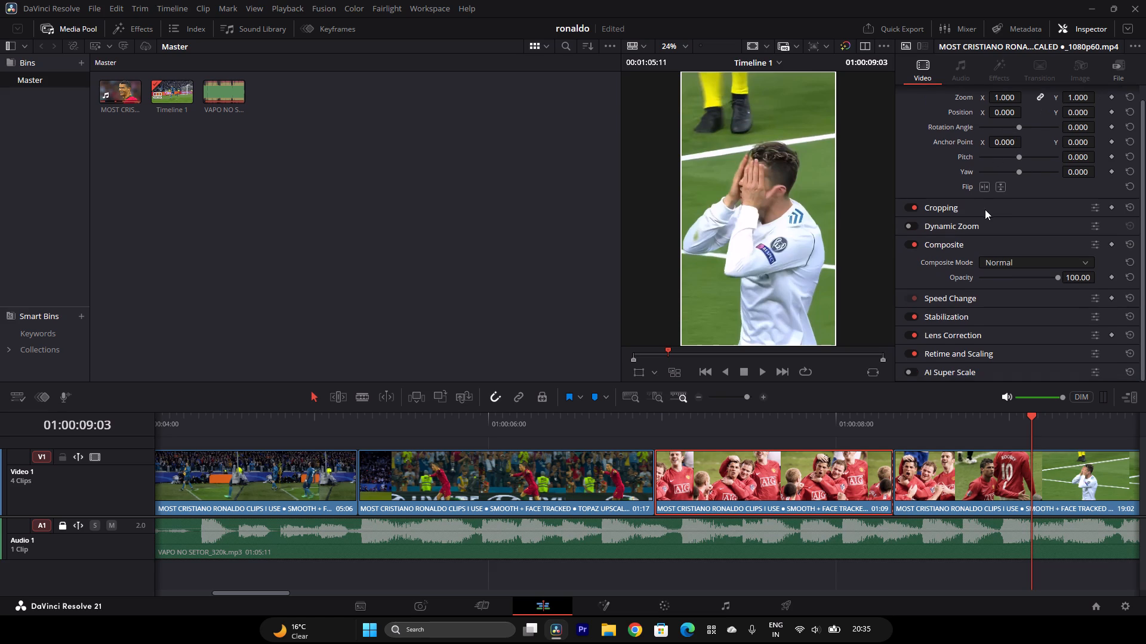
click(1096, 204)
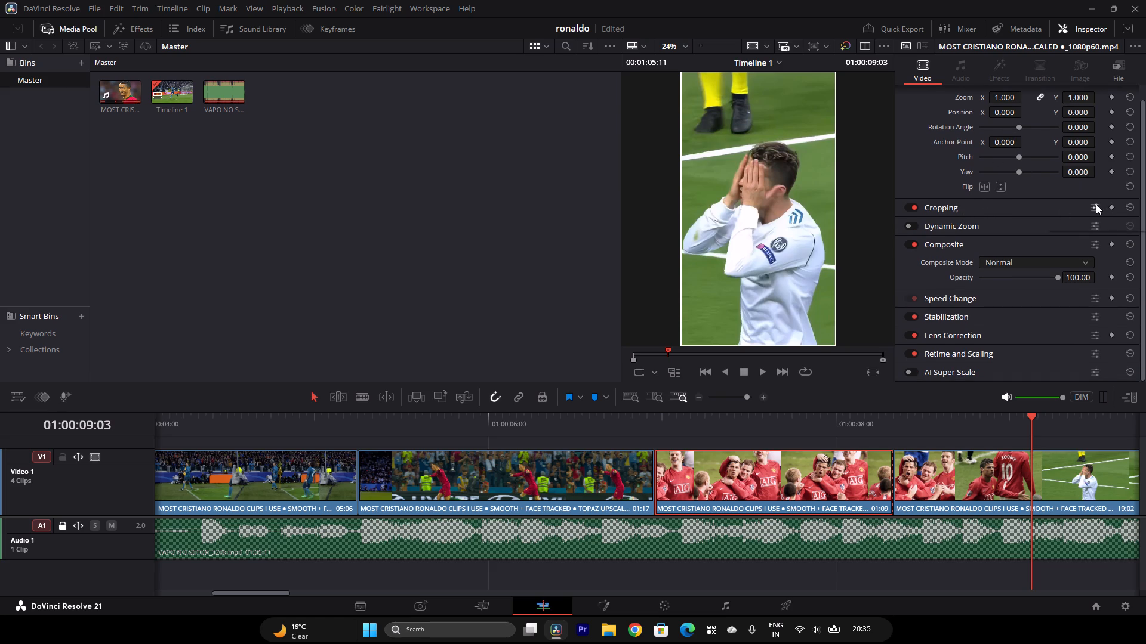
click(1096, 204)
click(966, 217)
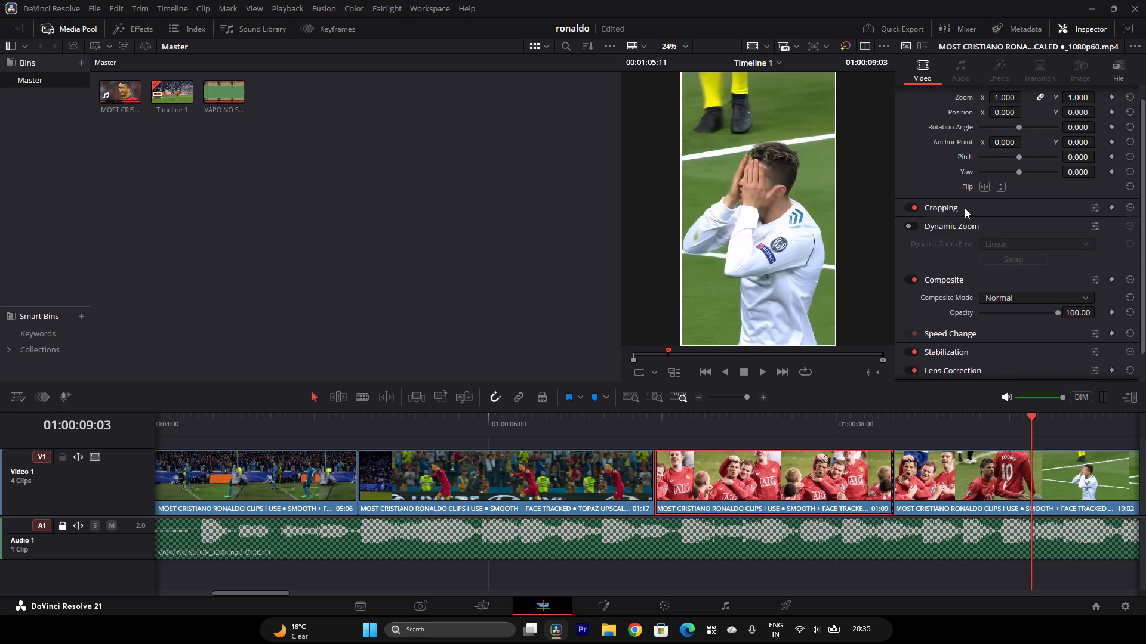
click(965, 208)
click(963, 206)
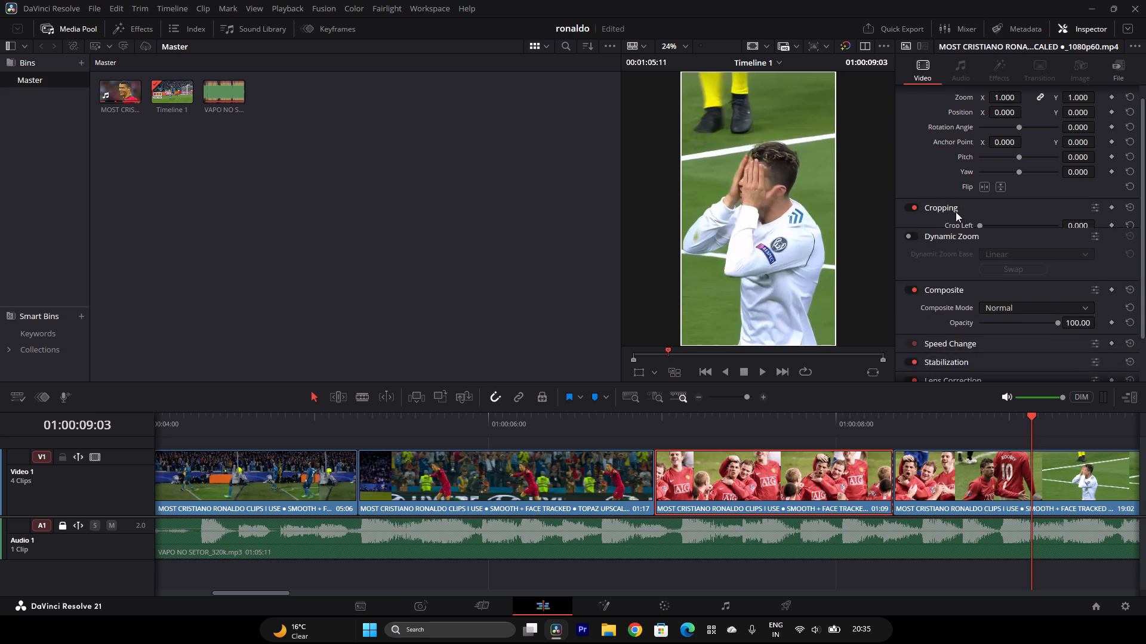
click(951, 225)
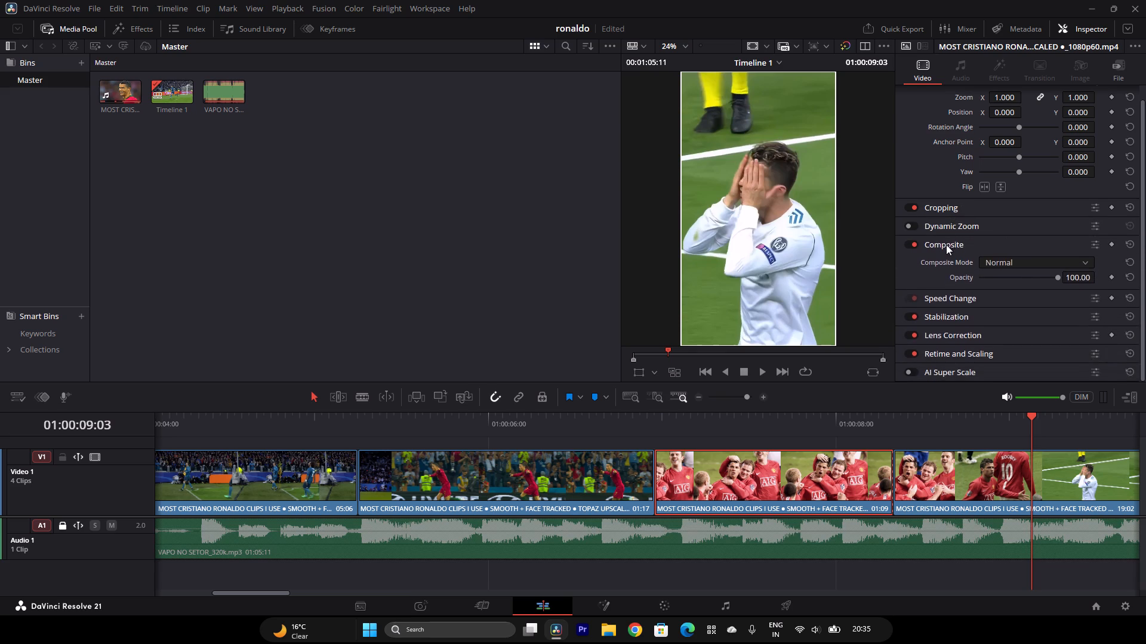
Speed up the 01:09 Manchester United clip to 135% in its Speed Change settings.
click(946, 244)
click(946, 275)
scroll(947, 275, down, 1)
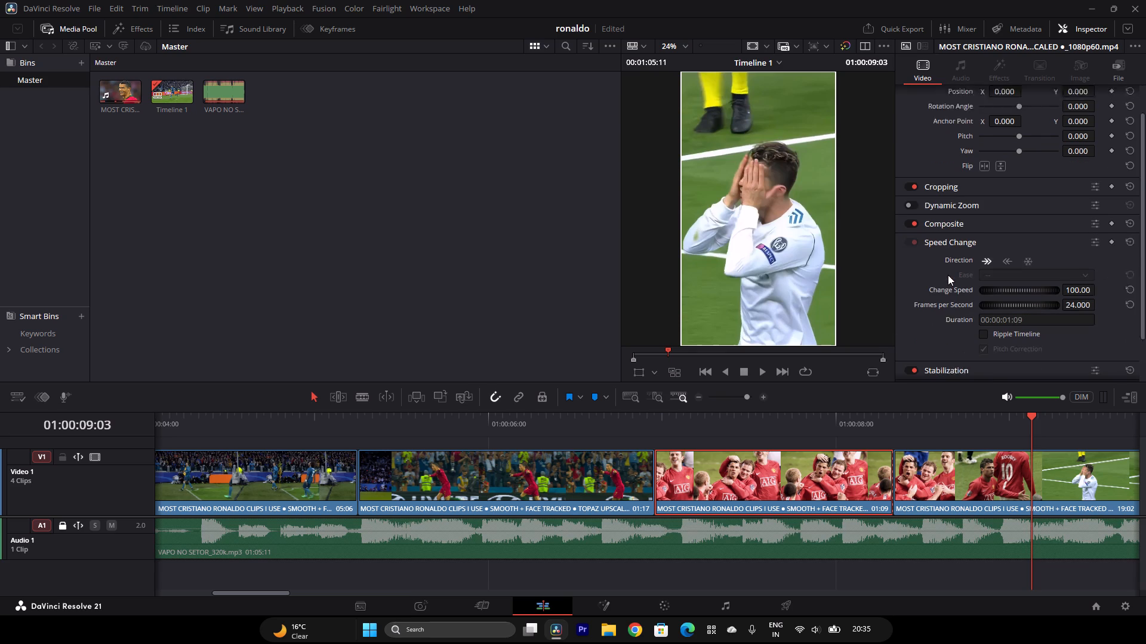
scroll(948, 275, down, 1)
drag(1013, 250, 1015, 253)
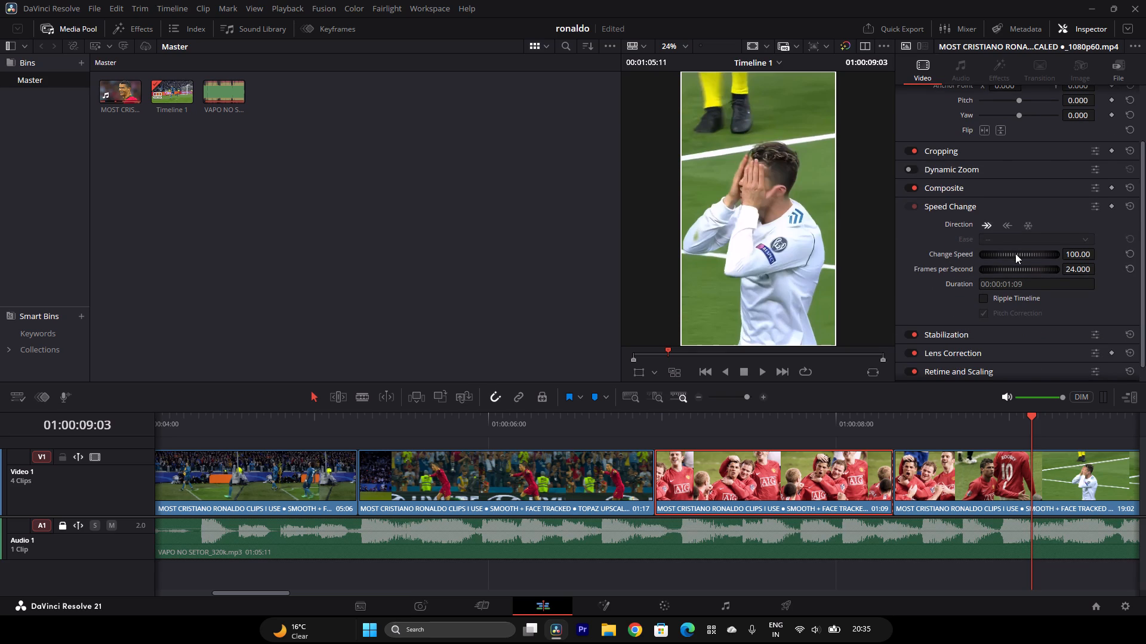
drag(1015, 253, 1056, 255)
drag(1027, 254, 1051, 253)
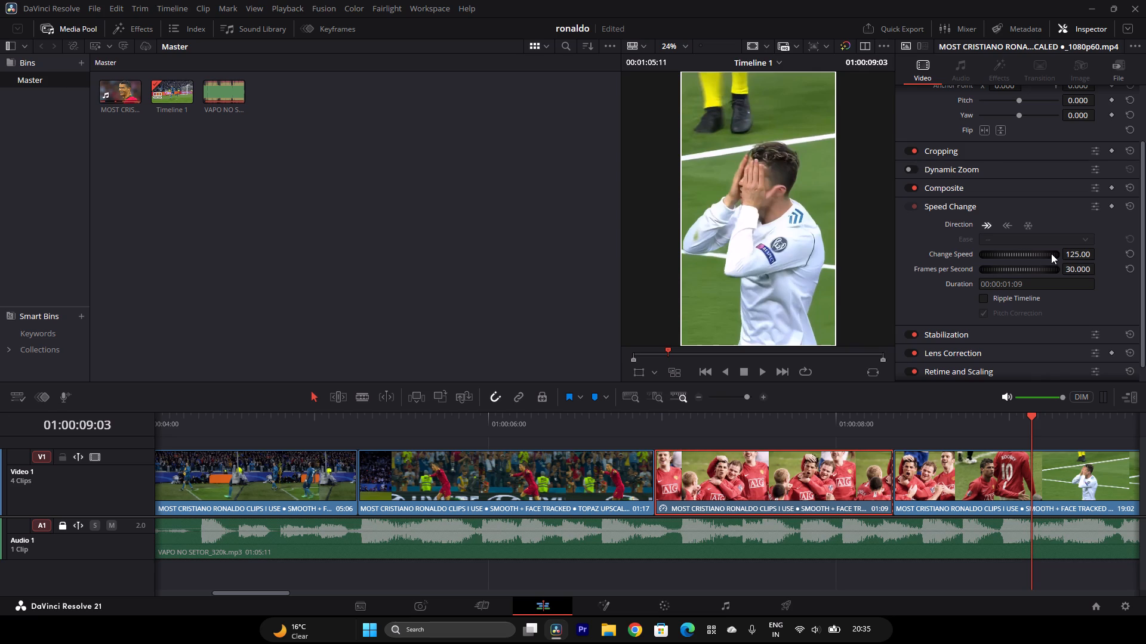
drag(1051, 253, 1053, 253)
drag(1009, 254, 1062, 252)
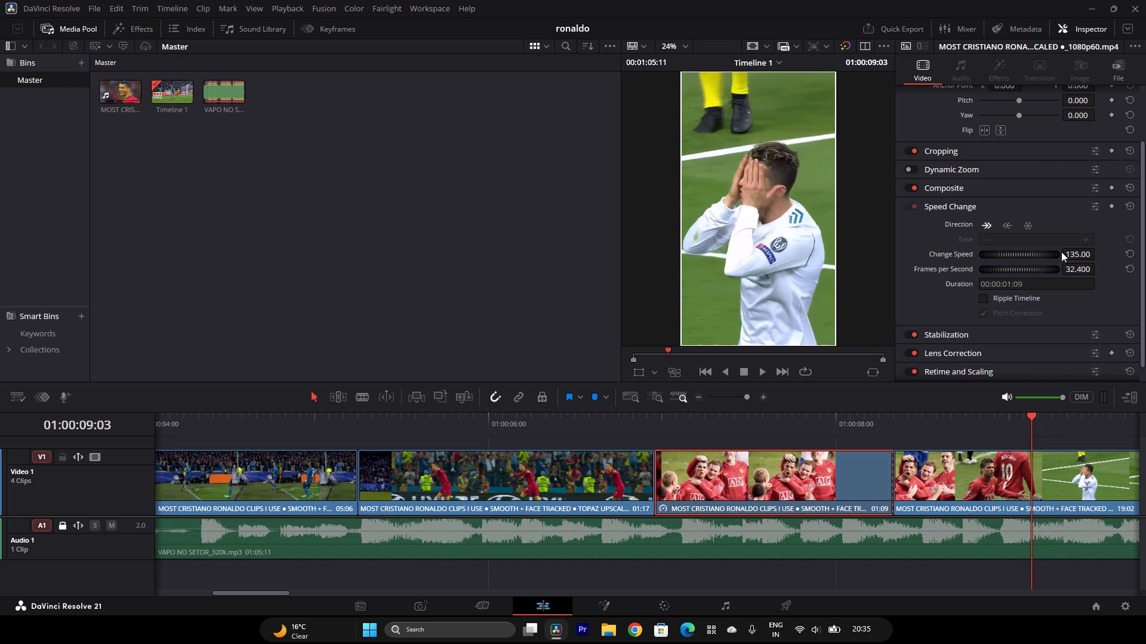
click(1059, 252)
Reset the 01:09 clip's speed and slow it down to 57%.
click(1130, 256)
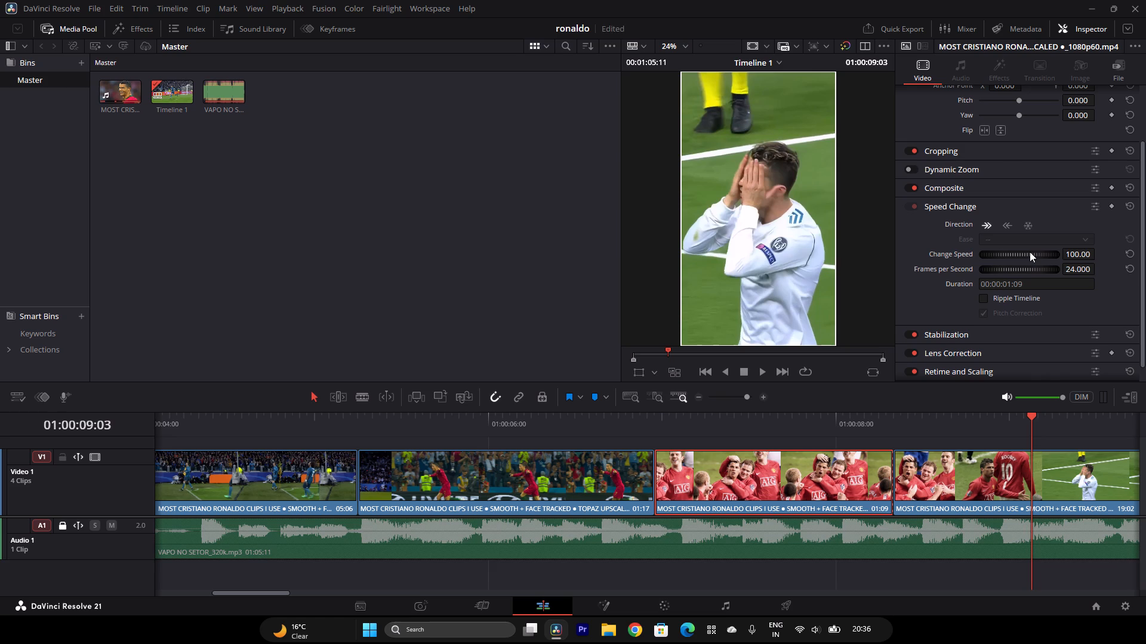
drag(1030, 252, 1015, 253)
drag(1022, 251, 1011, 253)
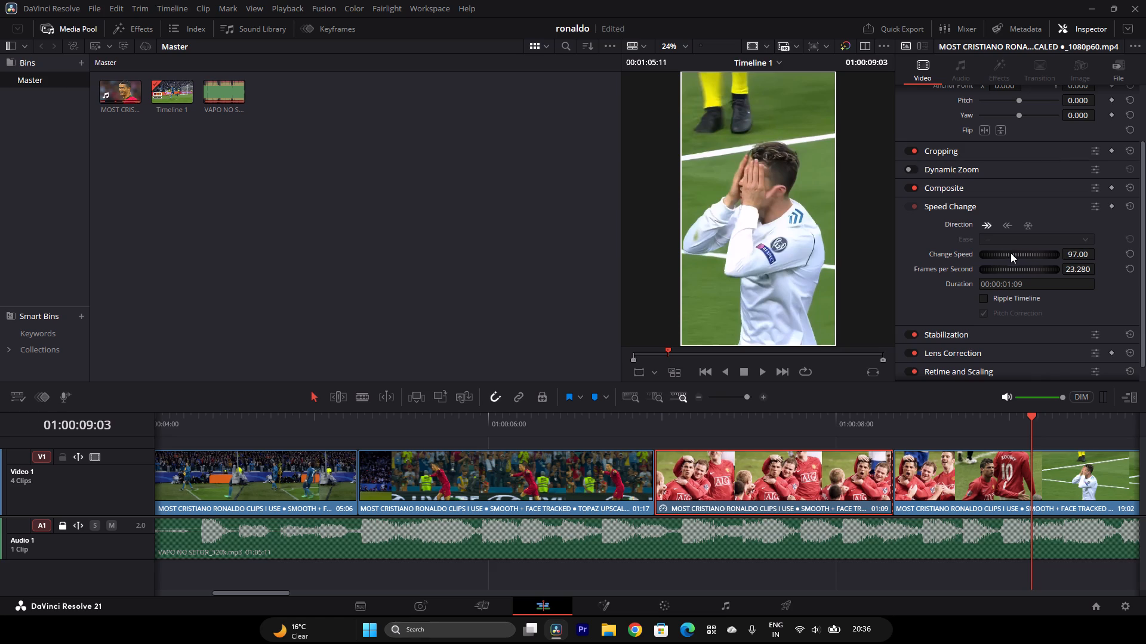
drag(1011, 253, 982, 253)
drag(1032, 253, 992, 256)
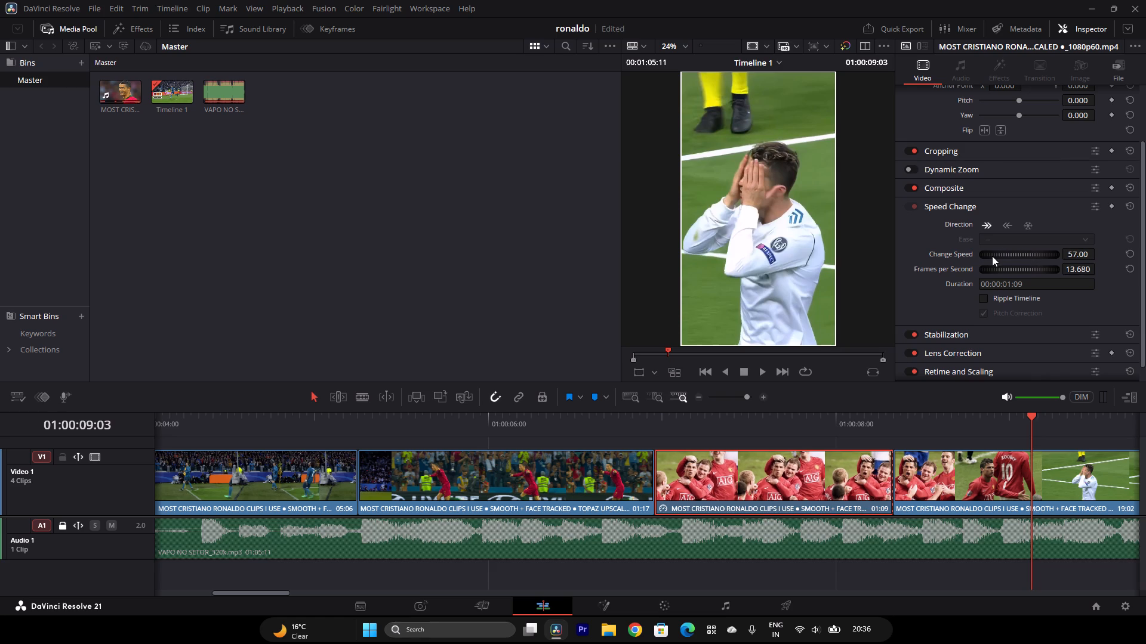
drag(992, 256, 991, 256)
Play from about 01:00:06:00 through the slowed 01:09 clip and past its end cut to check the motion.
drag(586, 425, 585, 425)
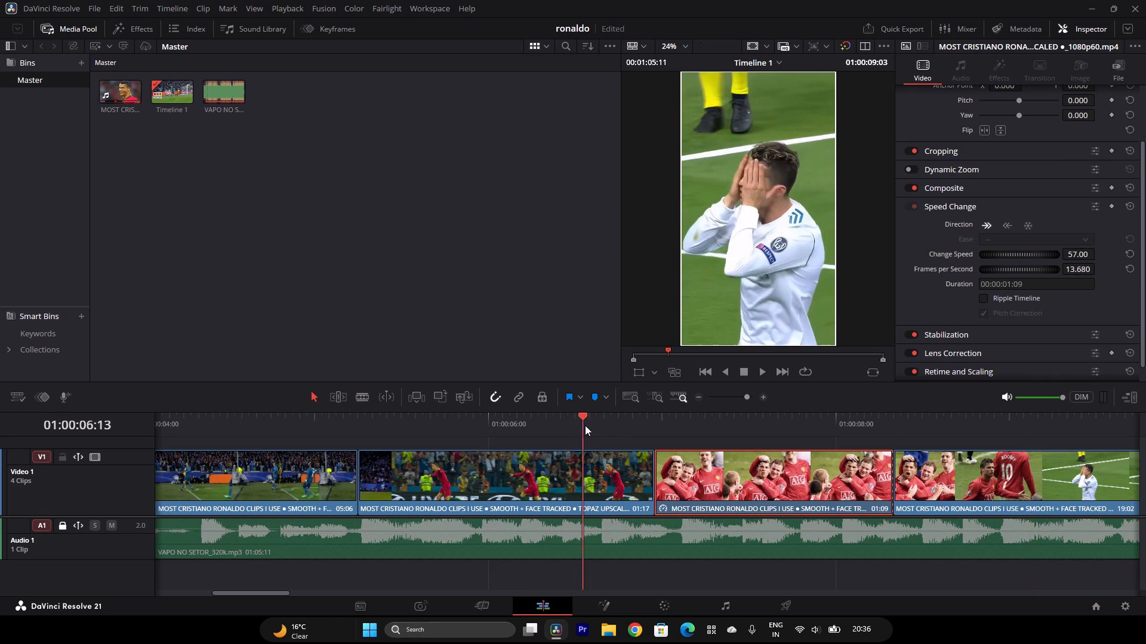
drag(585, 425, 501, 419)
key(space)
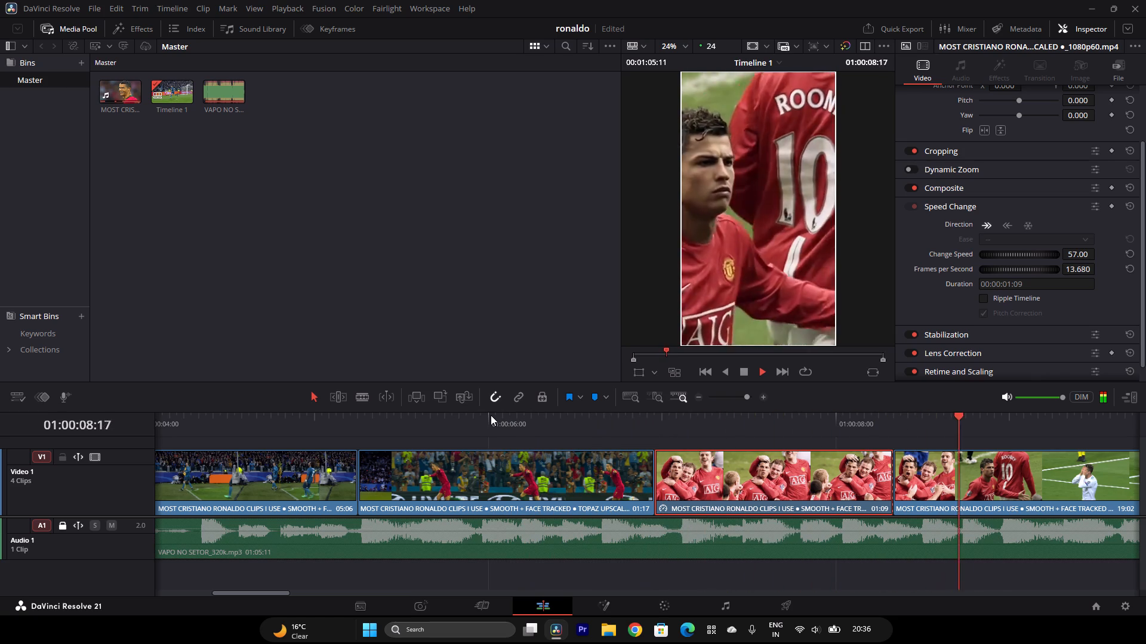
key(space)
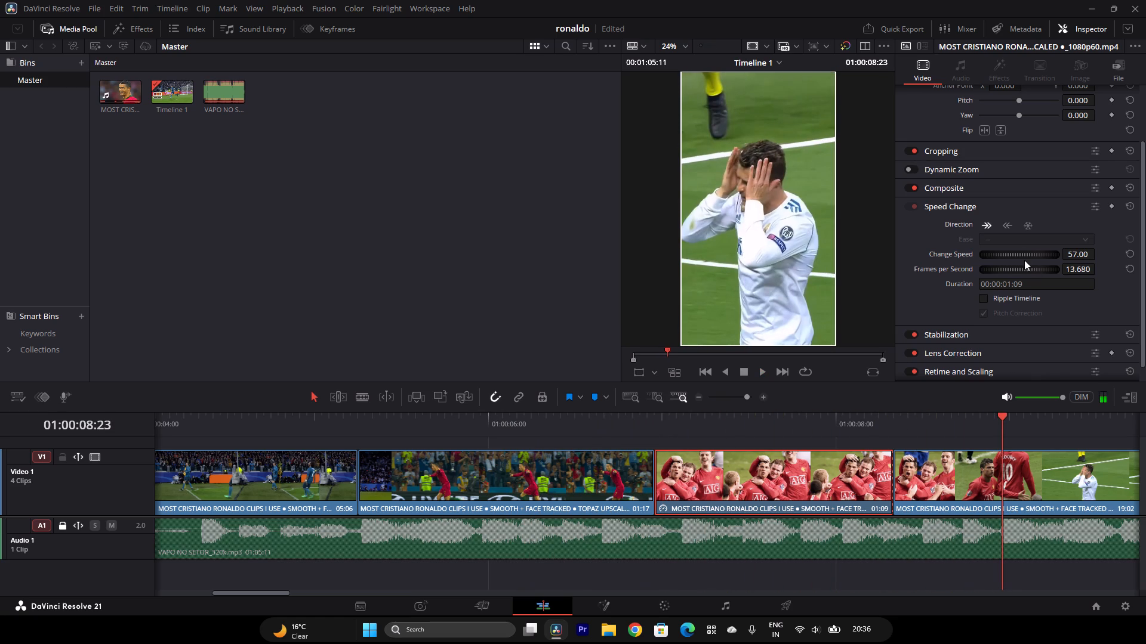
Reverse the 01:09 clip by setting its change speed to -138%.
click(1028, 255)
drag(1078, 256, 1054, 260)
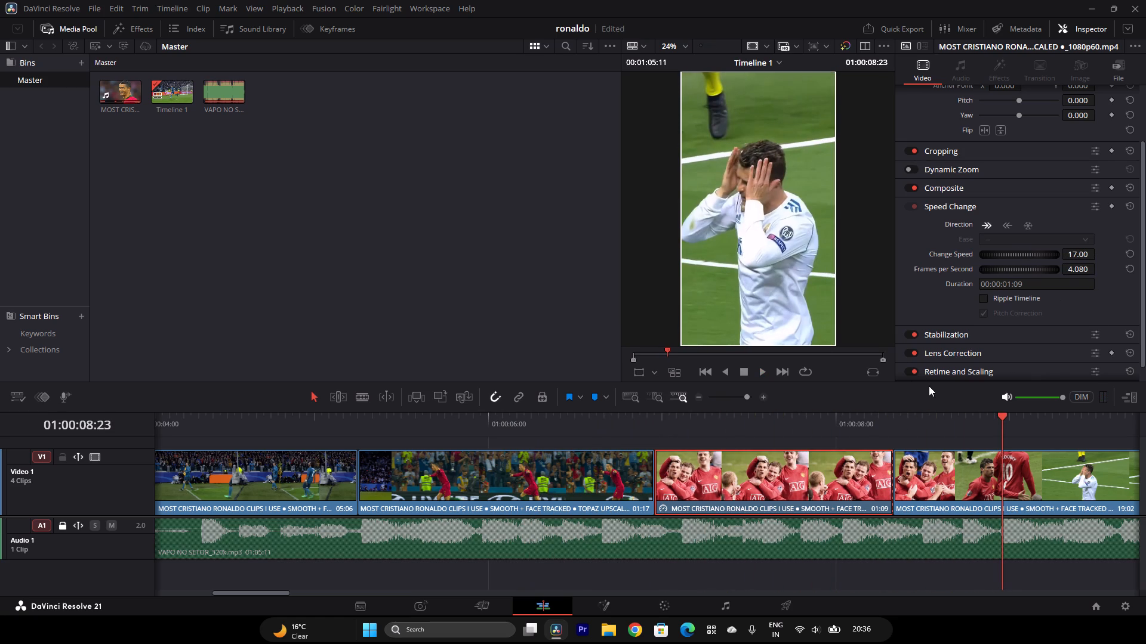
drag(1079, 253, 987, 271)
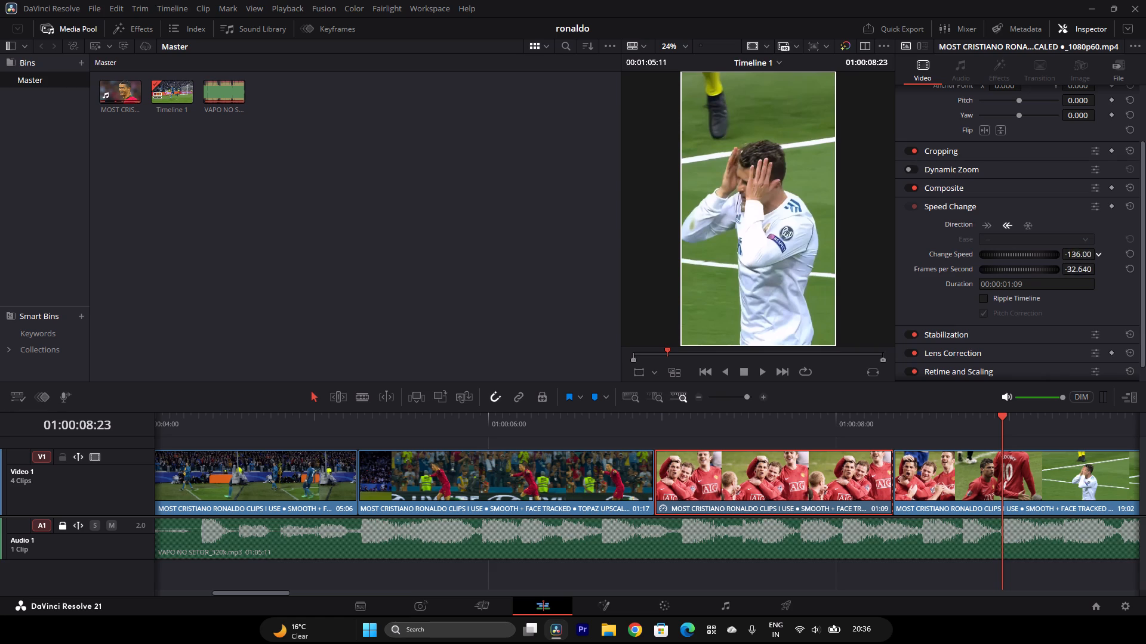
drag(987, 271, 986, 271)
Play from about 01:00:06:17 through the reversed 01:09 clip and into the clip after it.
drag(672, 428, 609, 434)
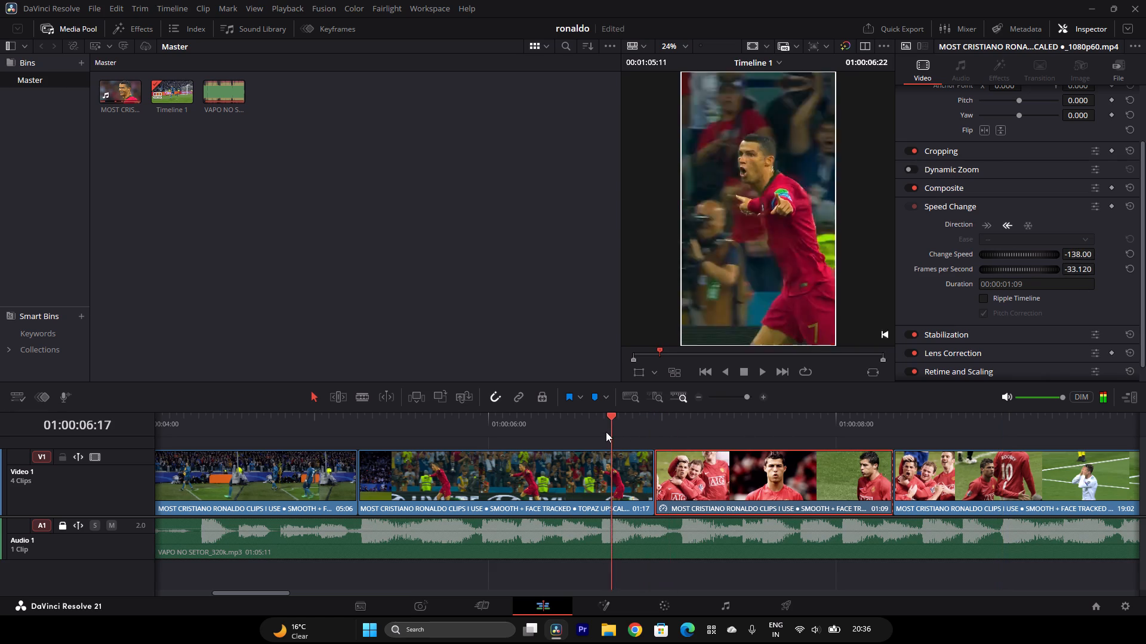
key(space)
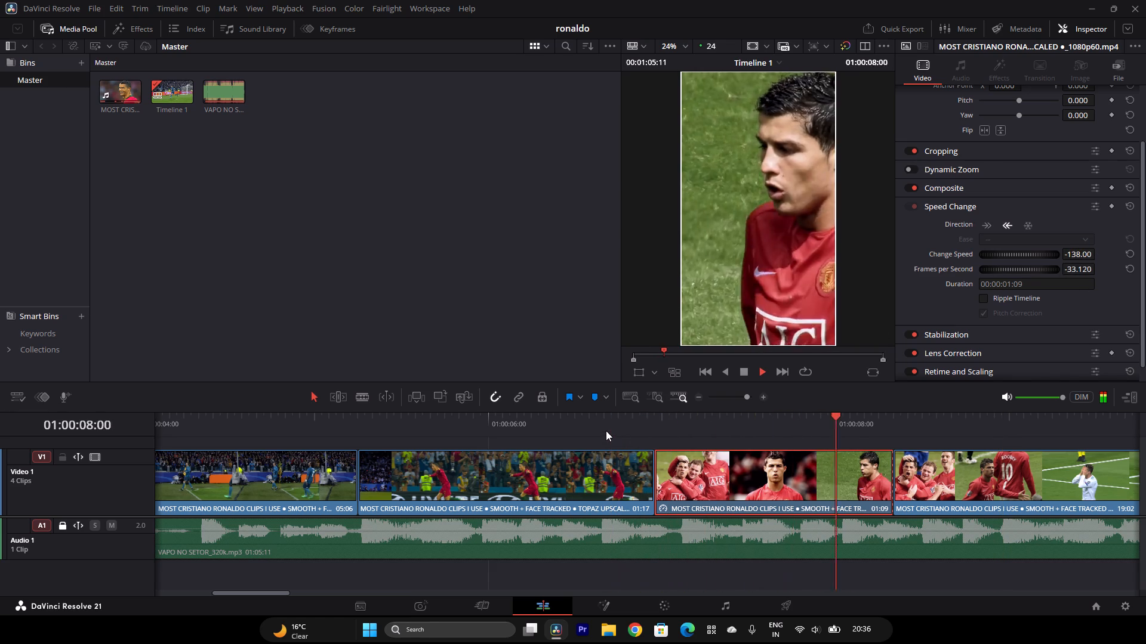
key(space)
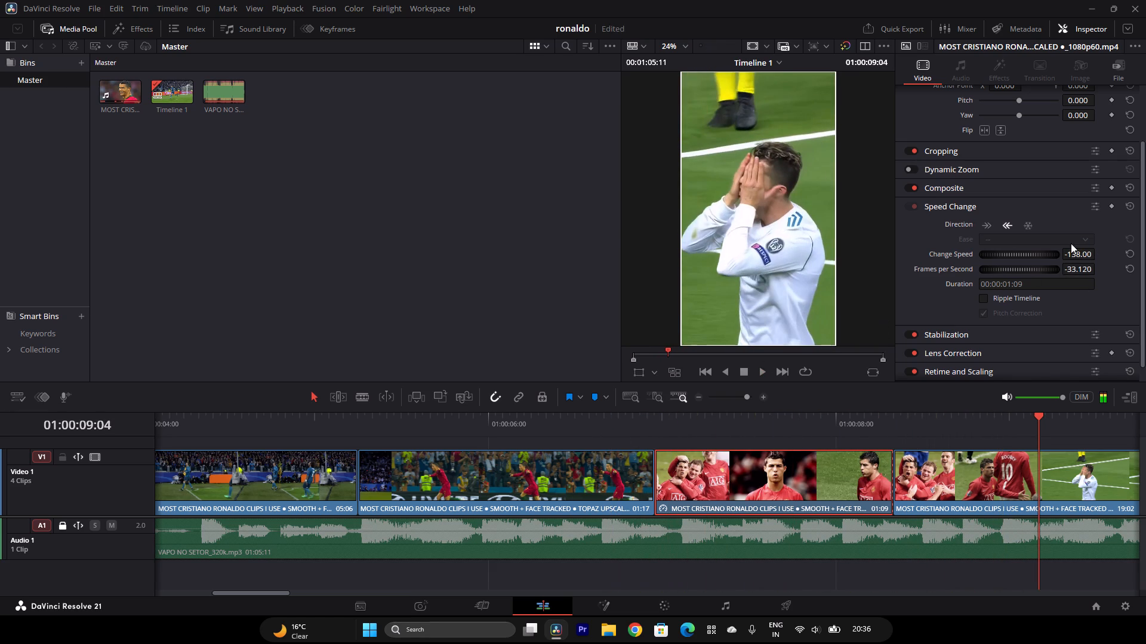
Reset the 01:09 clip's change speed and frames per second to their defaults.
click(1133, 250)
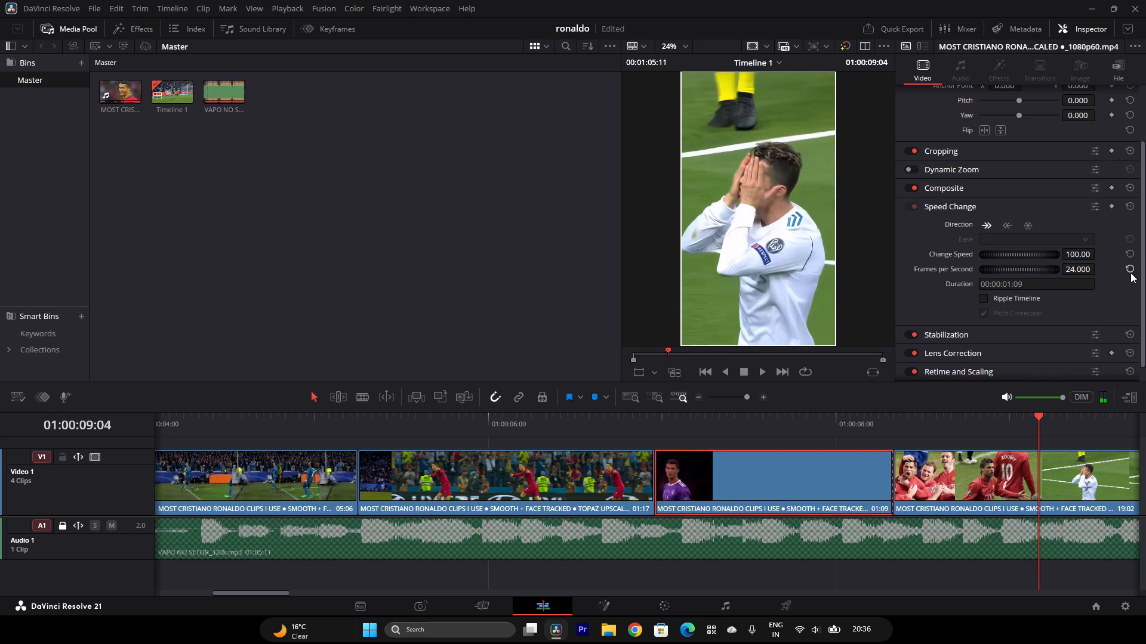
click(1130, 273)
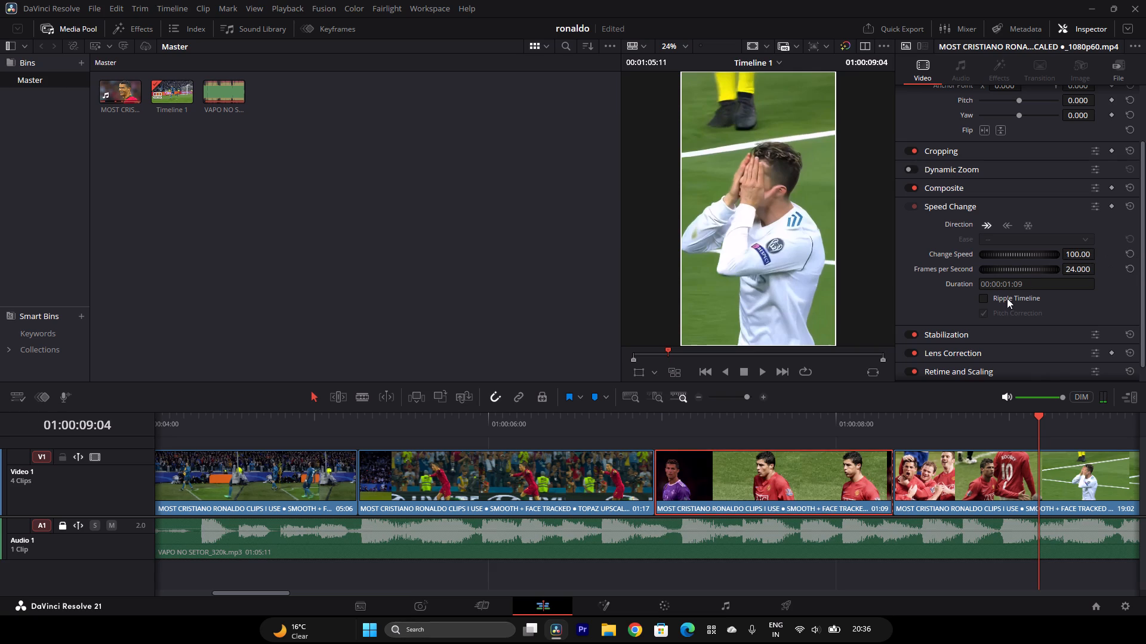
Play from the second clip through the reset 01:09 clip and into the last clip to check the footage.
click(599, 426)
key(space)
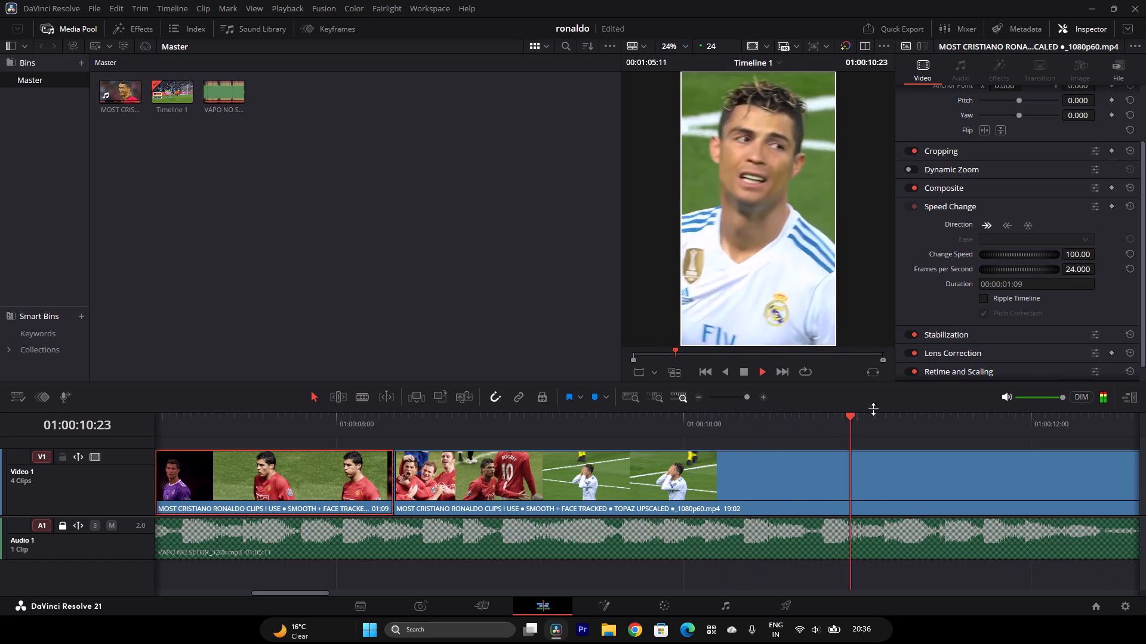
triple_click(697, 393)
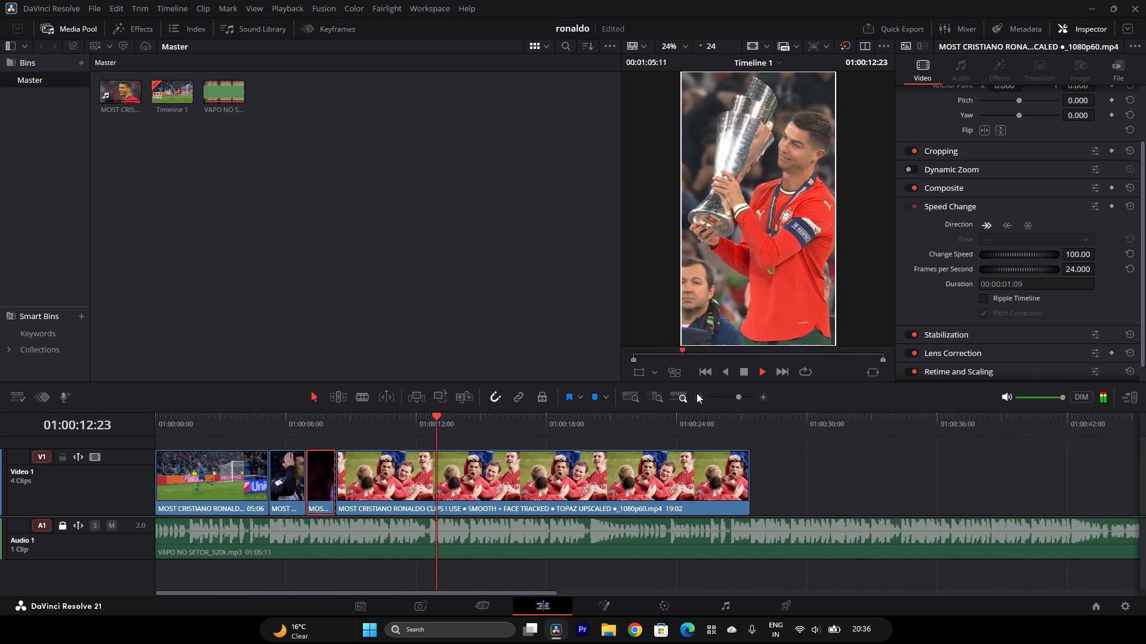
drag(329, 425, 289, 425)
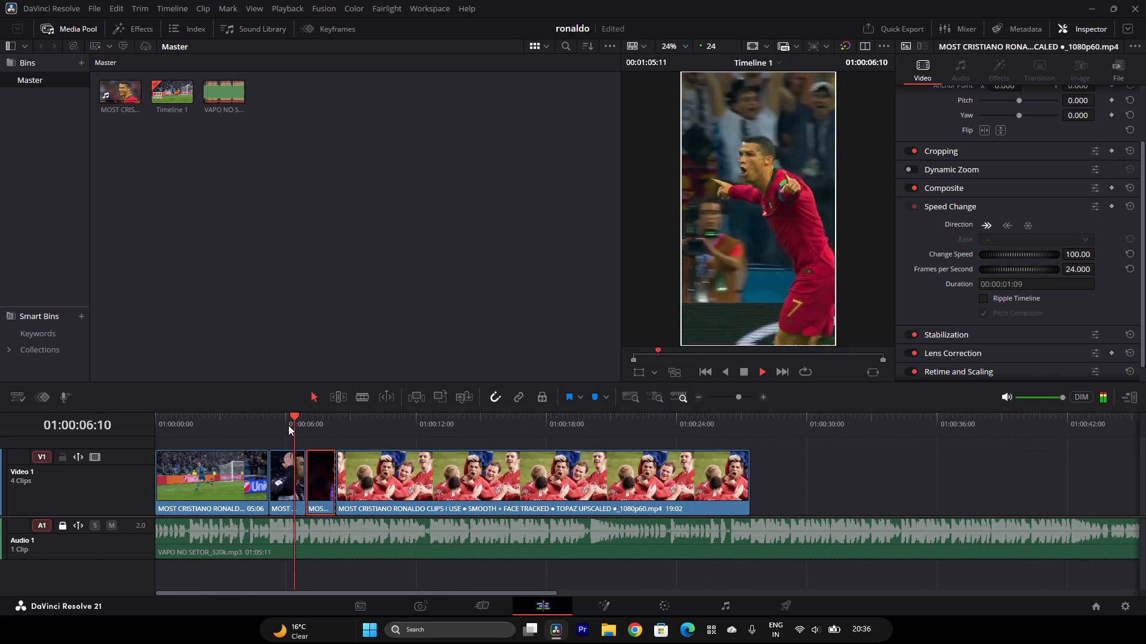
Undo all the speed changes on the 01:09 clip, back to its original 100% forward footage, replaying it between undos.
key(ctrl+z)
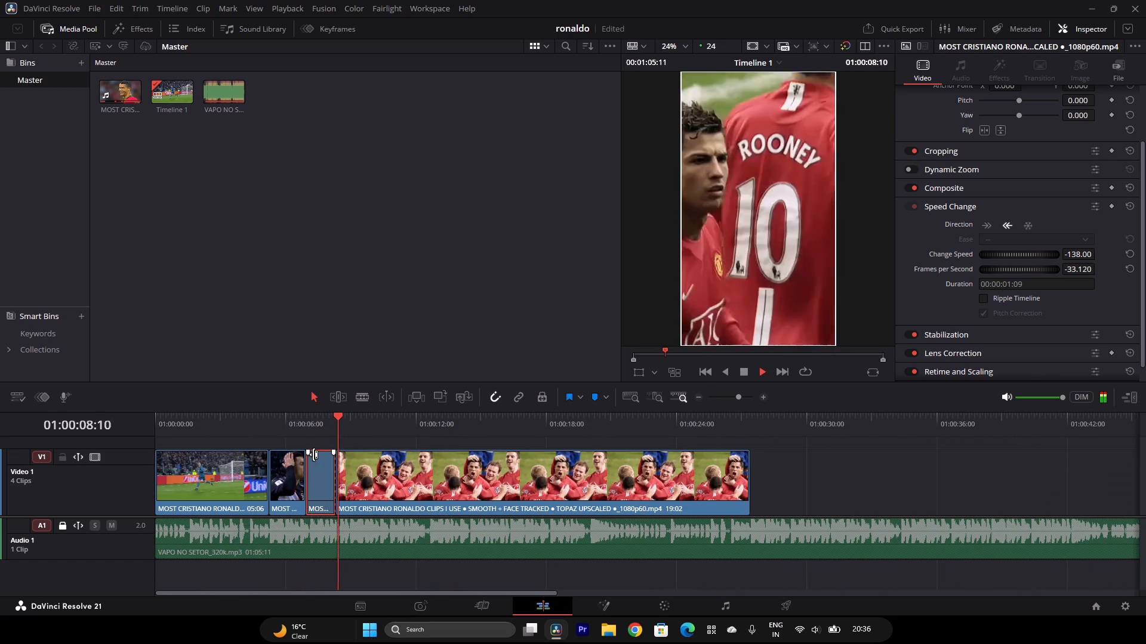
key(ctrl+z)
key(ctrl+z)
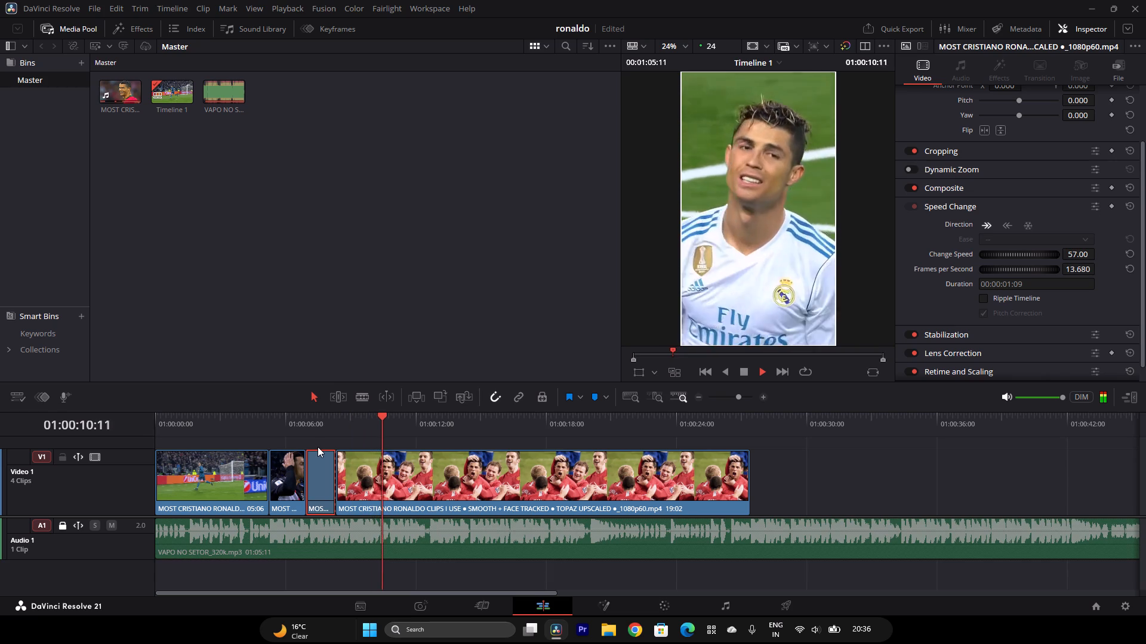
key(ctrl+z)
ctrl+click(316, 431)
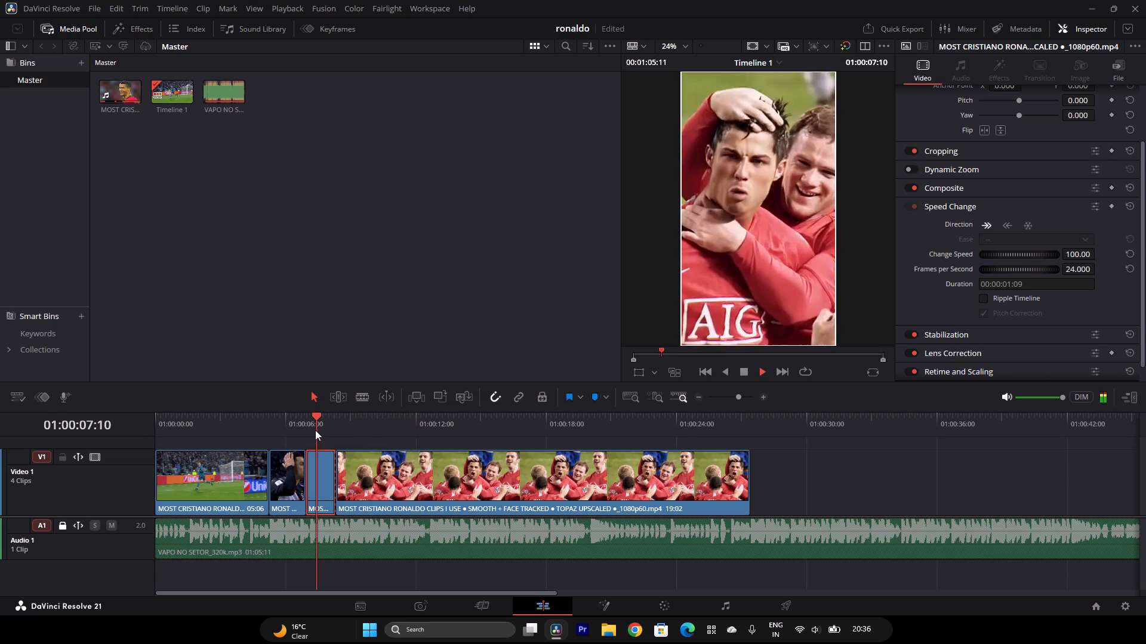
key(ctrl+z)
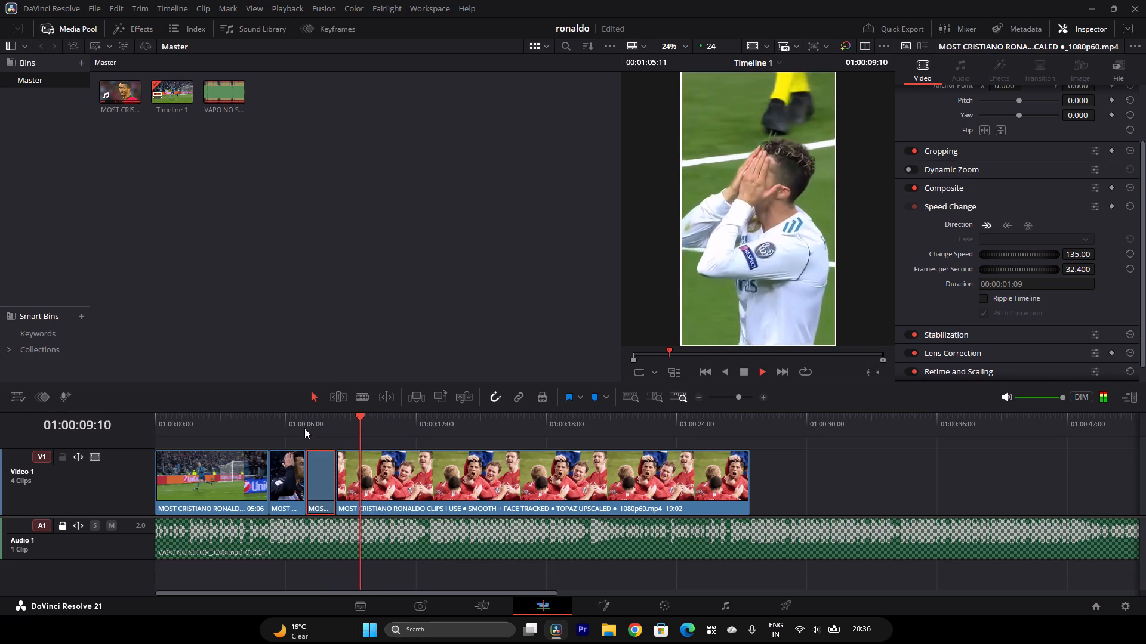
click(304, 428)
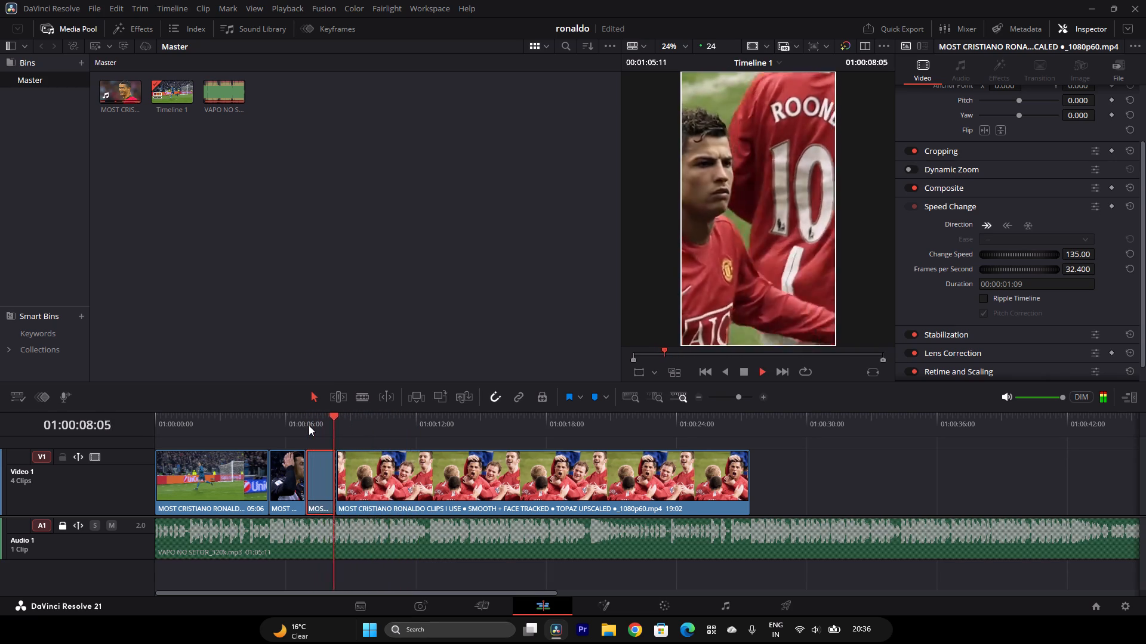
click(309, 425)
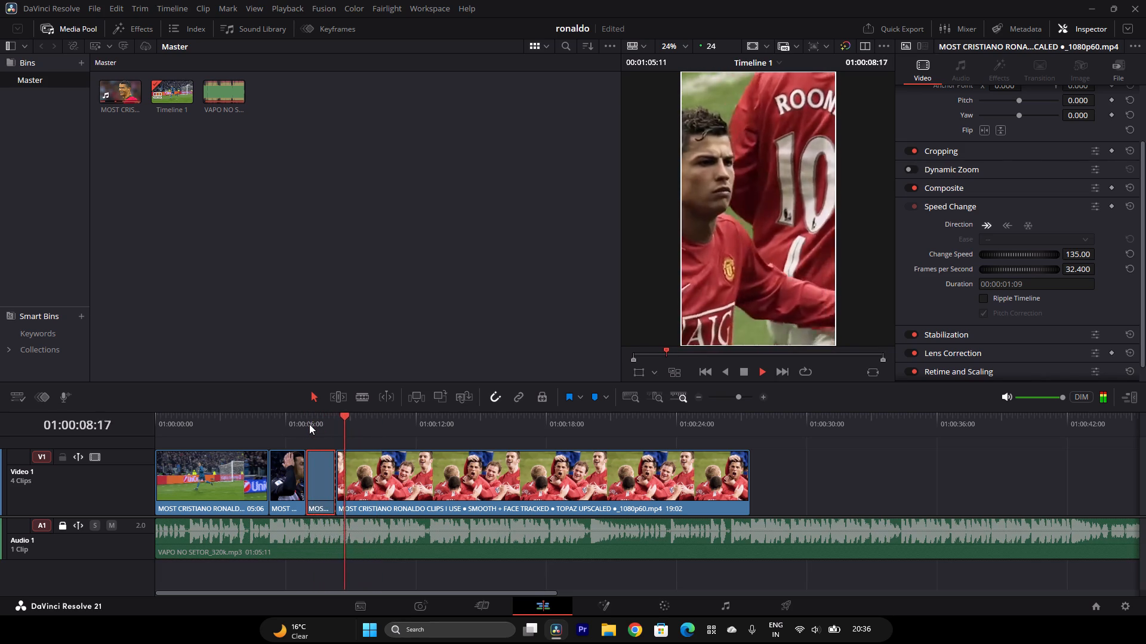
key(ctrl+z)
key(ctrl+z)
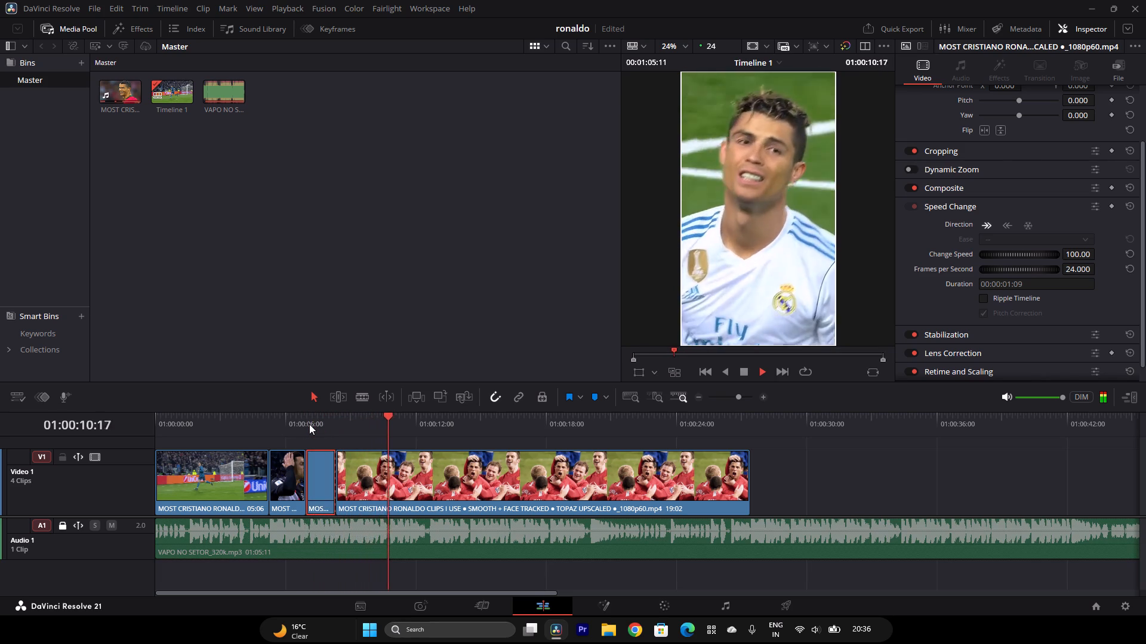
Play the restored 01:09 clip up to 01:00:08:02 to check its footage before the end cut.
click(309, 420)
key(space)
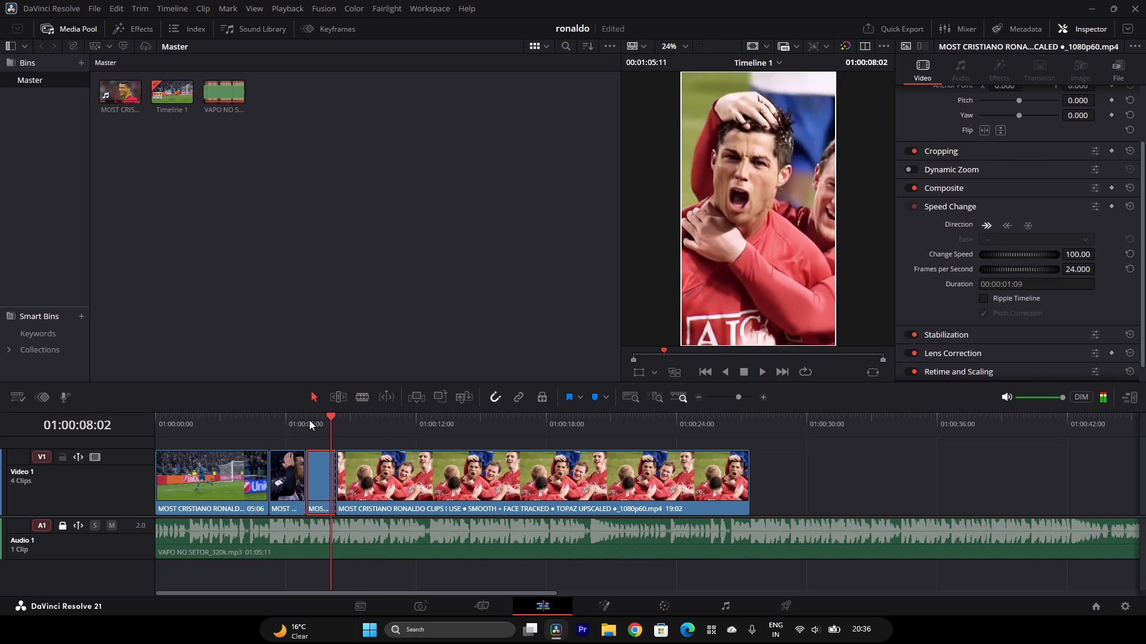
click(760, 396)
click(761, 396)
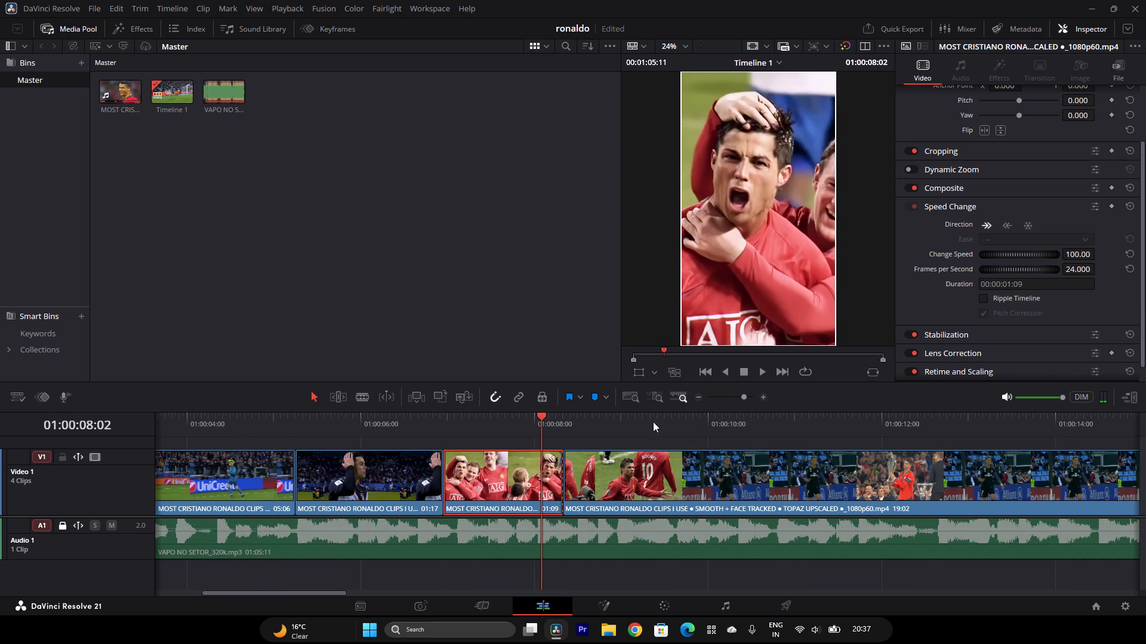
Play from 01:00:06:07 in the second clip through the 01:09 clip and stop at 01:00:08:23 in the last clip.
drag(493, 422, 387, 429)
click(387, 429)
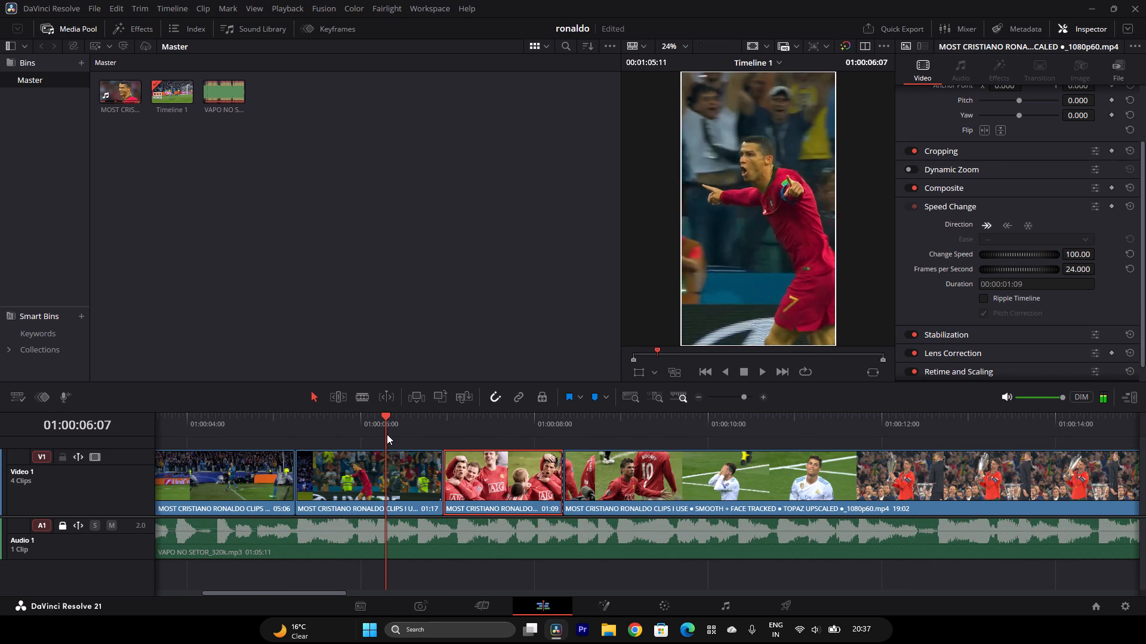
key(space)
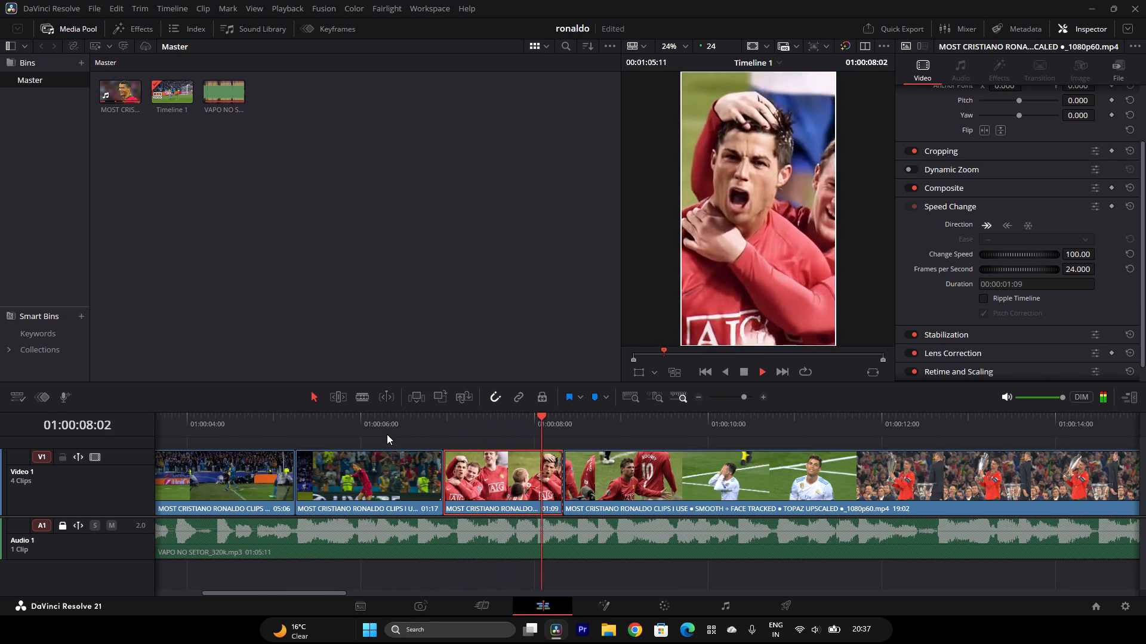
key(space)
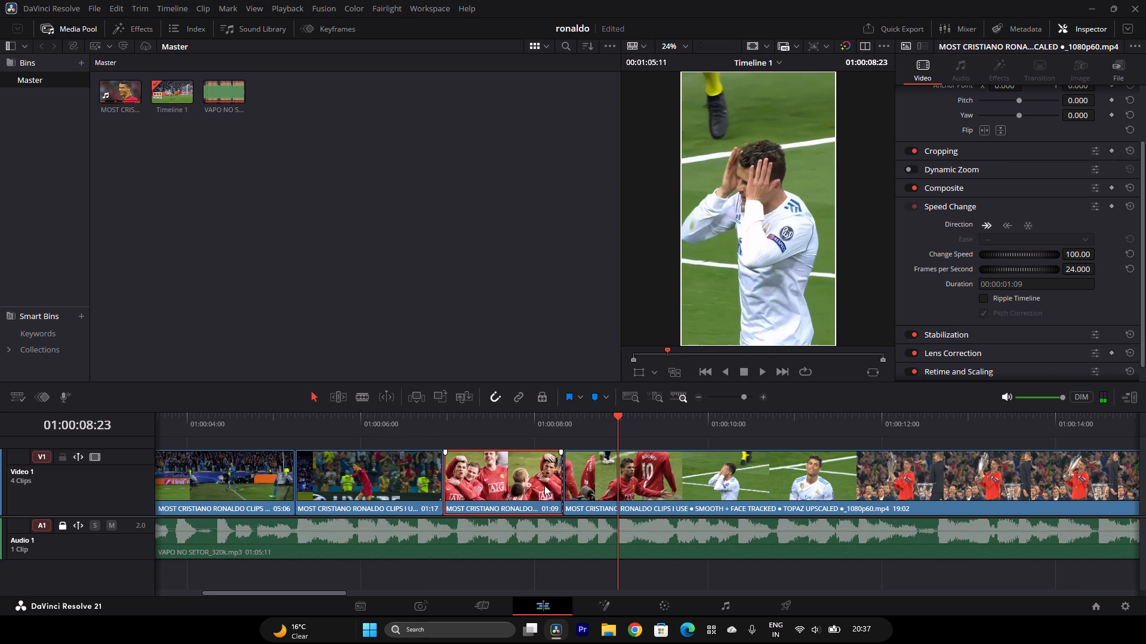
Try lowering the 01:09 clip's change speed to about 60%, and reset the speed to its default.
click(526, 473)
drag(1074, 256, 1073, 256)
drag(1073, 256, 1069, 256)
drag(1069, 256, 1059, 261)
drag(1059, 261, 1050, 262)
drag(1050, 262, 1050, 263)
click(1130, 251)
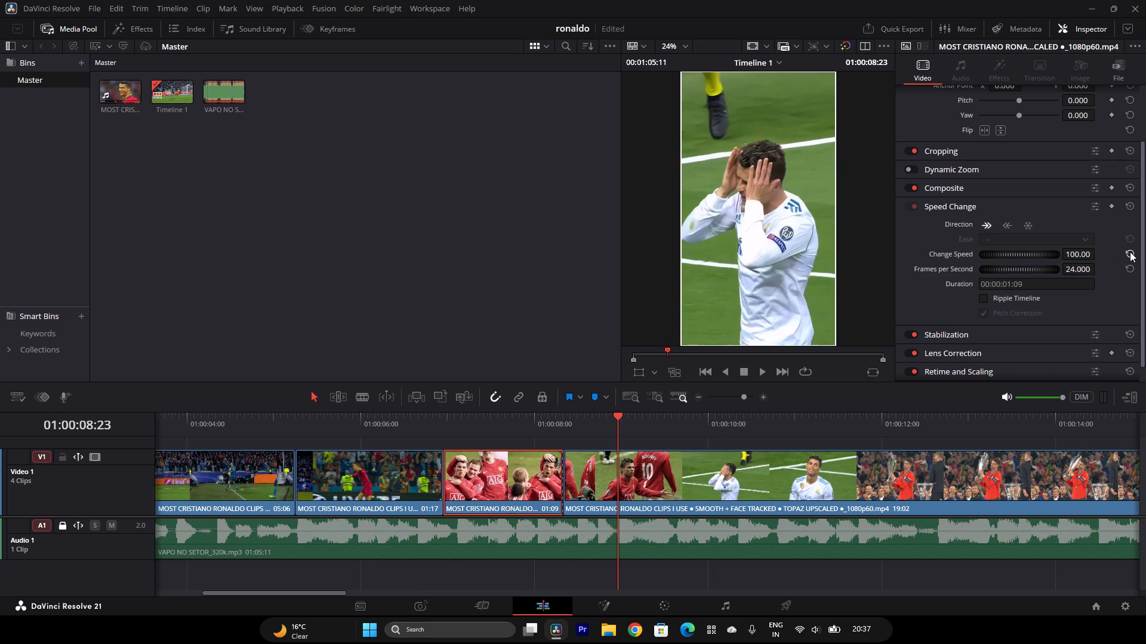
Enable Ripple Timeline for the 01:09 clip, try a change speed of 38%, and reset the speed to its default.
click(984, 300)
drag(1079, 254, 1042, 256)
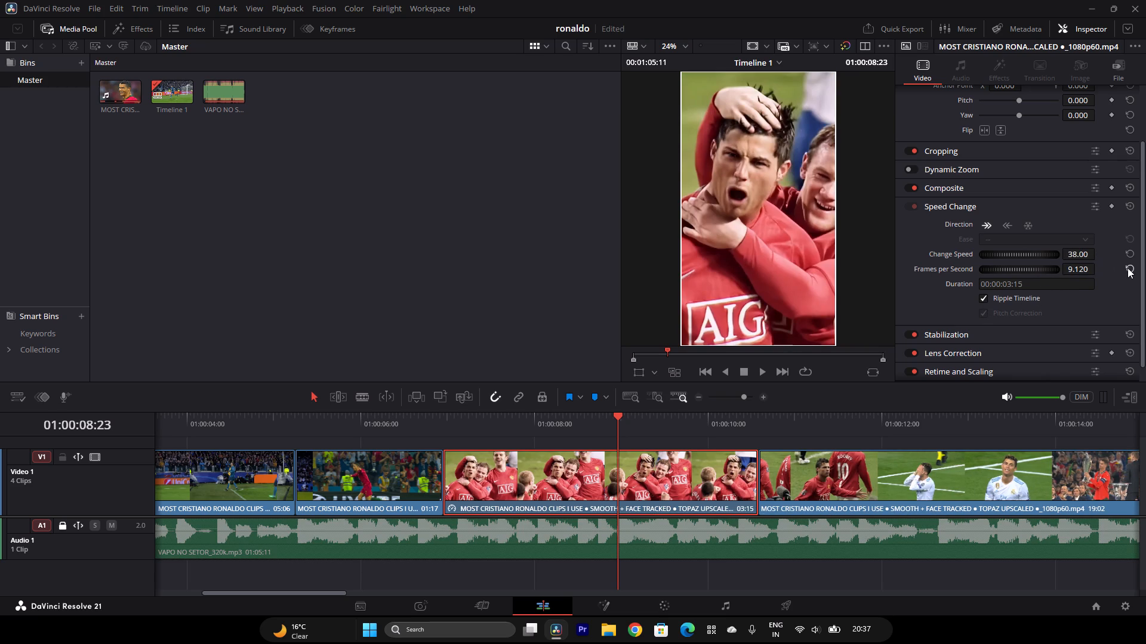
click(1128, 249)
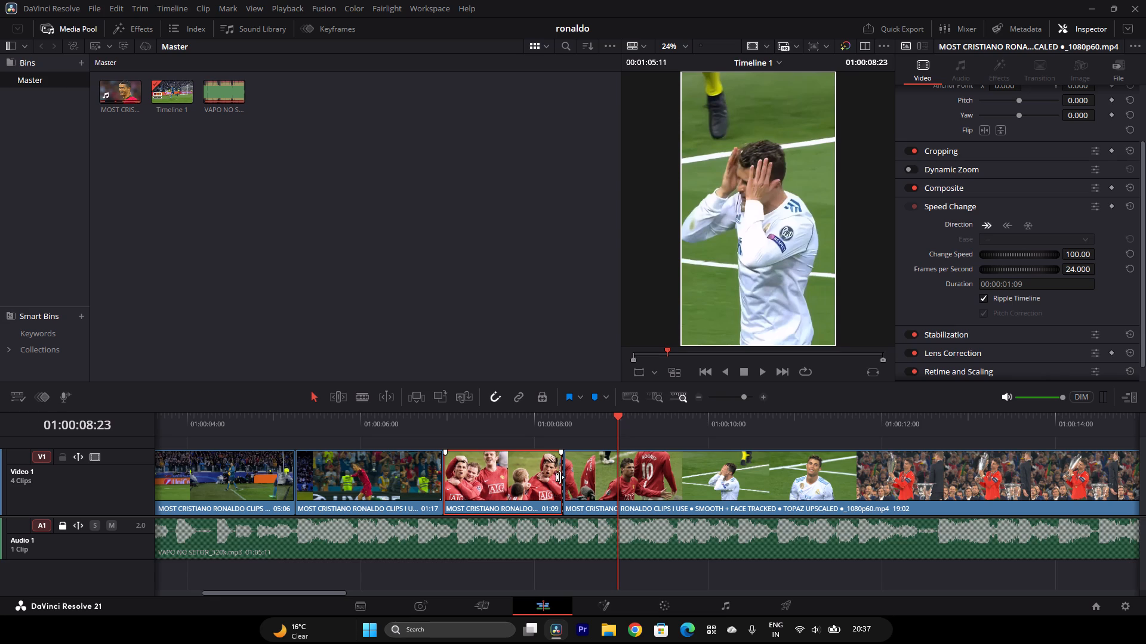
Roll the cut between the 01:09 clip and the last clip to 01:00:08:23, extending the earlier clip to 02:00.
drag(562, 477, 610, 475)
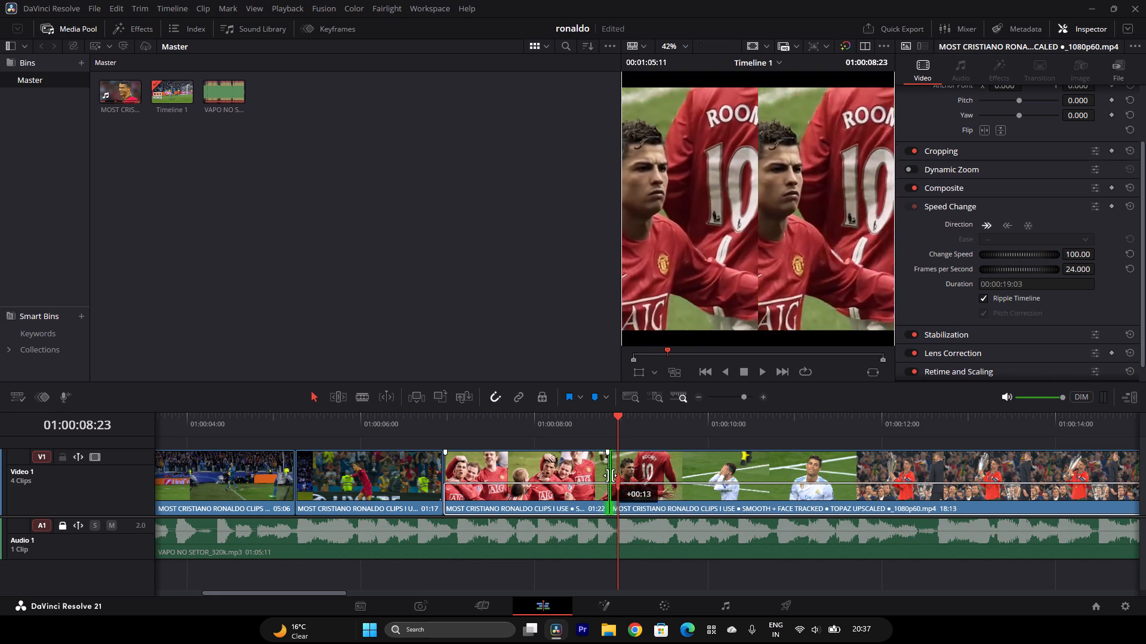
drag(610, 475, 617, 475)
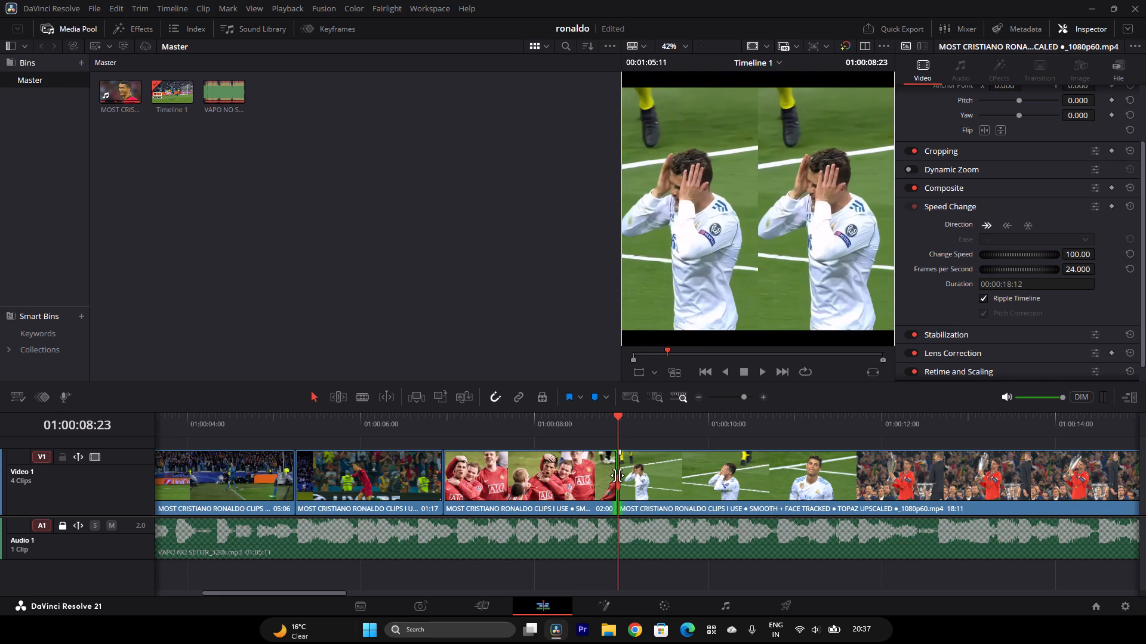
click(630, 583)
Play from the second clip through the extended 02:00 clip to 01:00:09:04 to check the moved cut.
drag(506, 431, 406, 426)
key(space)
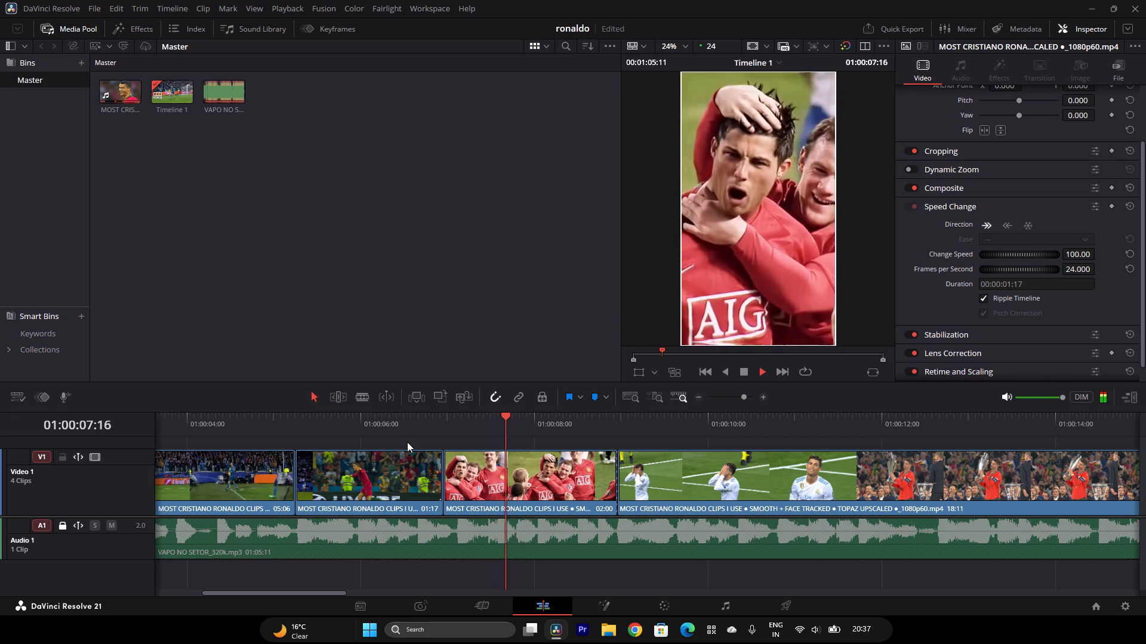
key(space)
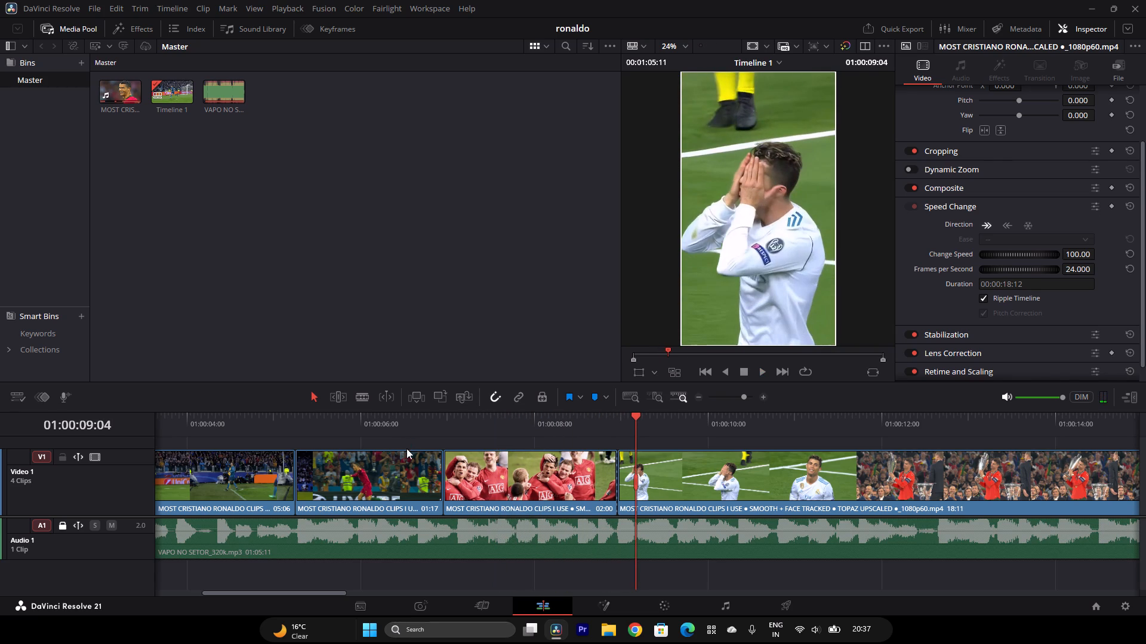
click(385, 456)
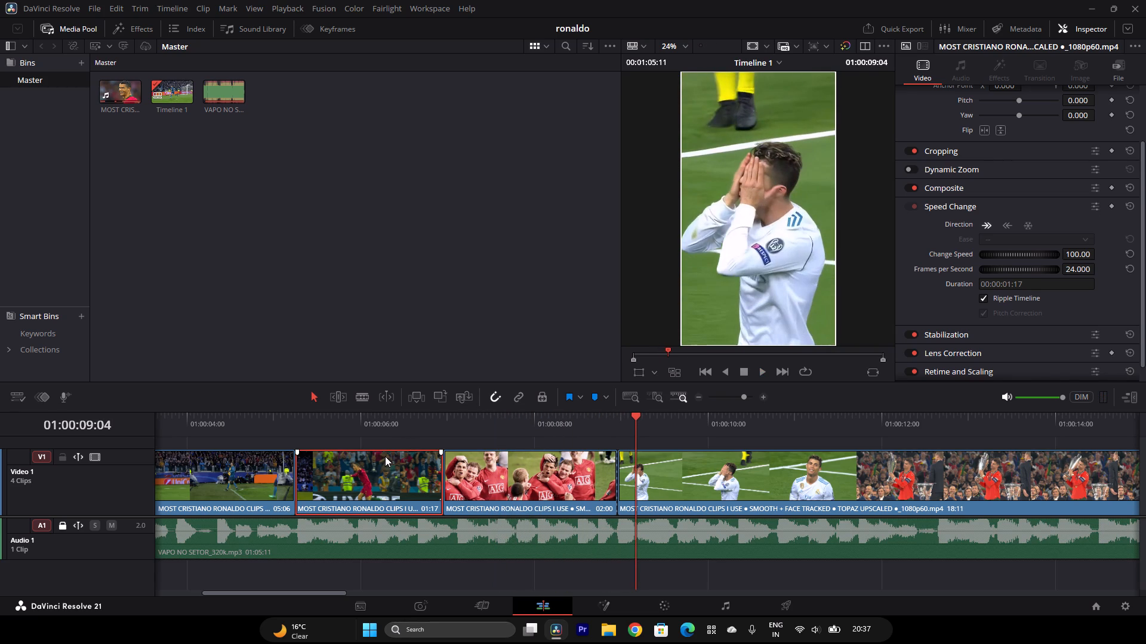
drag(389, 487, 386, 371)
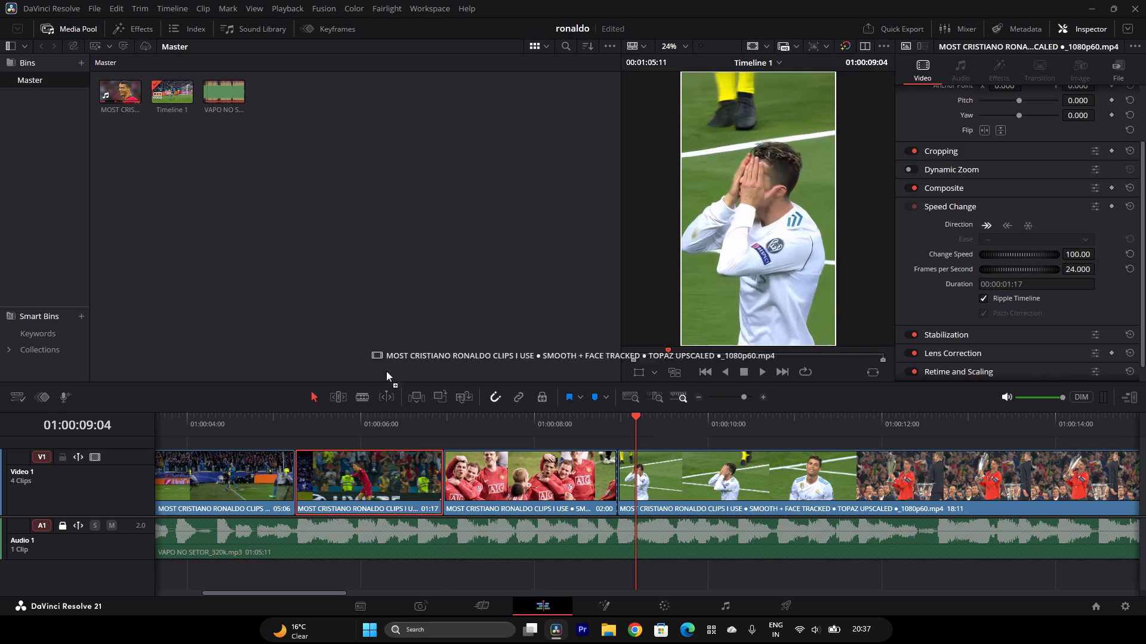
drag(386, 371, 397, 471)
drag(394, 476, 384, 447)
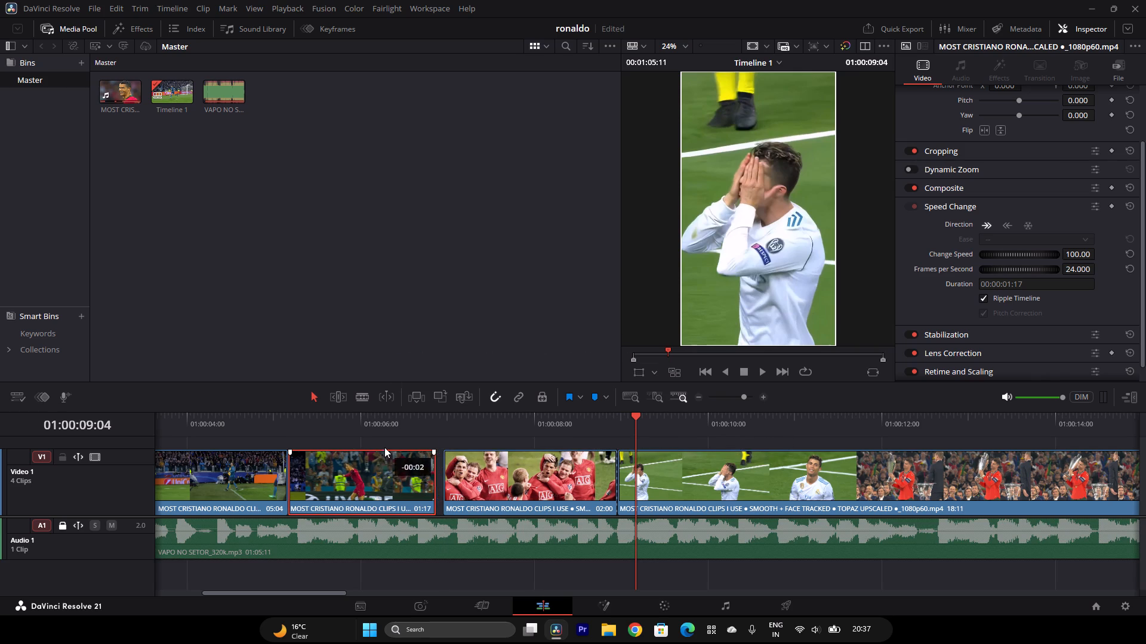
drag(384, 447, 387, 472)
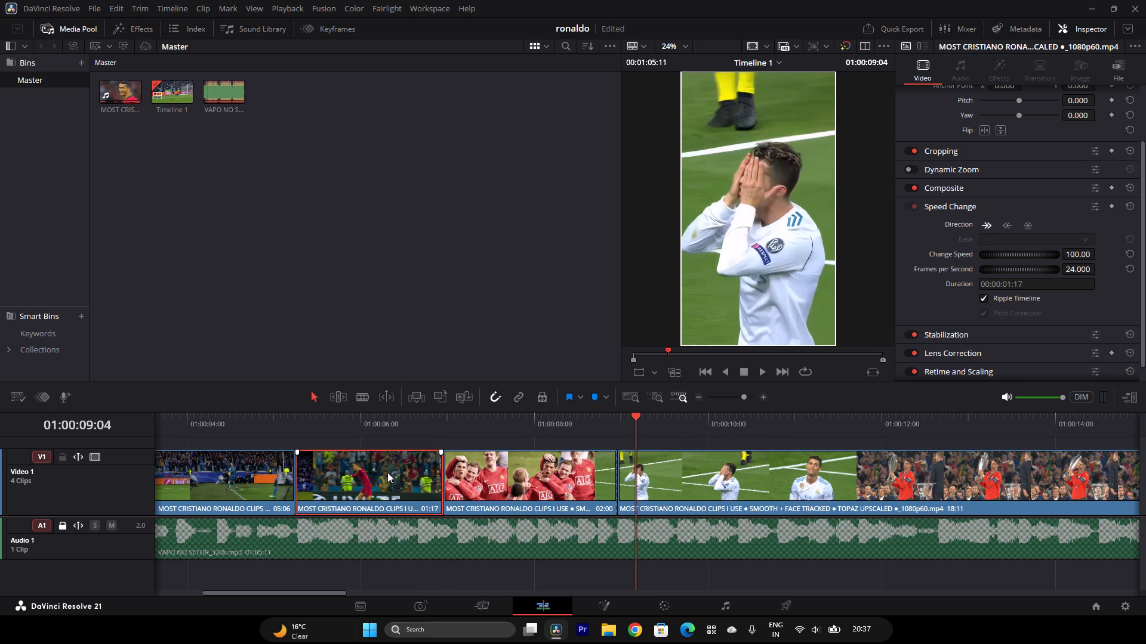
Continue playing the last clip up to 01:00:11:17 to check its upcoming shots.
key(space)
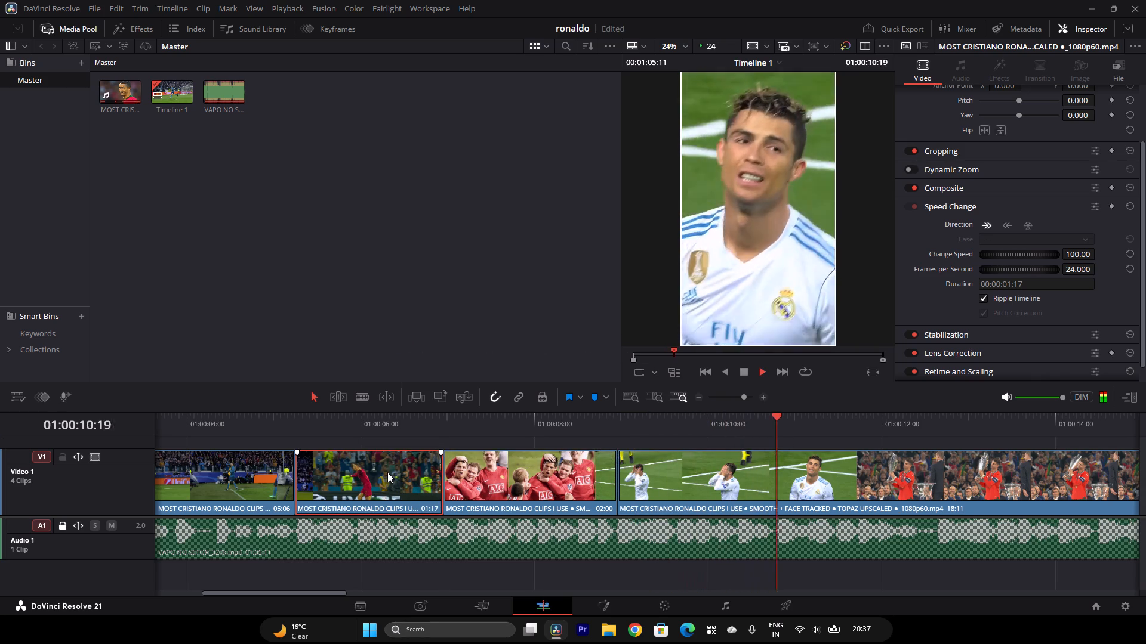
key(space)
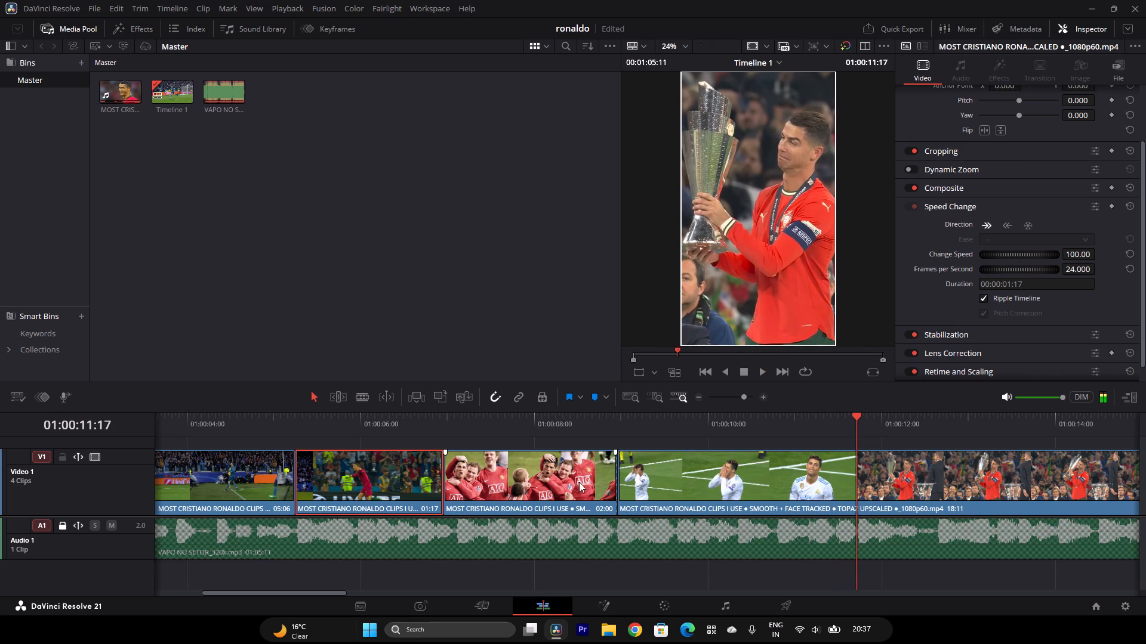
Delete the 02:00 red-shirt celebration clip and move the last clip back against the end of the second clip.
right_click(558, 481)
click(556, 481)
click(528, 484)
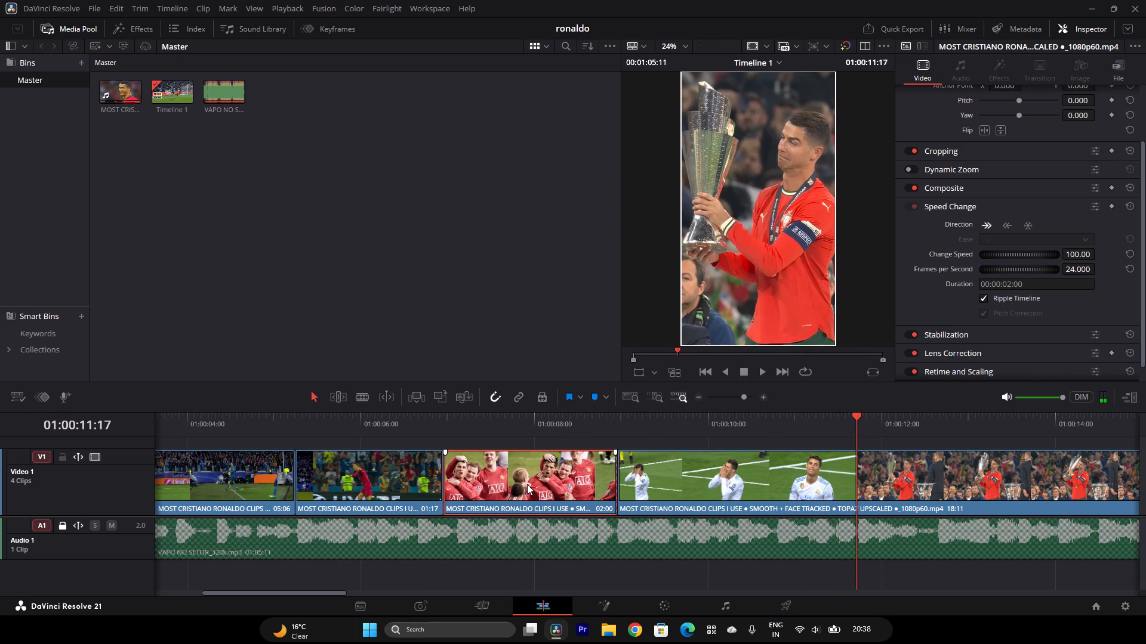
key(BackSpace)
drag(735, 480, 568, 493)
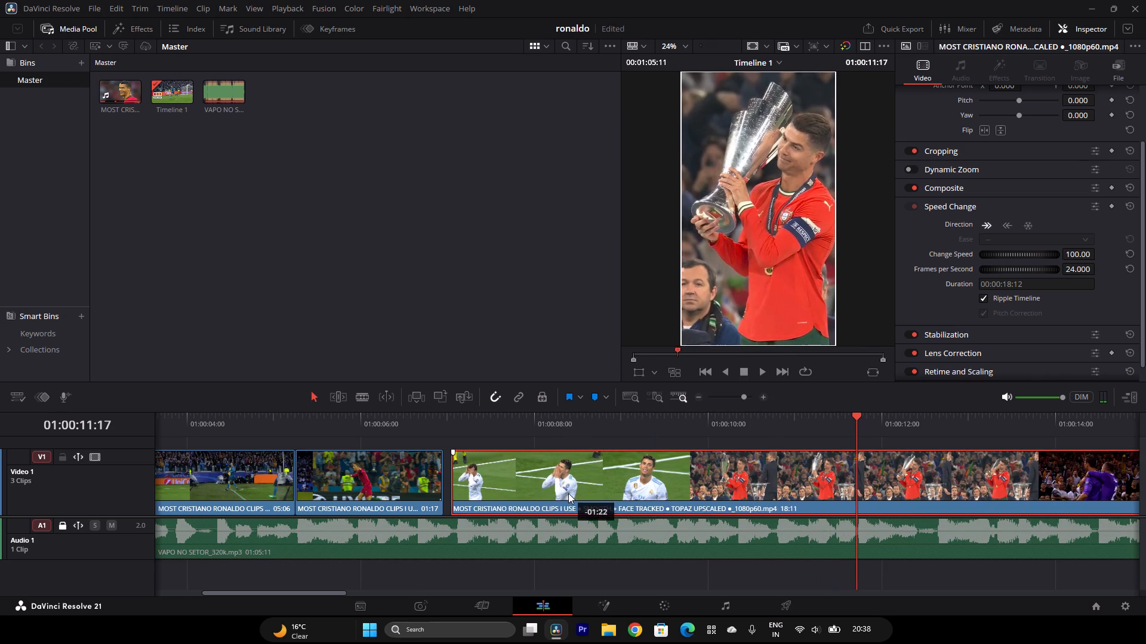
drag(568, 493, 560, 494)
Play from the second clip into the moved last clip, replaying around 01:00:09:00 to find the beat for a cut.
drag(427, 417, 346, 421)
key(space)
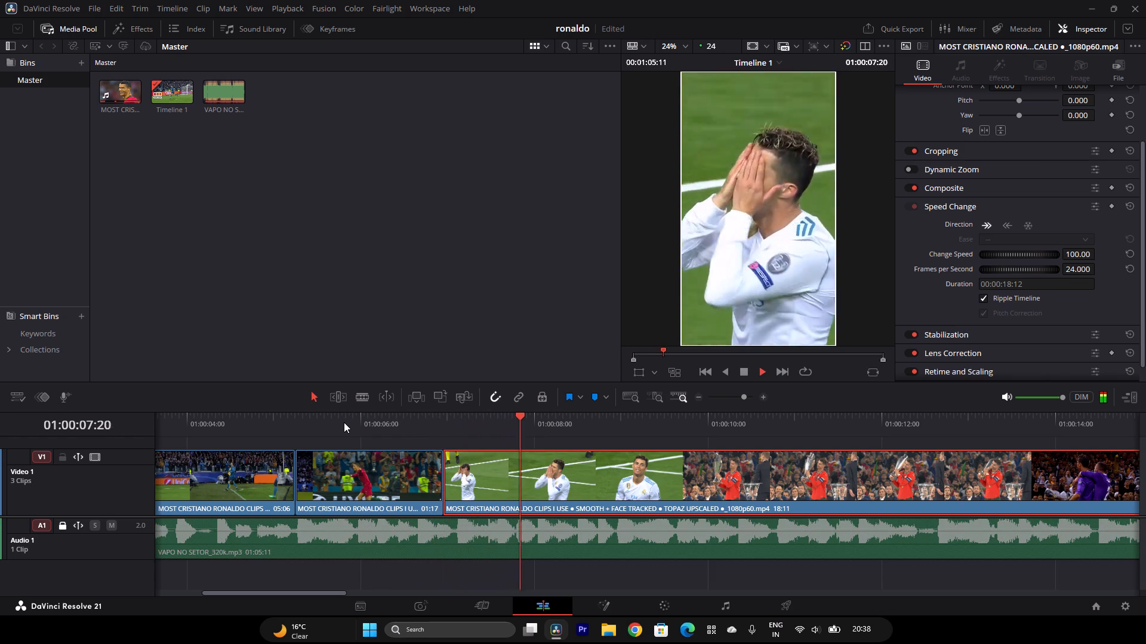
key(space)
key(space)
key(space)
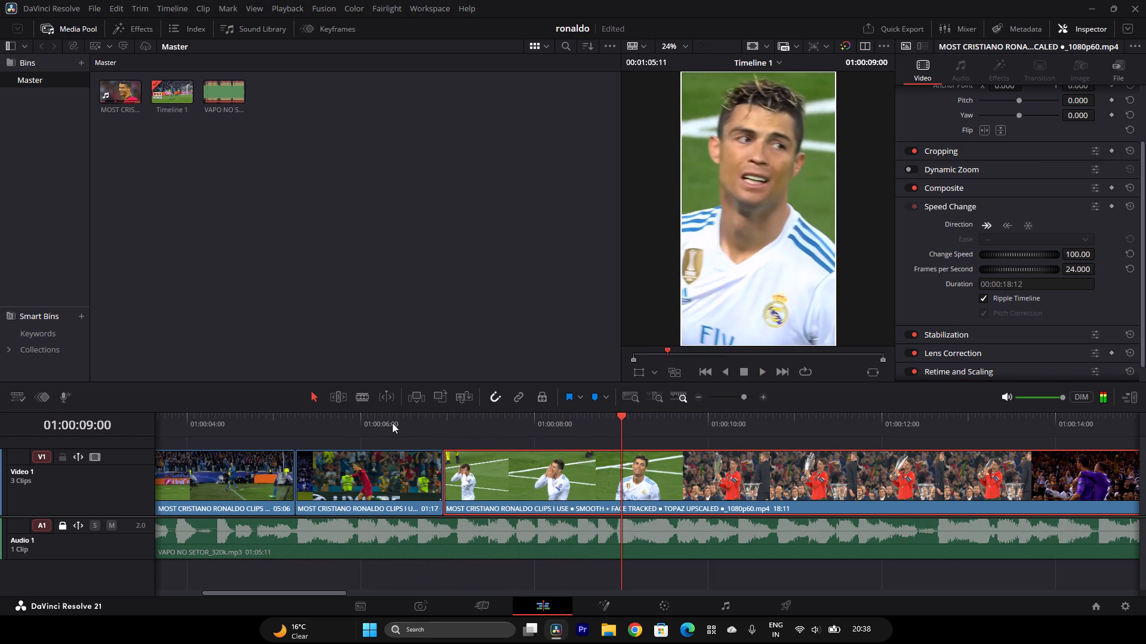
click(611, 412)
click(609, 416)
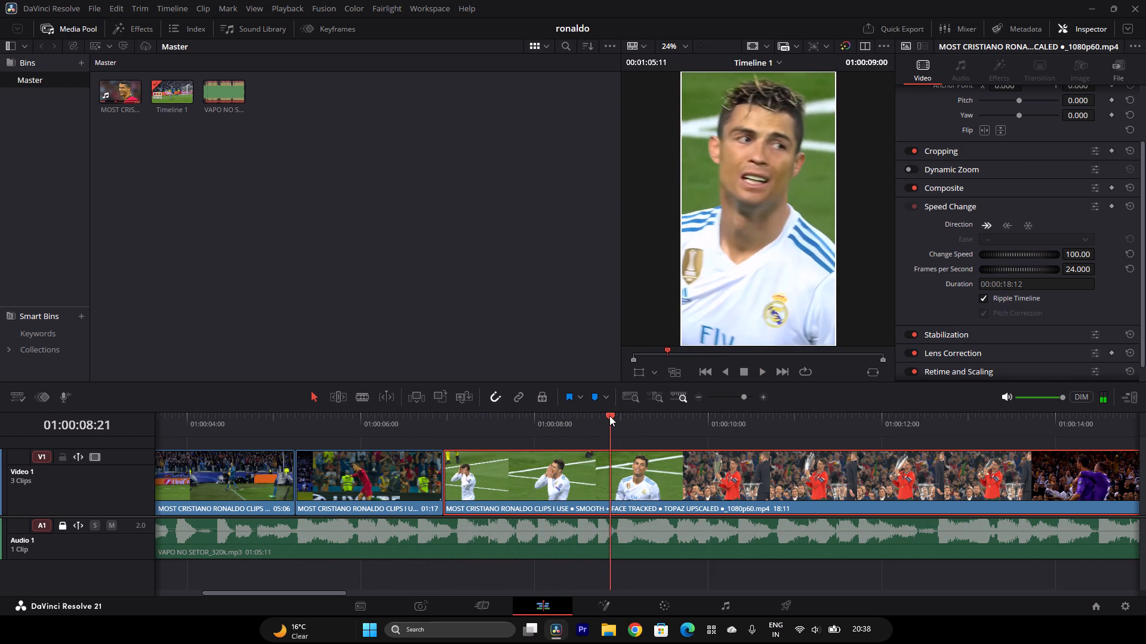
key(space)
key(space)
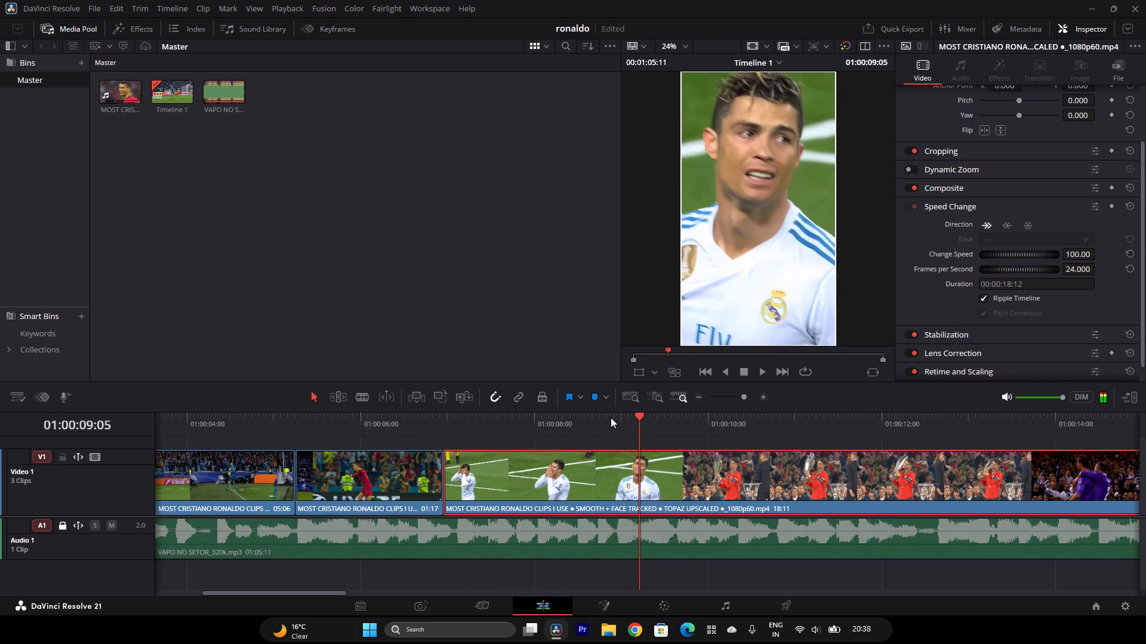
Play the edit from the start of the timeline up to 01:00:09:00 in the last clip to check the sequence.
drag(562, 426, 24, 511)
key(space)
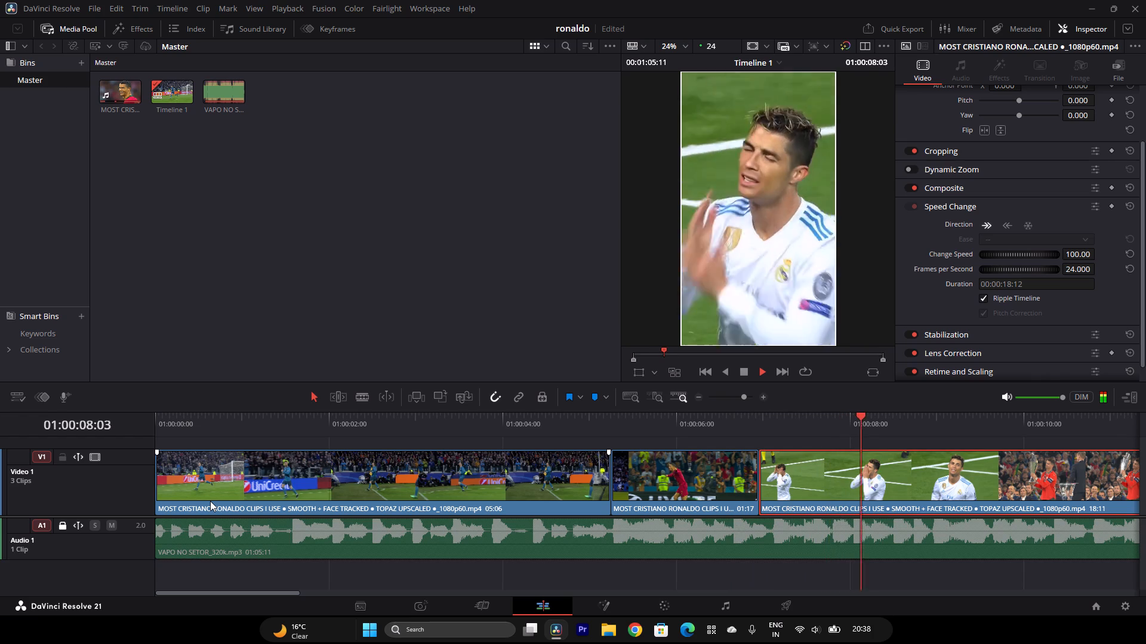
key(space)
key(space)
key(space)
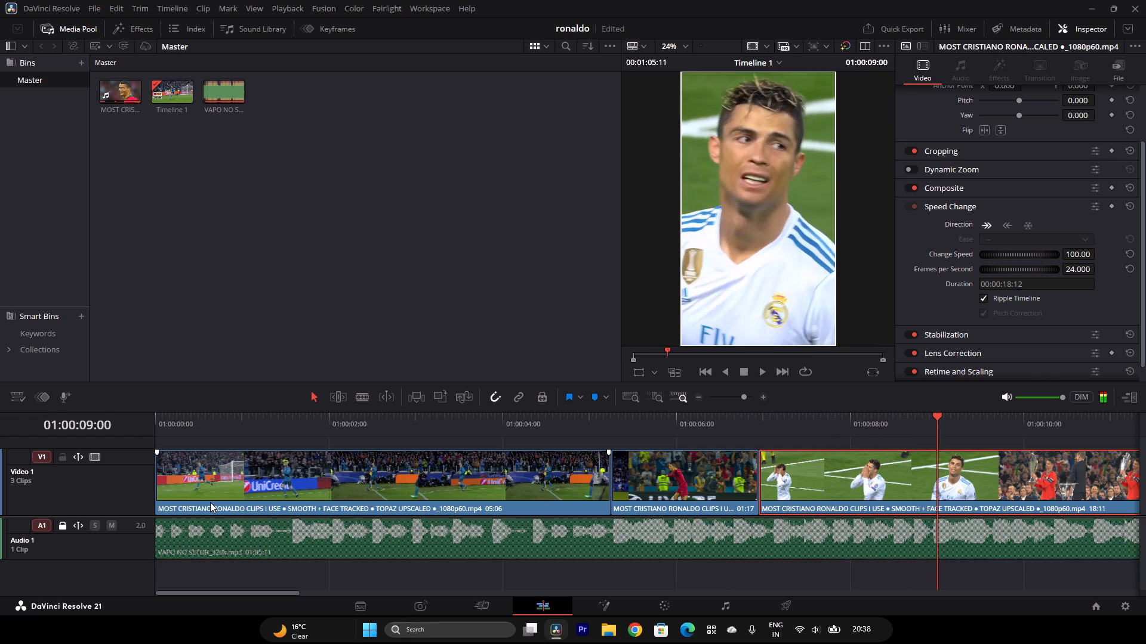
Step back from 01:00:09:00 to the second clip's start at 01:00:05:06, and replay up to the beat at 01:00:08:22.
key(Left)
key(Left)
key(Left)
key(Left)
key(Left)
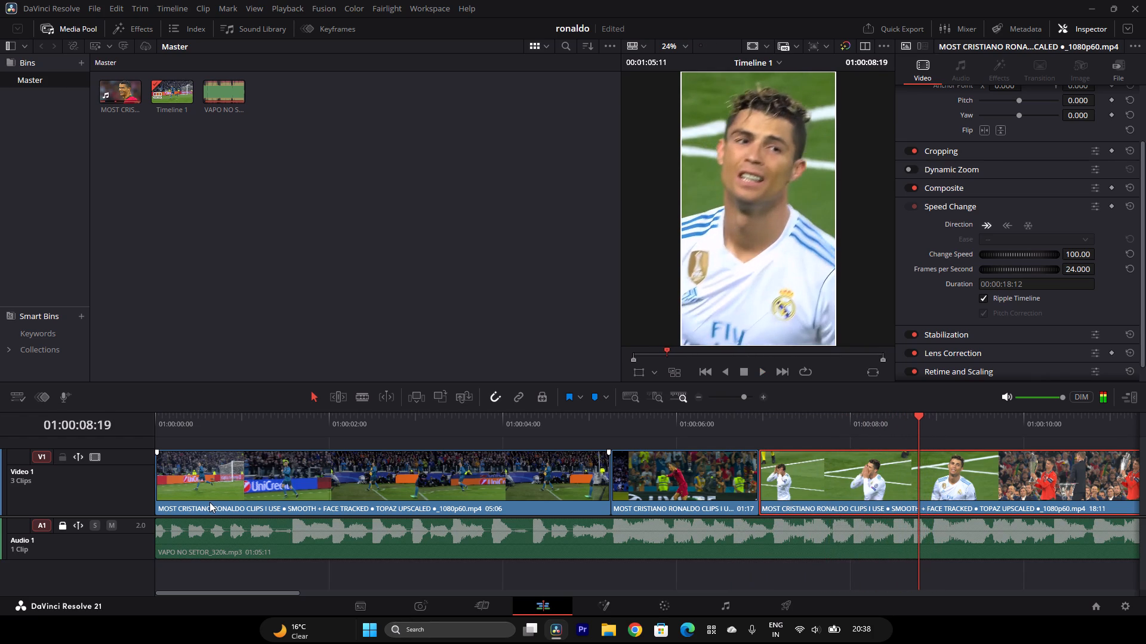
key(Left)
key(Left)
key(Left)
key(Left)
key(Left)
key(Left)
key(Left)
key(Left)
key(Left)
key(Left)
key(Left)
key(Left)
key(Left)
key(Left)
key(Left)
key(Left)
key(Left)
key(Left)
key(Left)
key(Left)
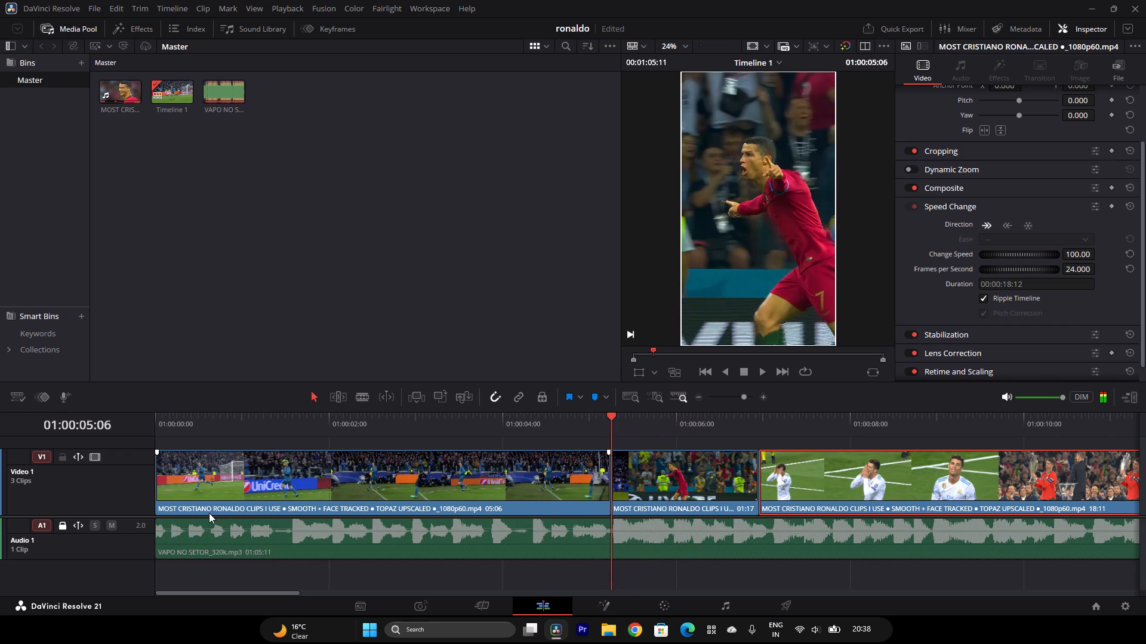
key(space)
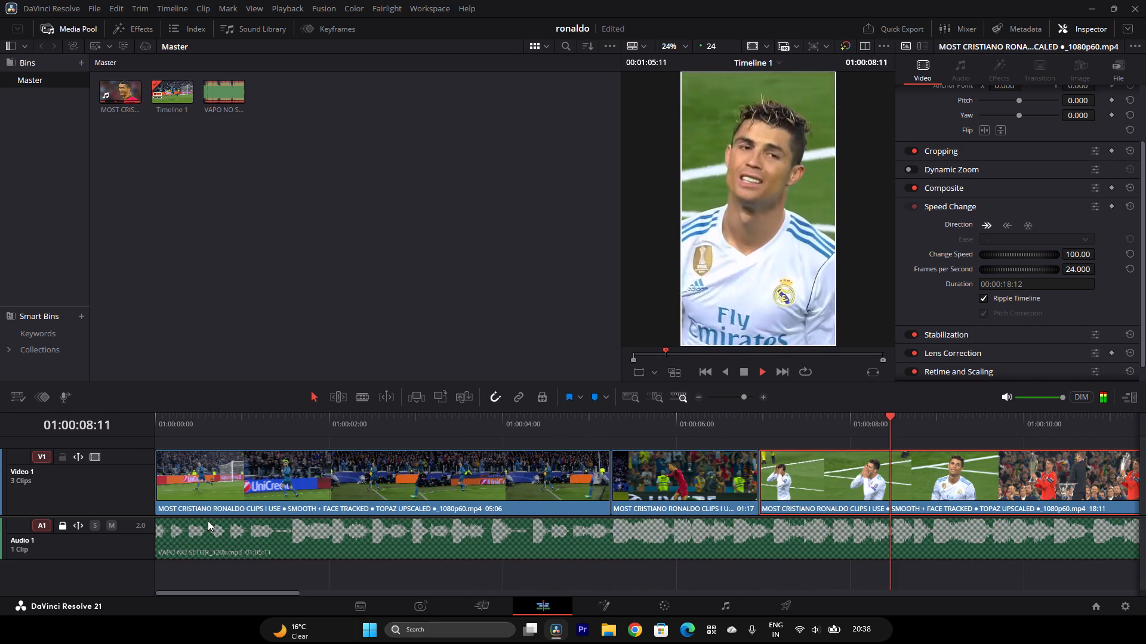
key(space)
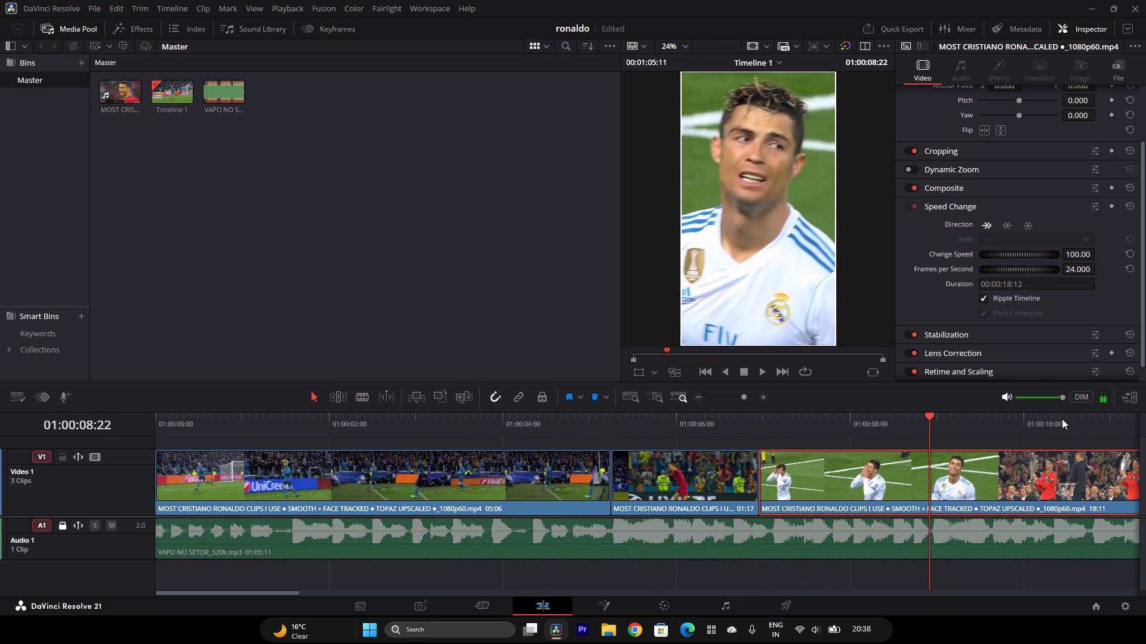
Cut the last clip on the beat at 01:00:08:22 with the Blade tool.
click(354, 398)
click(926, 481)
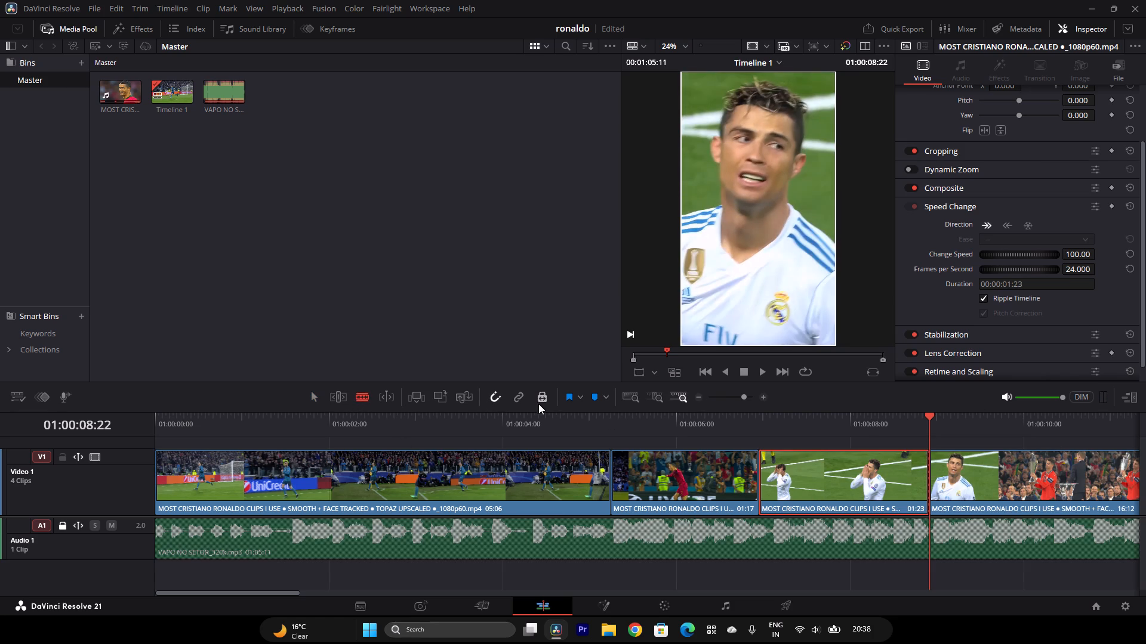
Play the last clip into the trophy shot, and step back frame by frame to that shot's first frame at 01:00:09:11.
click(313, 394)
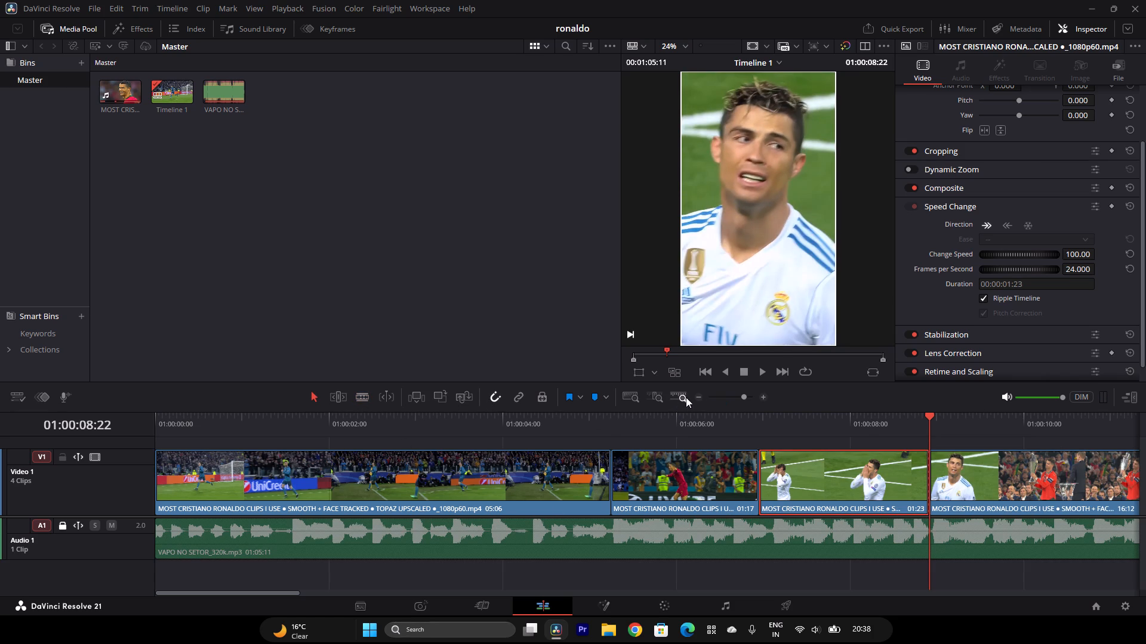
click(693, 395)
click(696, 395)
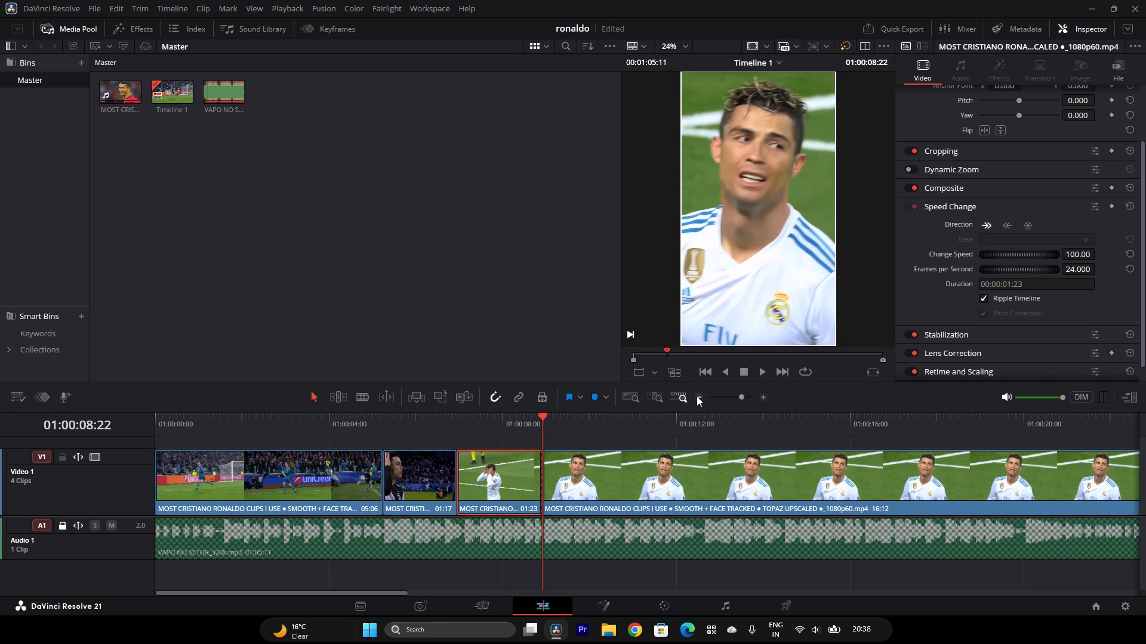
click(763, 374)
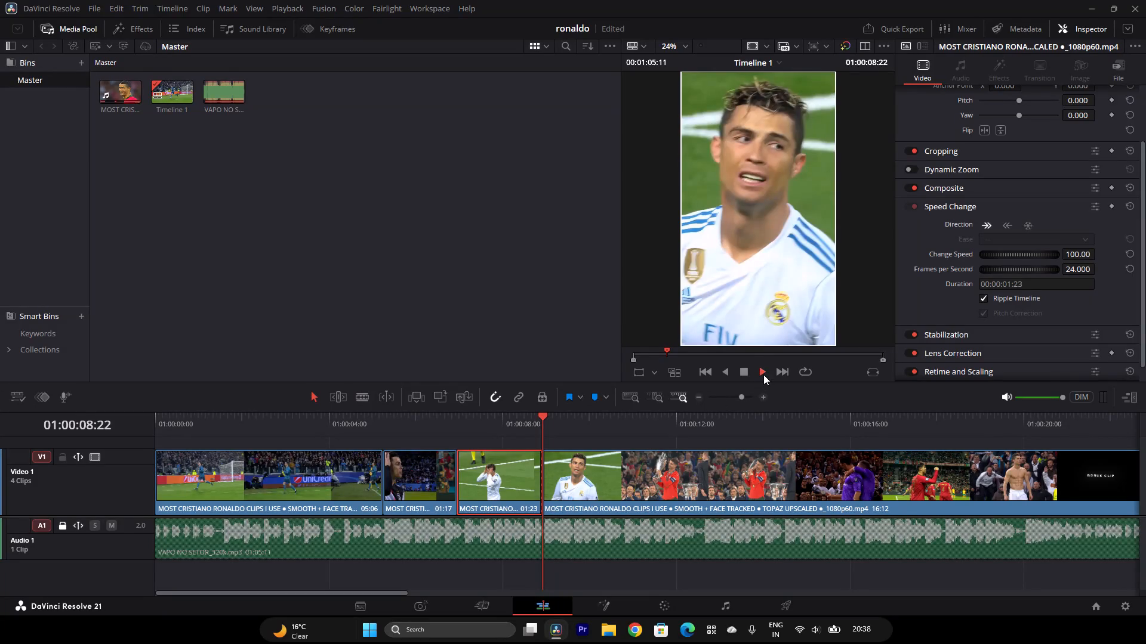
click(745, 369)
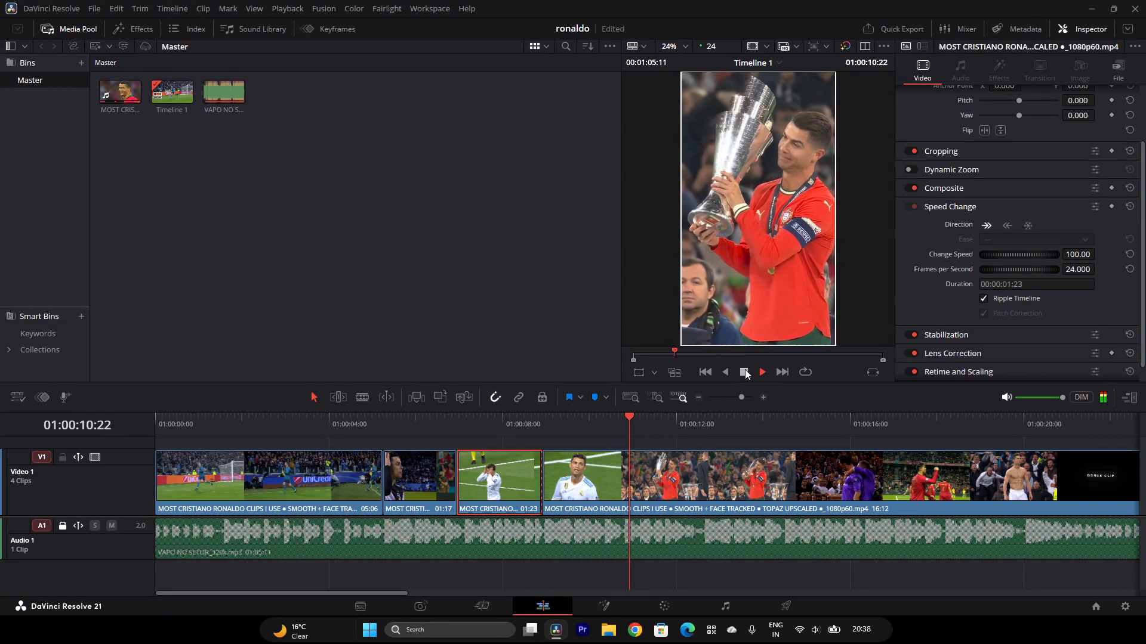
key(Left)
key(Left)
key(Left)
key(Left)
key(Left)
key(Left)
key(Left)
key(Left)
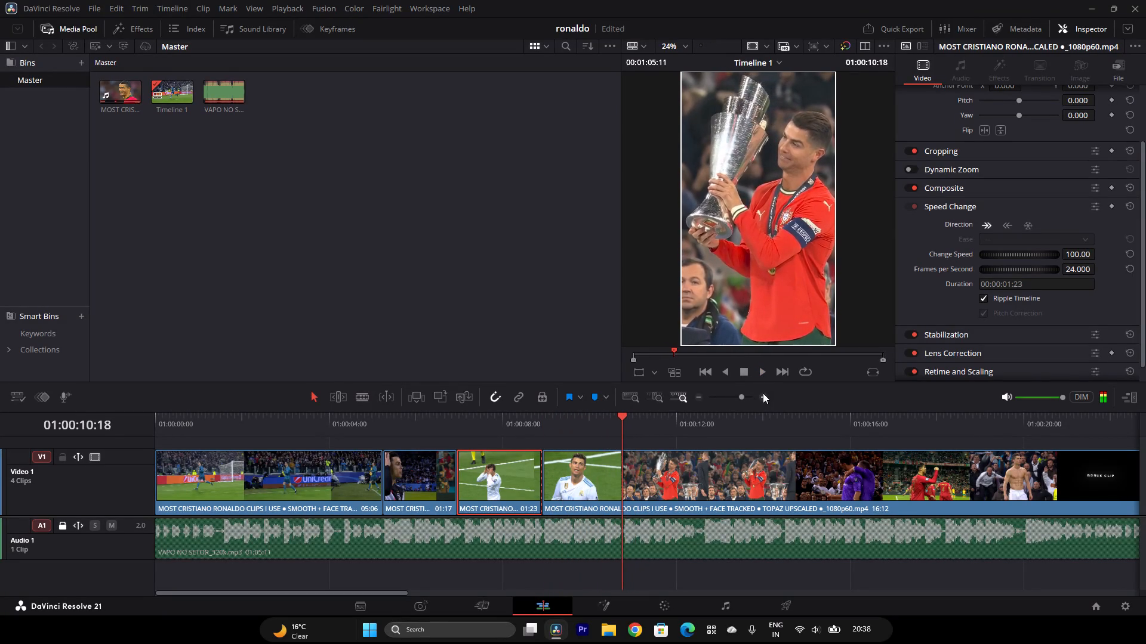
key(Left)
key(Left)
key(Left)
key(Left)
key(Left)
key(Left)
key(Left)
key(Left)
key(Left)
key(Left)
key(Left)
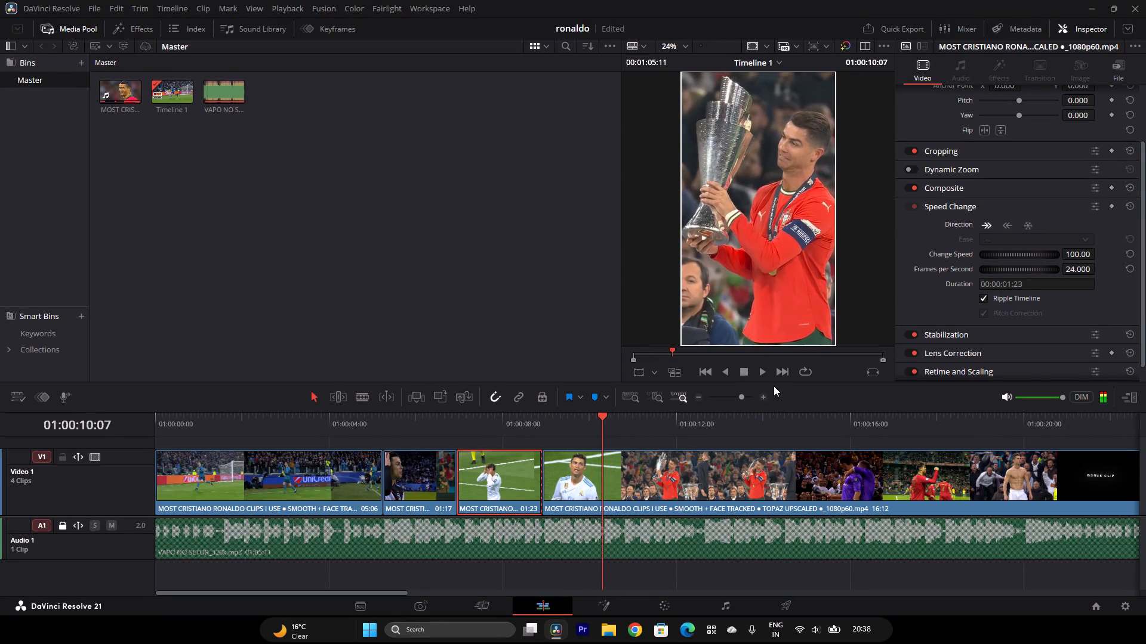
key(Left)
key(Left)
key(Left)
key(Left)
key(Left)
key(Left)
key(Left)
key(Left)
key(Left)
key(Left)
key(Left)
key(Left)
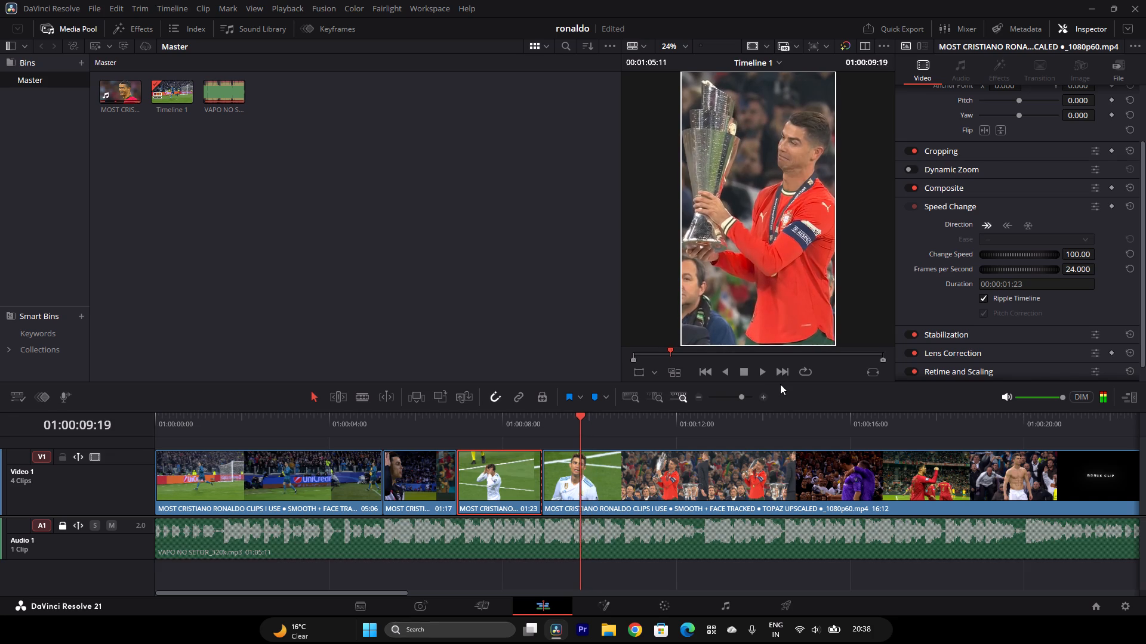
key(Left)
key(Left)
key(Left)
key(Left)
key(Left)
key(Left)
key(Left)
key(Left)
key(Left)
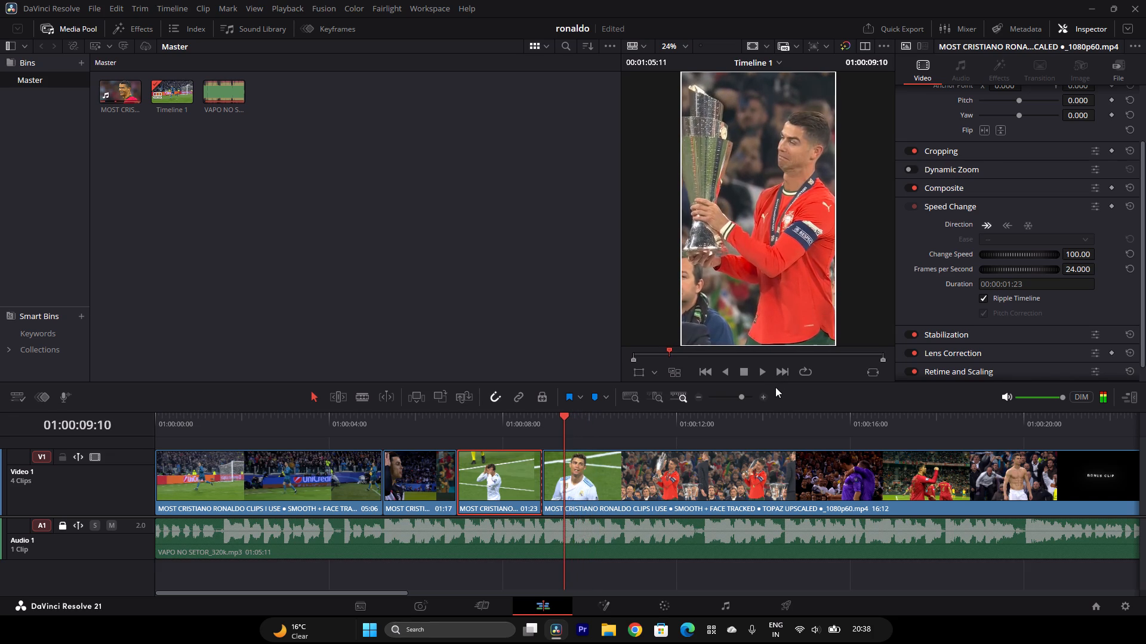
key(Left)
key(Left)
key(Right)
key(Right)
key(Right)
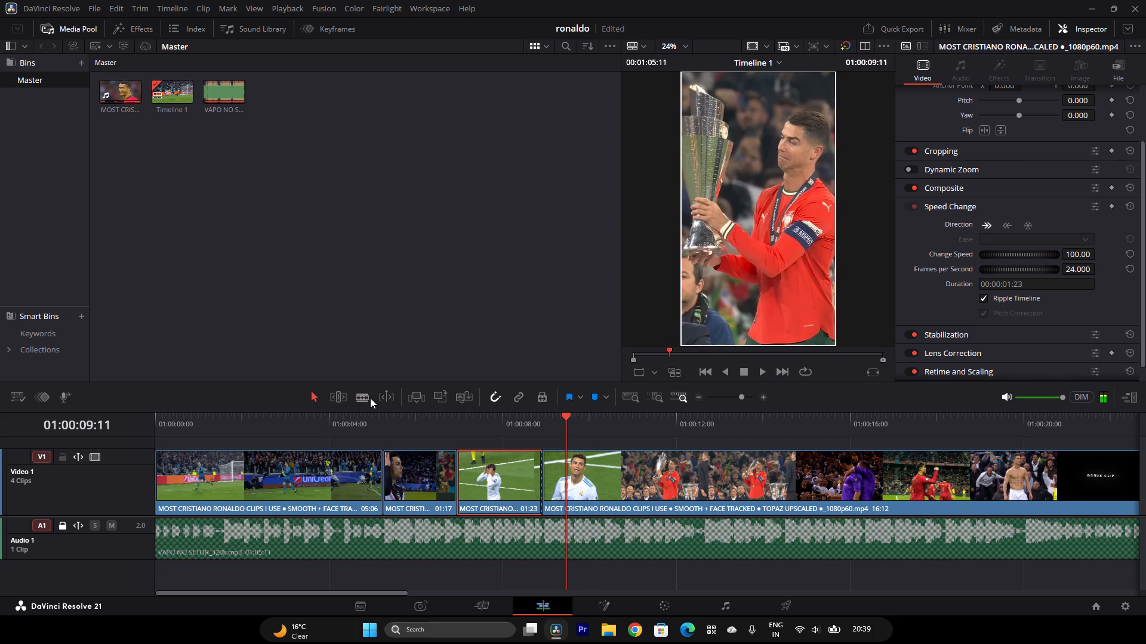
Cut the last clip at 01:00:09:11, where the trophy shot begins, with the Blade tool.
click(370, 398)
click(565, 485)
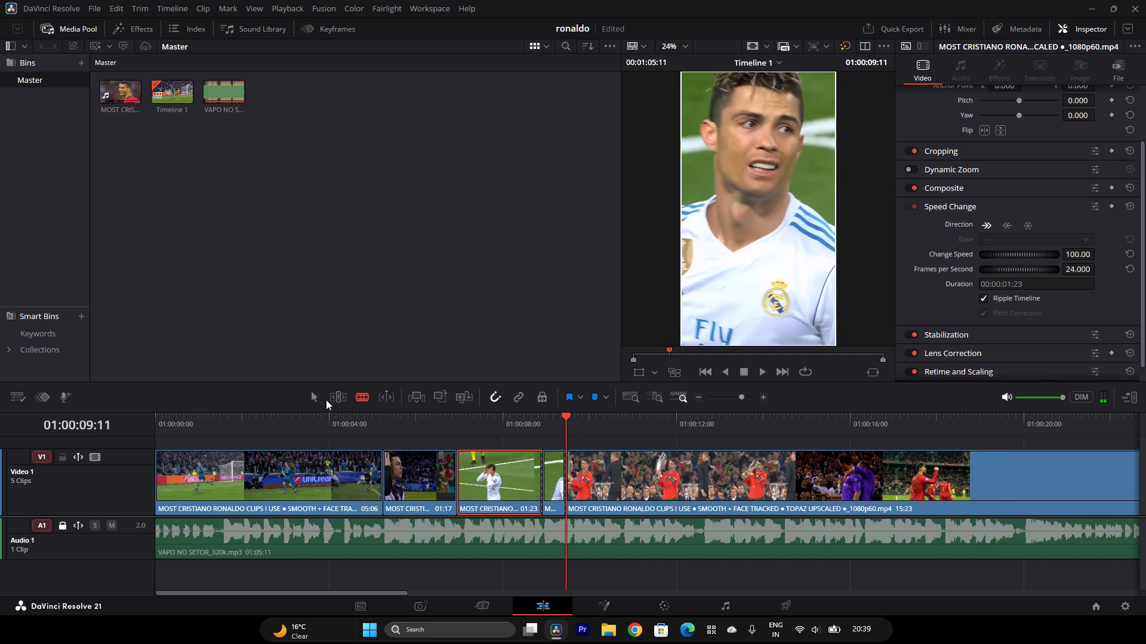
Delete the short leftover white-shirt clip just before the trophy shot and close the gap it leaves.
click(316, 397)
click(554, 485)
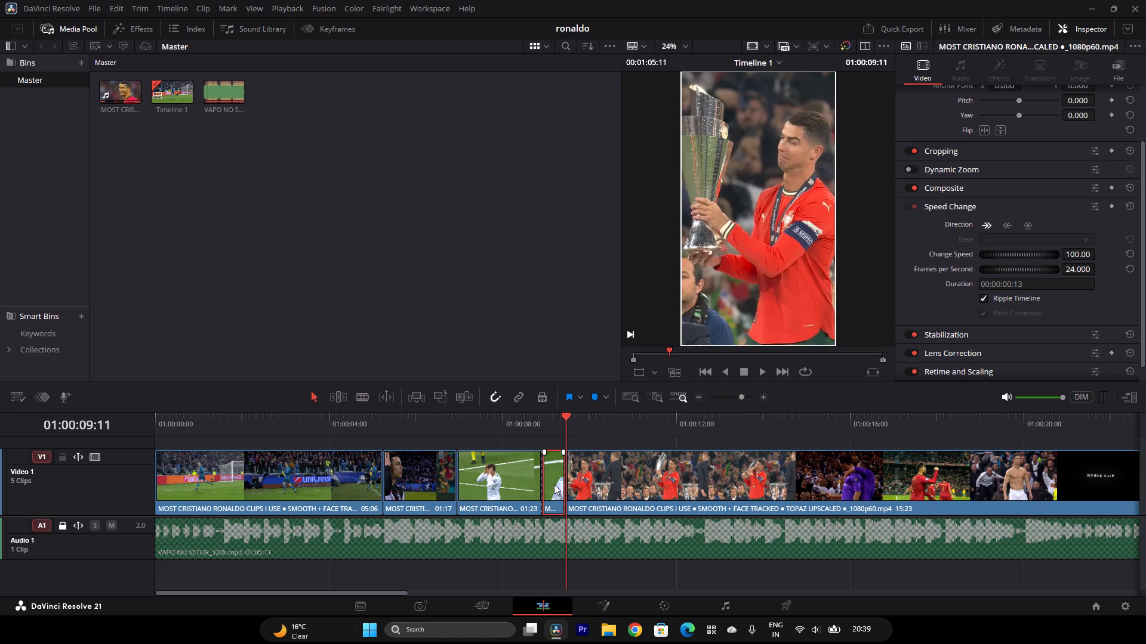
key(BackSpace)
click(554, 484)
key(BackSpace)
Play the edit from within the first clip through the trophy shot into the purple-shirt shot to check the sequence.
drag(510, 429, 448, 428)
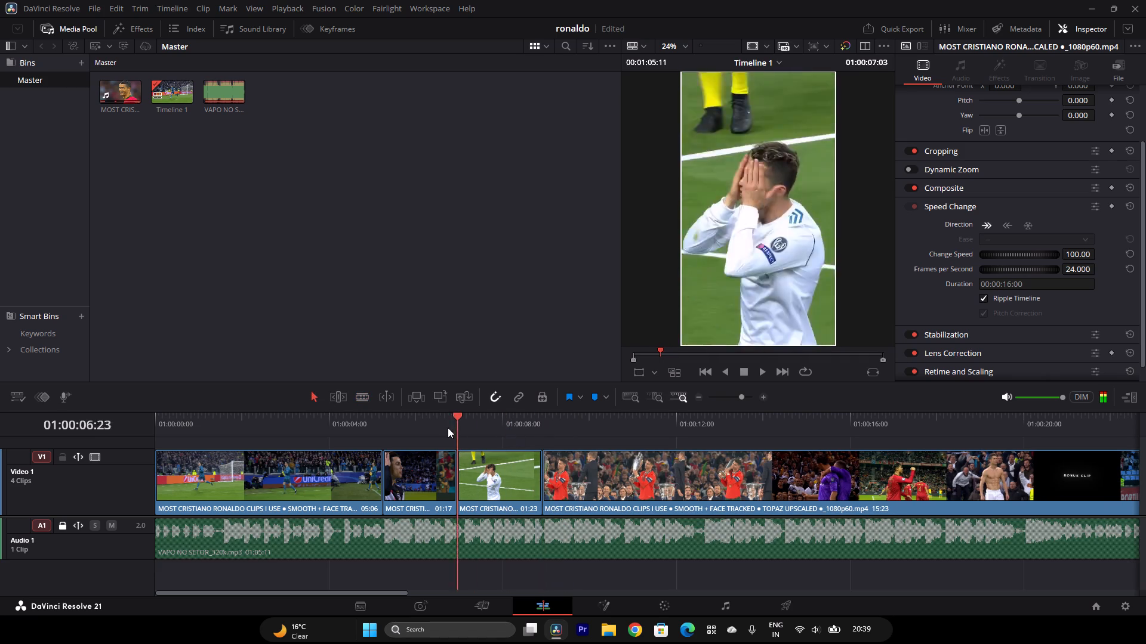
drag(448, 428, 276, 449)
key(space)
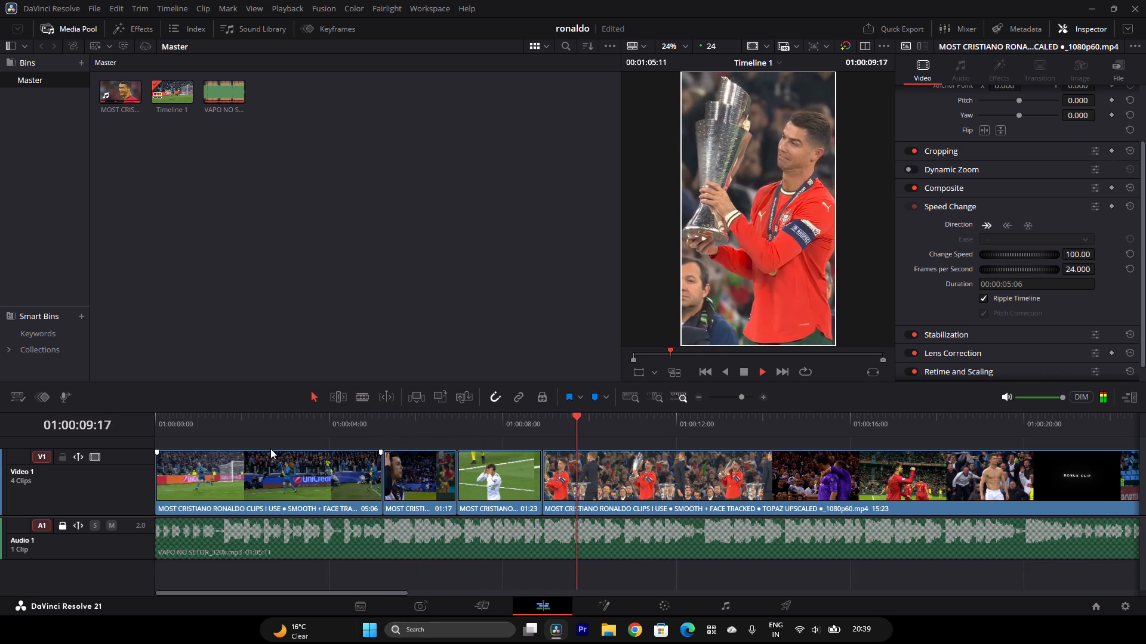
key(space)
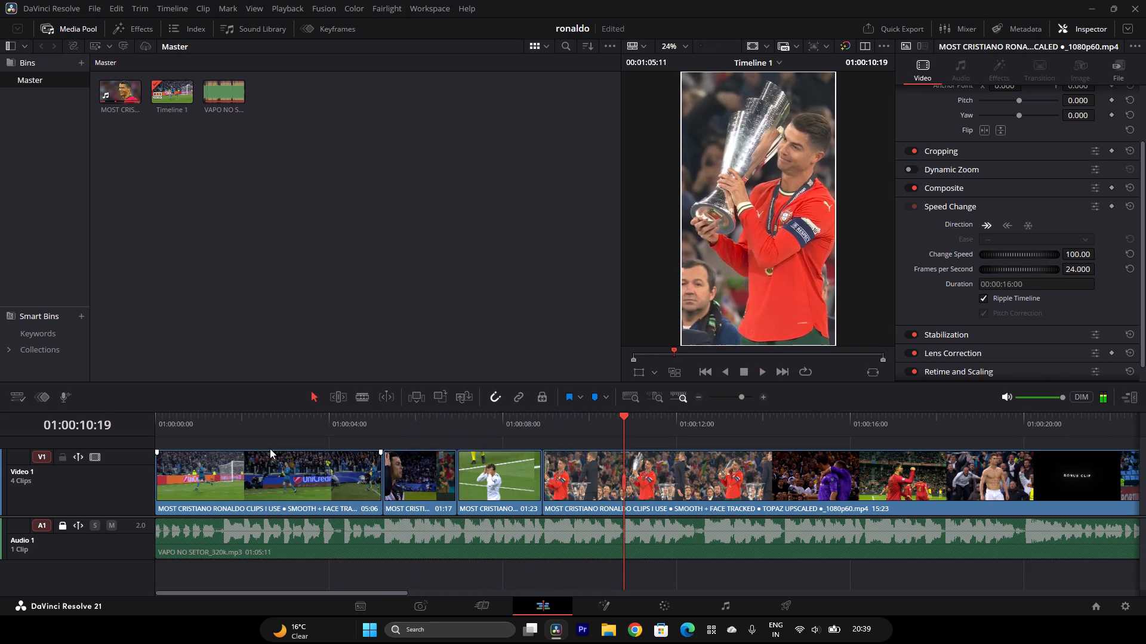
key(space)
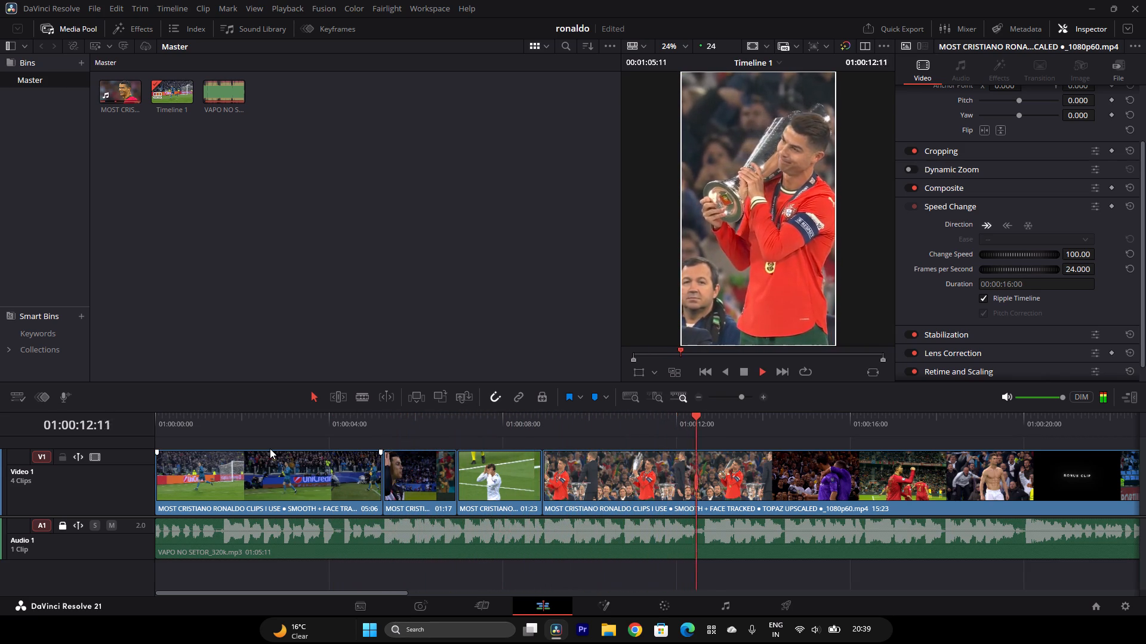
key(space)
key(space)
key(space)
Step back to the end of the trophy shot and cut the last clip at 01:00:12:20 with the Blade tool.
key(Left)
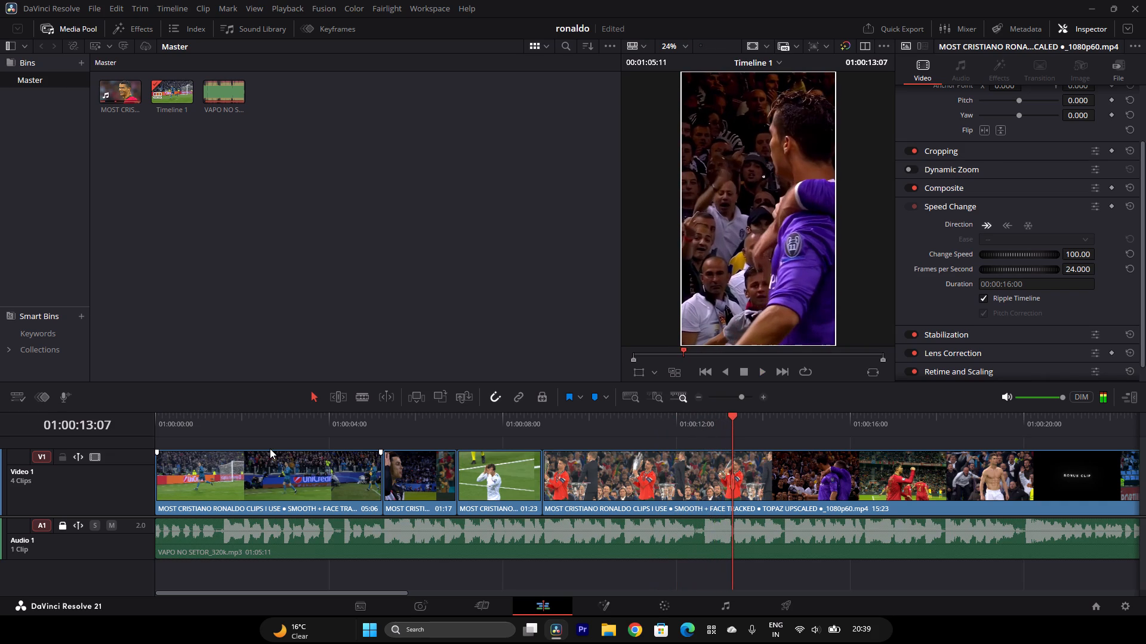
key(Left)
key(Left)
key(Left)
key(Left)
key(Left)
key(Left)
key(Left)
key(Left)
key(Left)
key(Left)
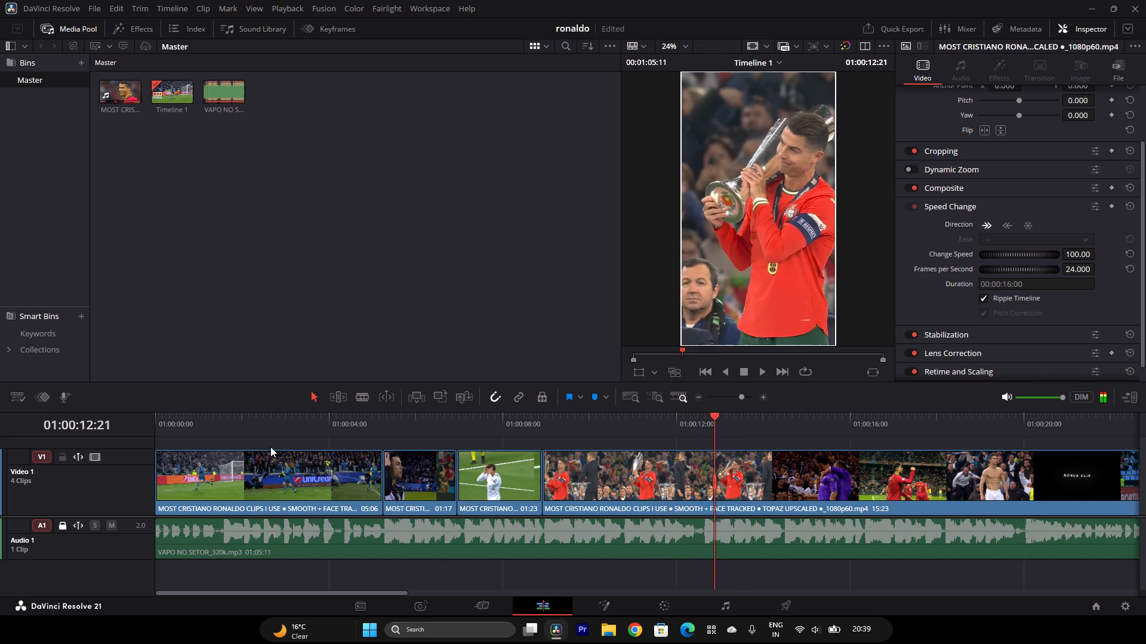
click(360, 397)
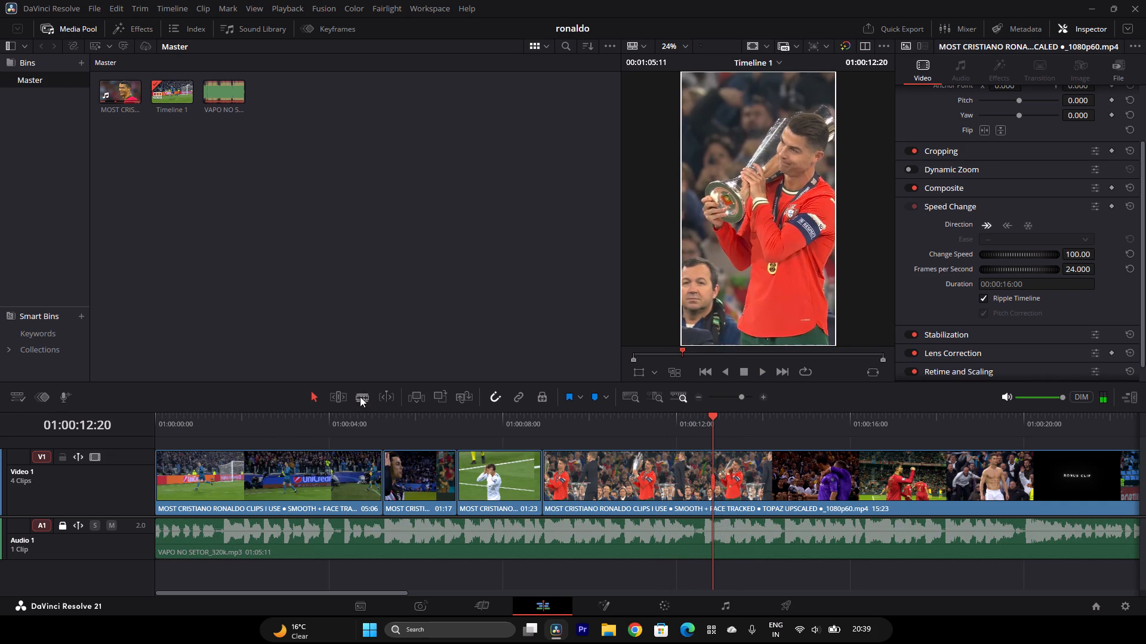
click(713, 479)
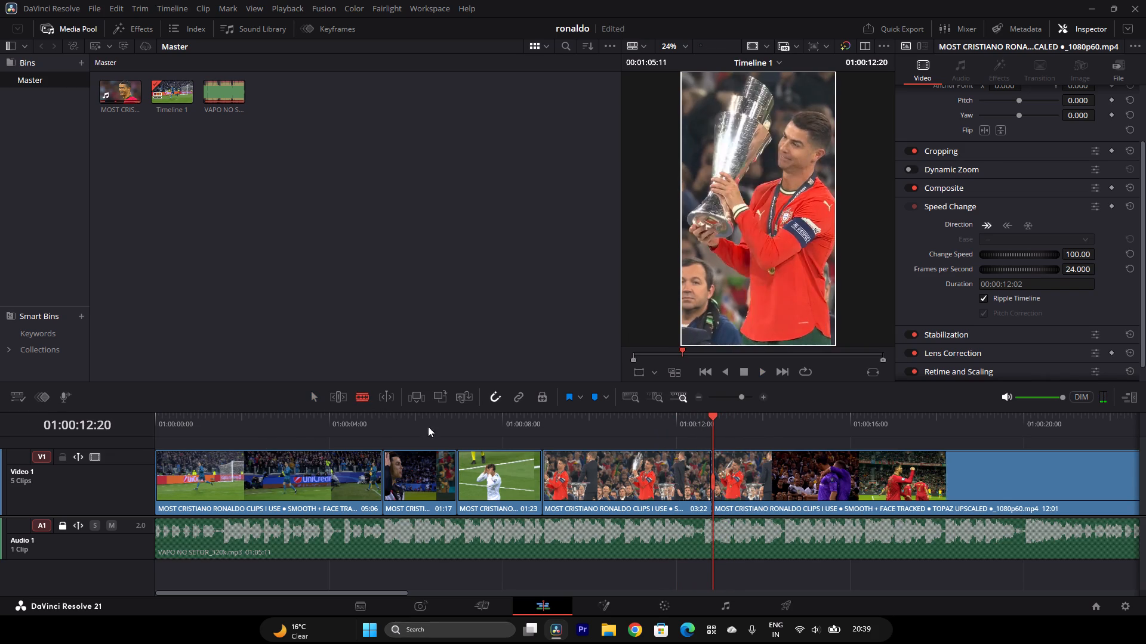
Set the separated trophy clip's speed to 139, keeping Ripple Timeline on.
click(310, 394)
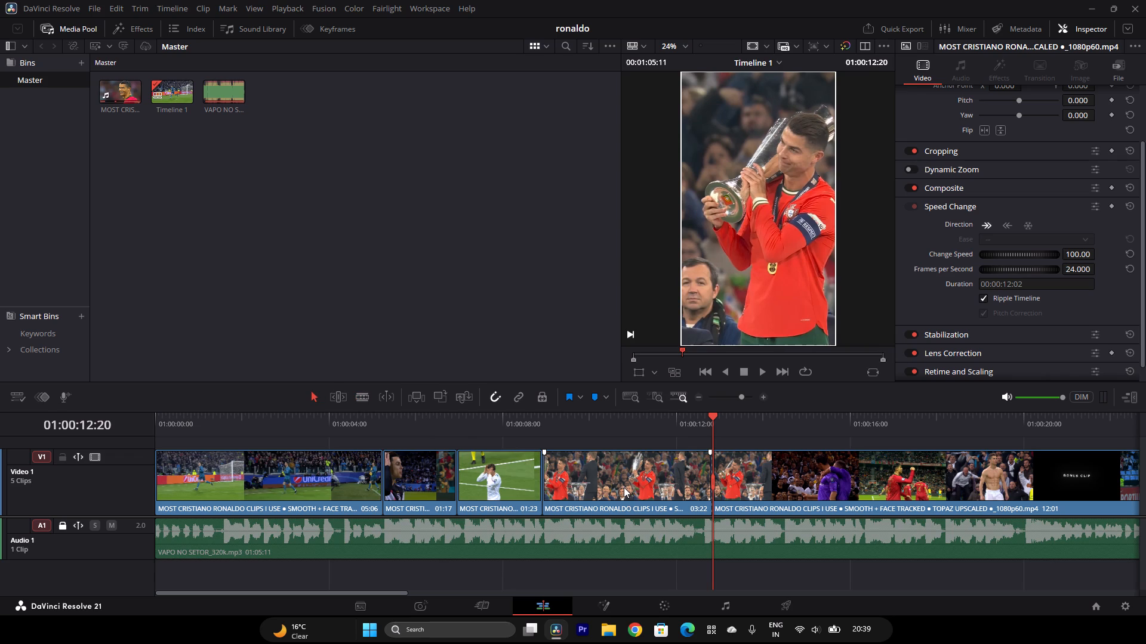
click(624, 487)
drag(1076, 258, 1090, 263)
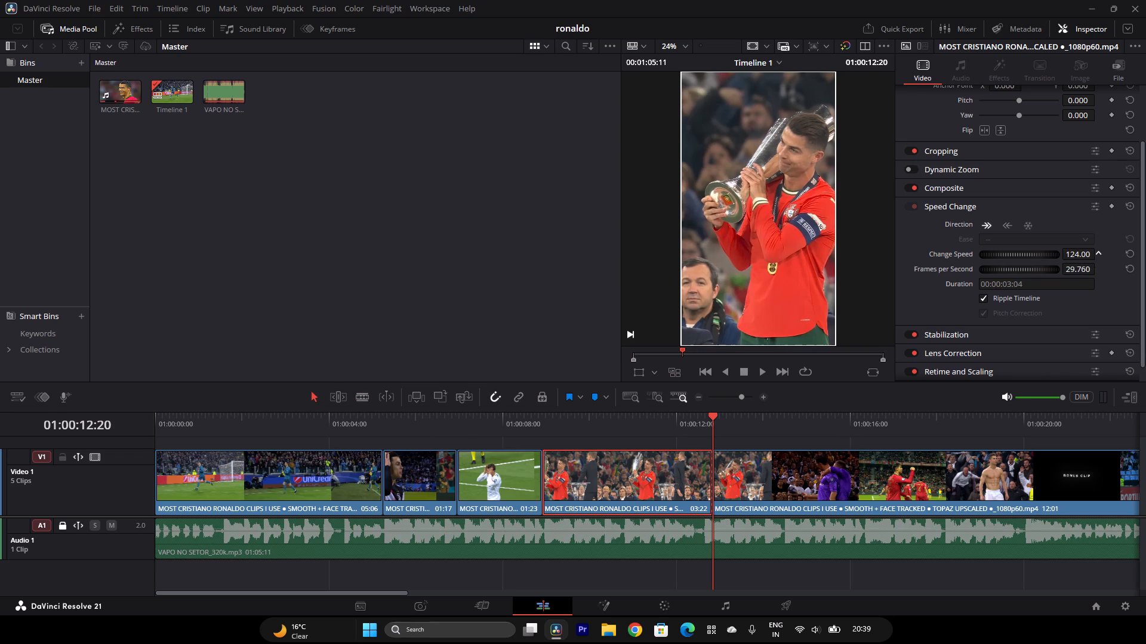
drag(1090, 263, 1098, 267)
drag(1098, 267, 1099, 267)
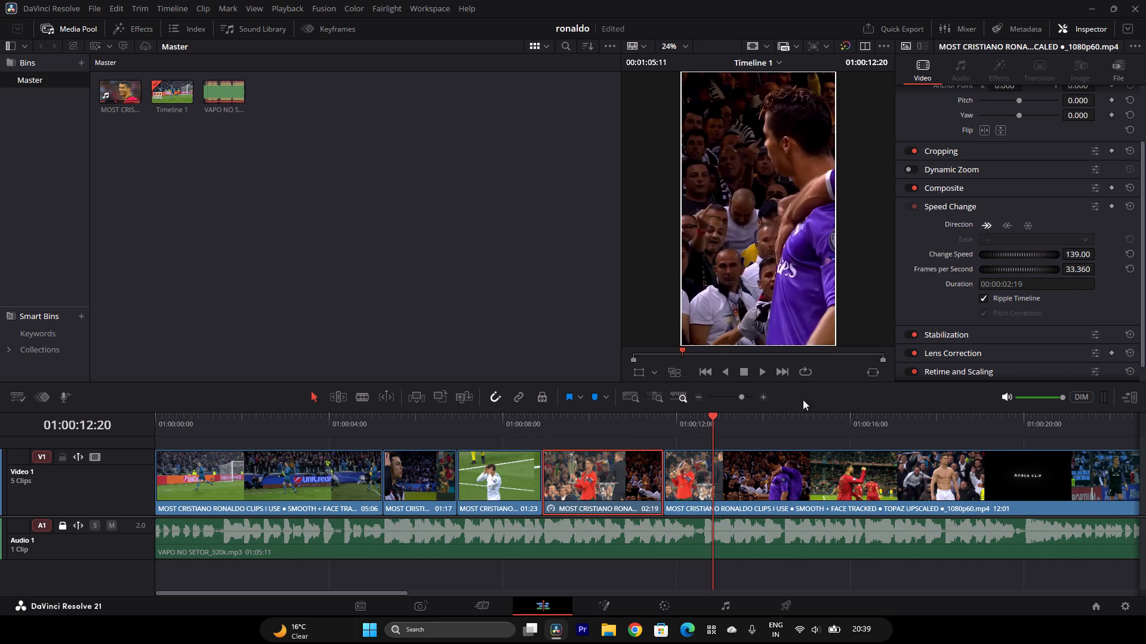
Play to the beat at 01:00:10:19 and set the trophy clip's speed to 203 so that it ends there.
drag(521, 422, 499, 423)
key(space)
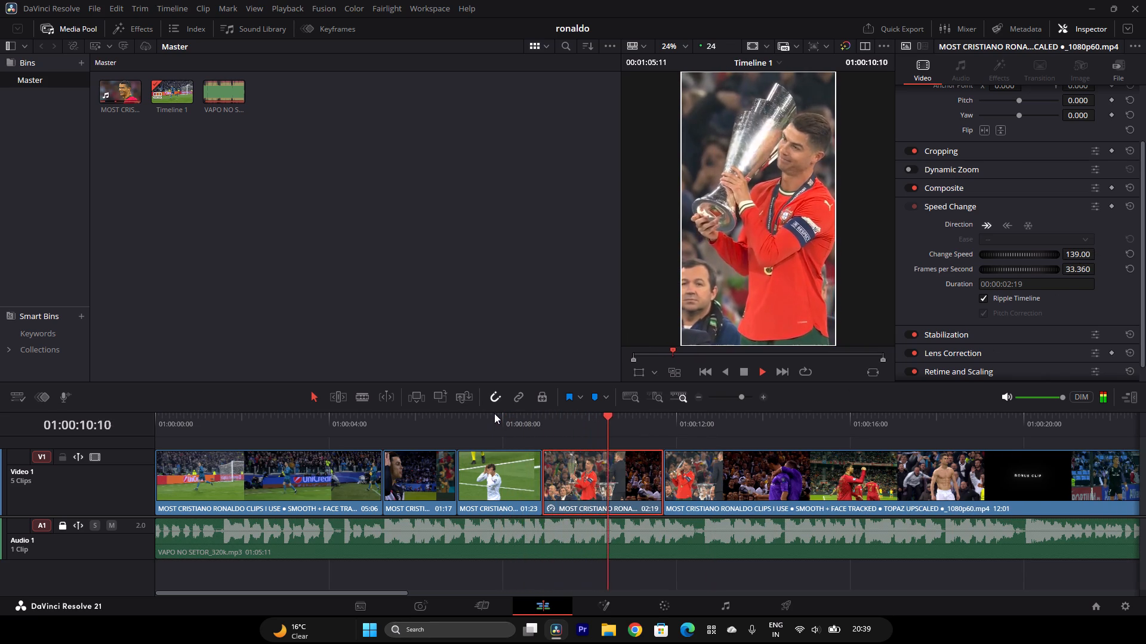
key(space)
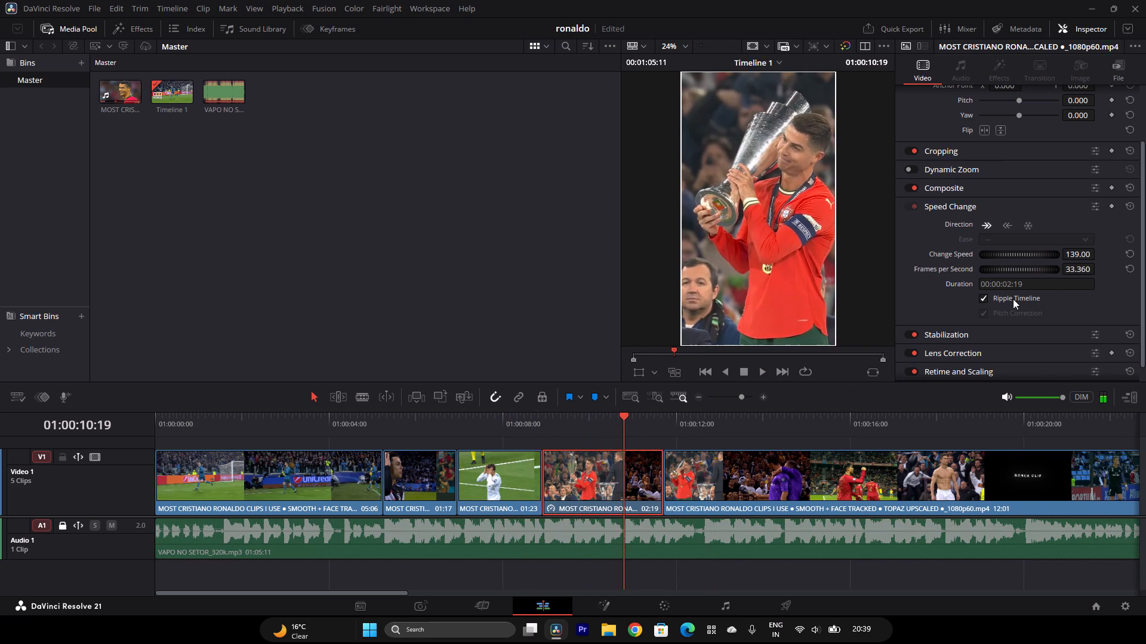
click(1003, 256)
drag(1072, 253, 1074, 255)
drag(1074, 255, 1101, 259)
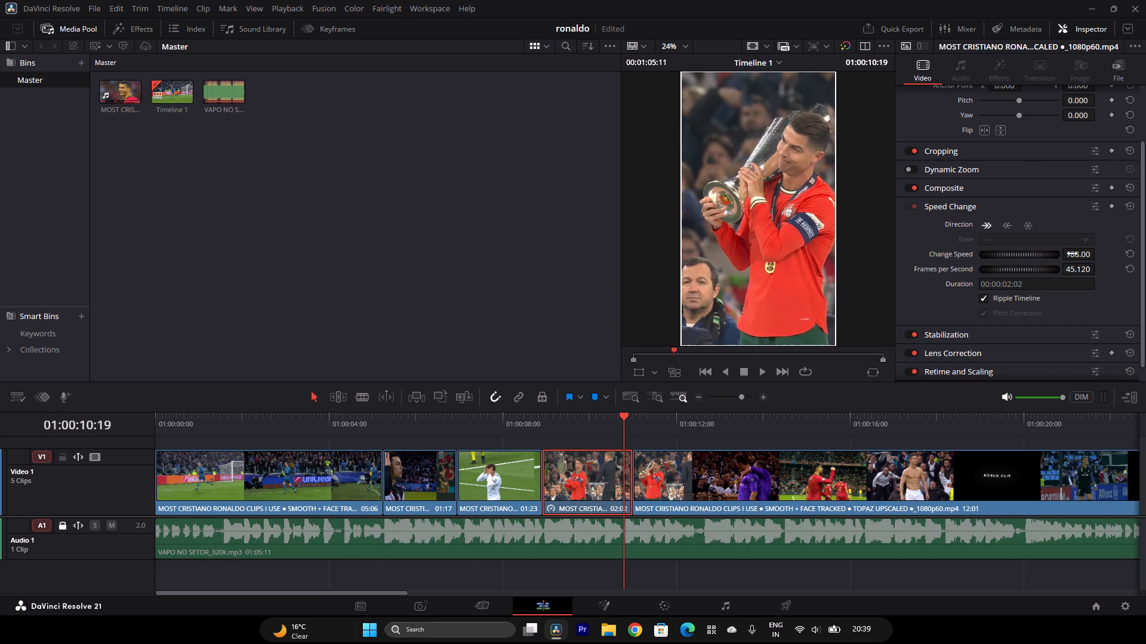
drag(1072, 253, 1081, 253)
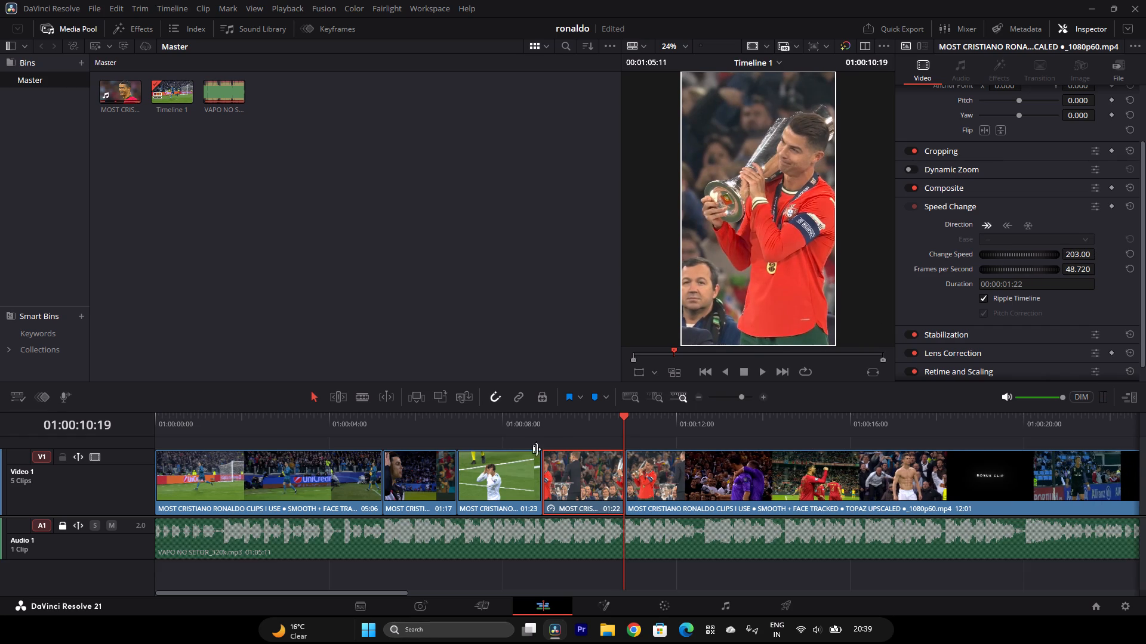
Play the edit from within the first clip up to 01:00:13:00 to check the sped-up trophy clip against the music.
drag(517, 420, 460, 426)
drag(392, 421, 314, 425)
key(space)
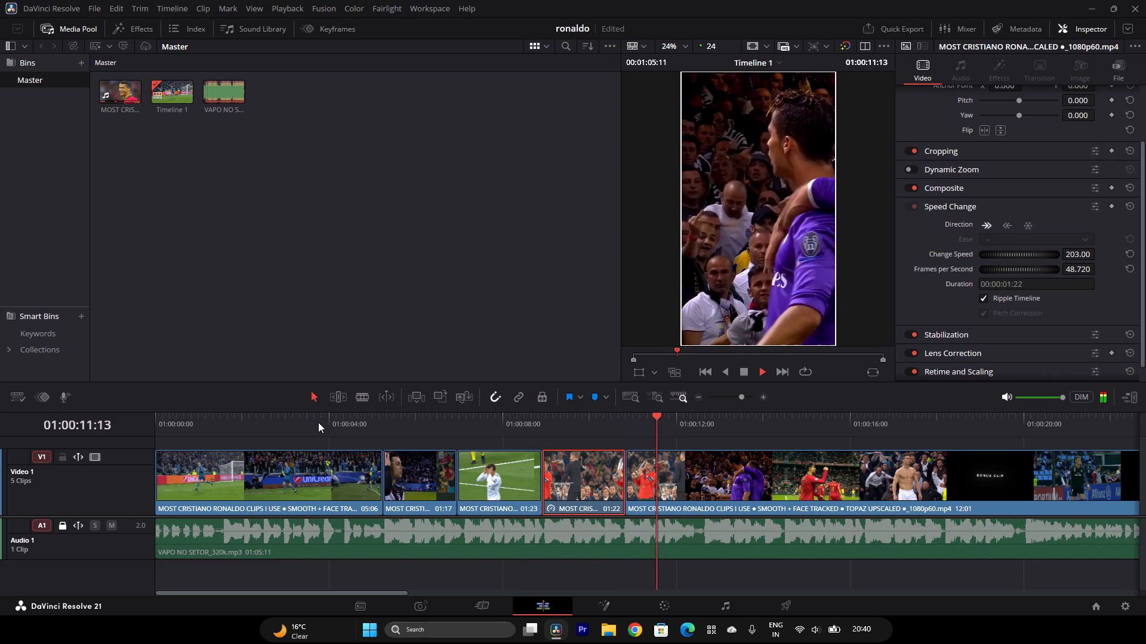
key(space)
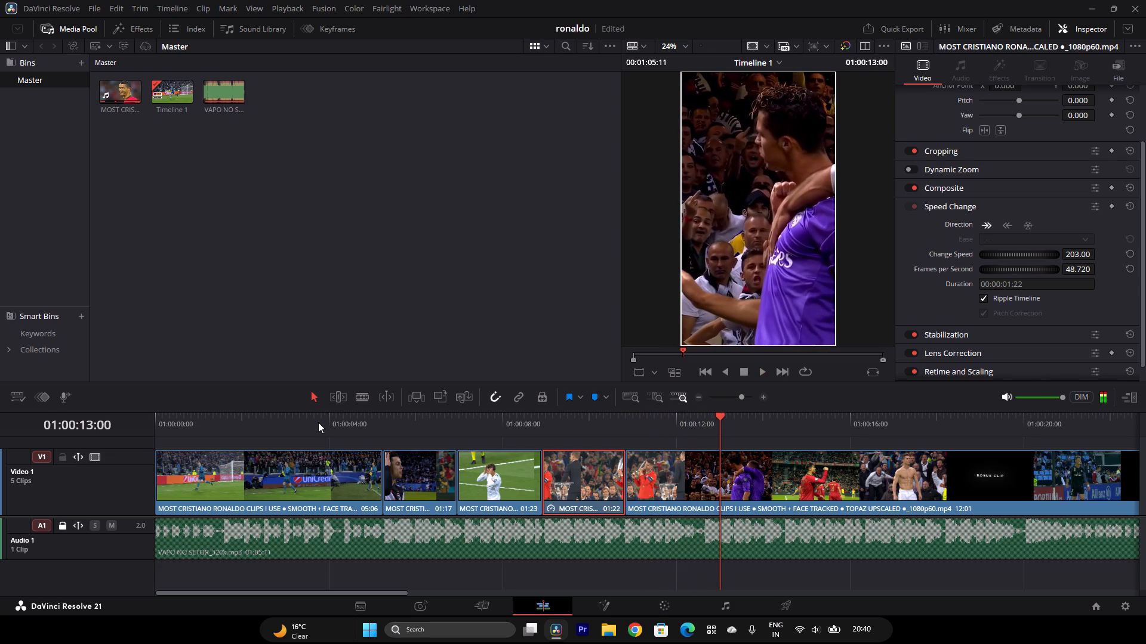
Play on from 01:00:11:04, step back to the end of the purple-shirt shot and cut the last clip at 01:00:14:01 with the Blade tool.
click(667, 419)
click(658, 418)
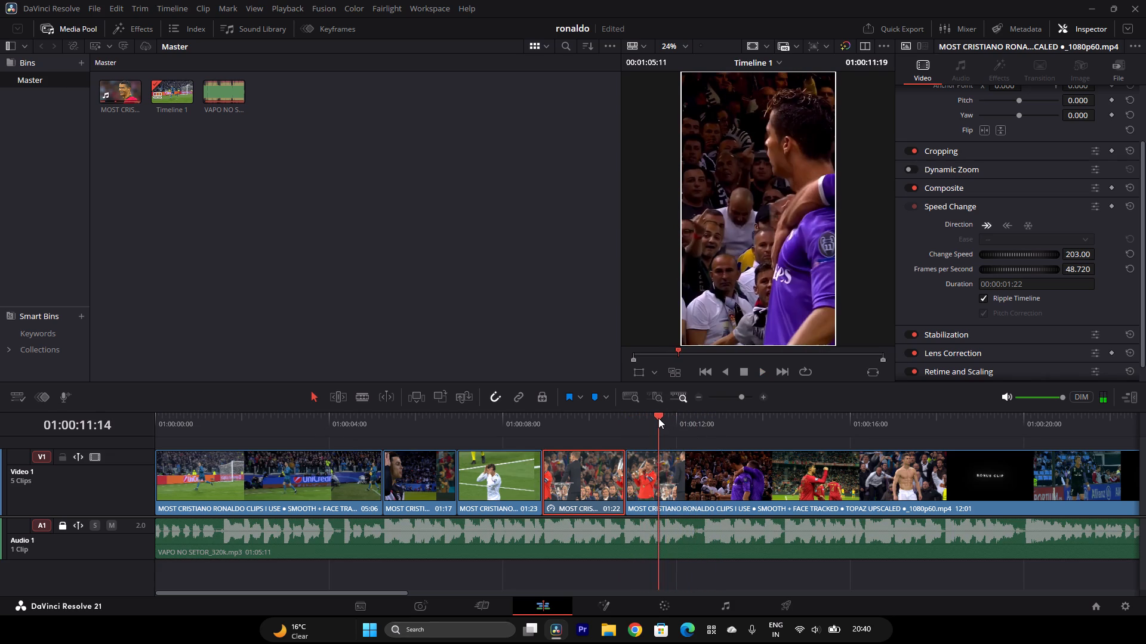
click(649, 416)
click(642, 416)
click(640, 416)
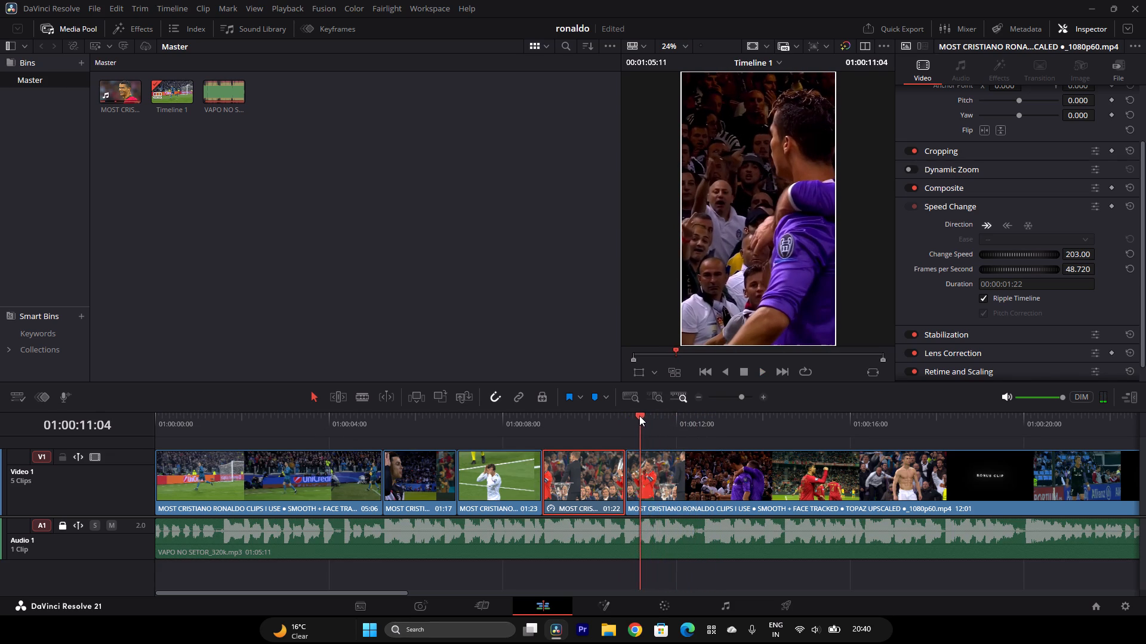
key(space)
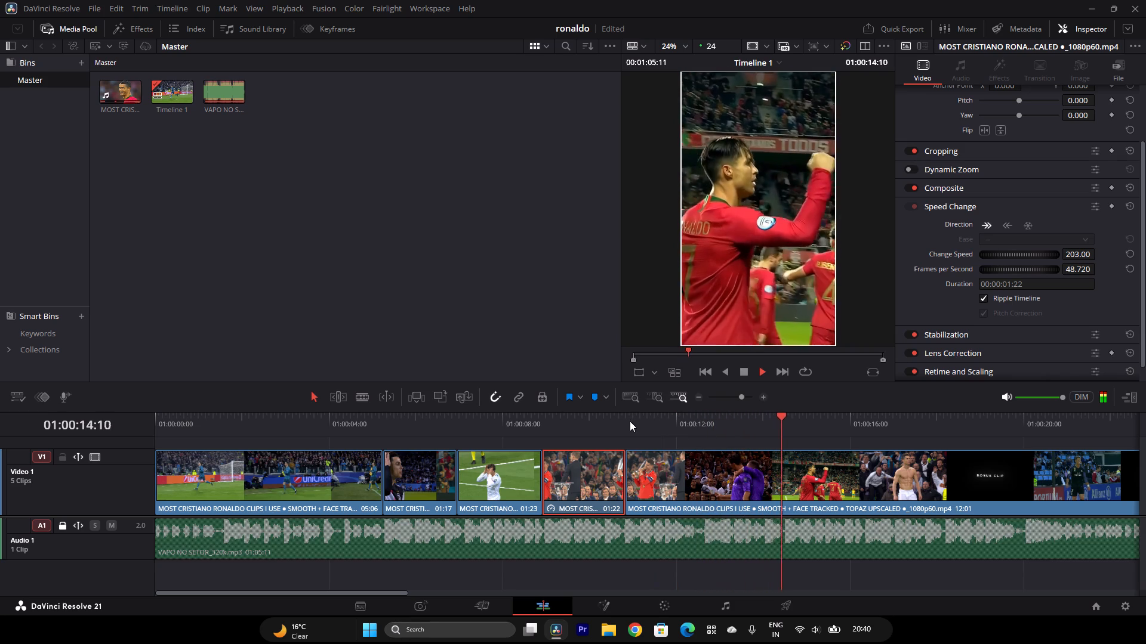
key(space)
key(Left)
key(Left)
key(Left)
key(Left)
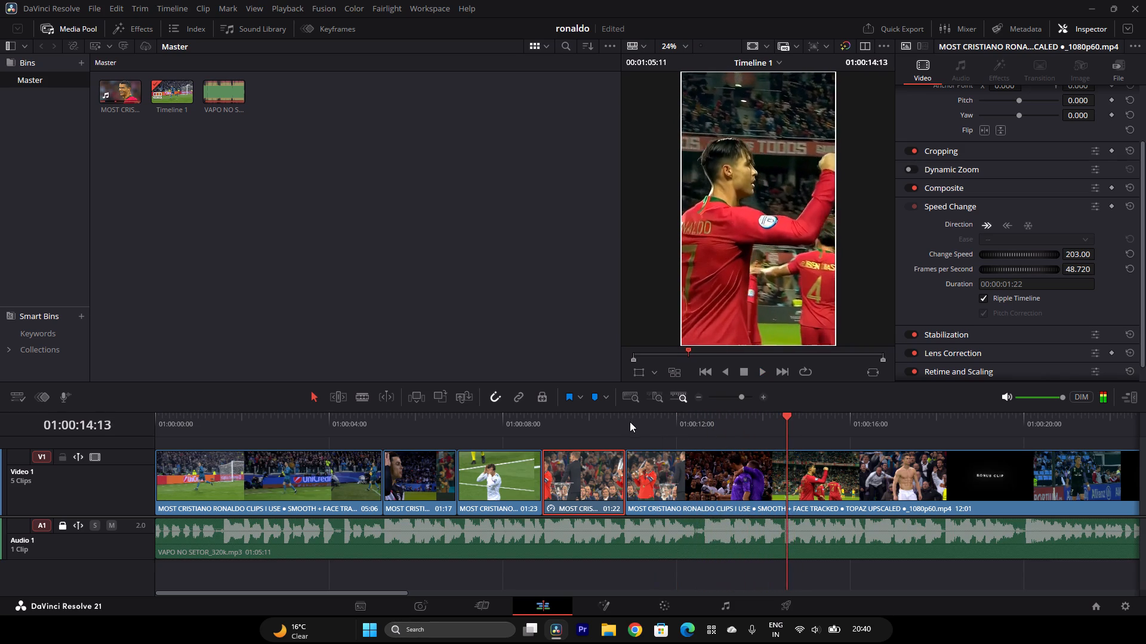
key(Left)
key(Left)
key(Left)
key(Left)
key(Left)
key(Left)
key(Left)
key(Left)
key(Left)
key(Left)
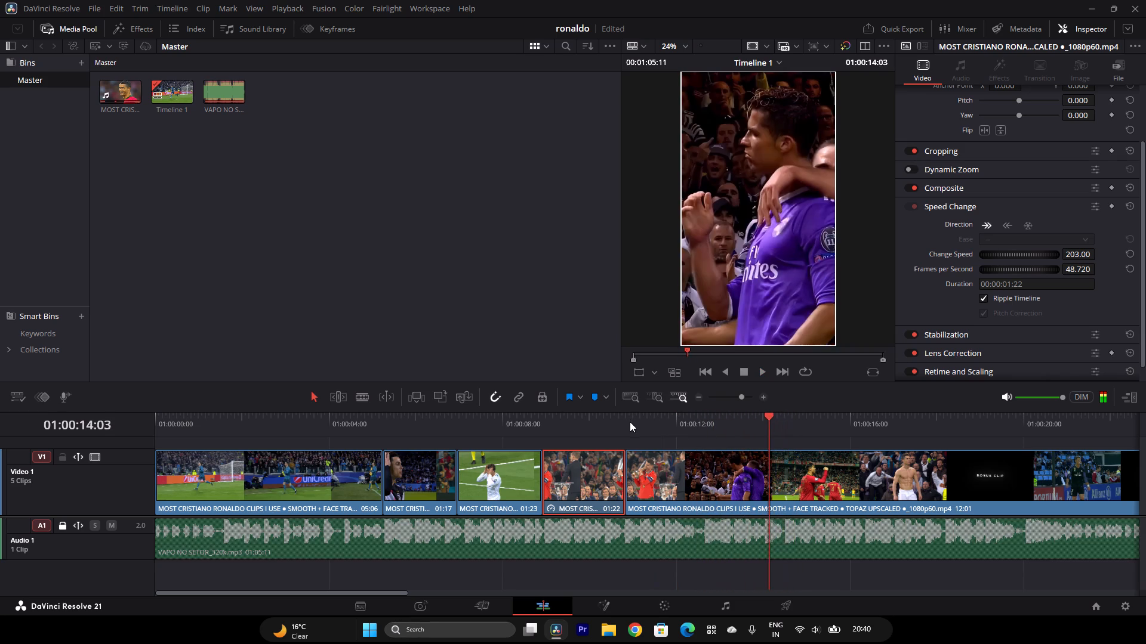
key(Left)
key(Left)
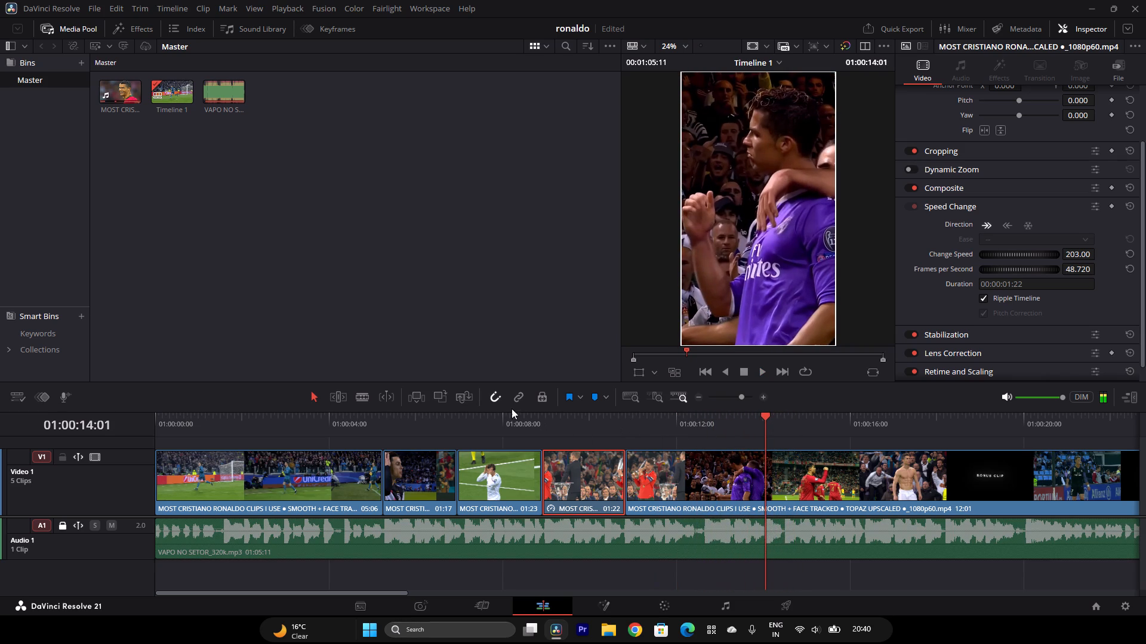
click(372, 395)
click(368, 395)
click(762, 491)
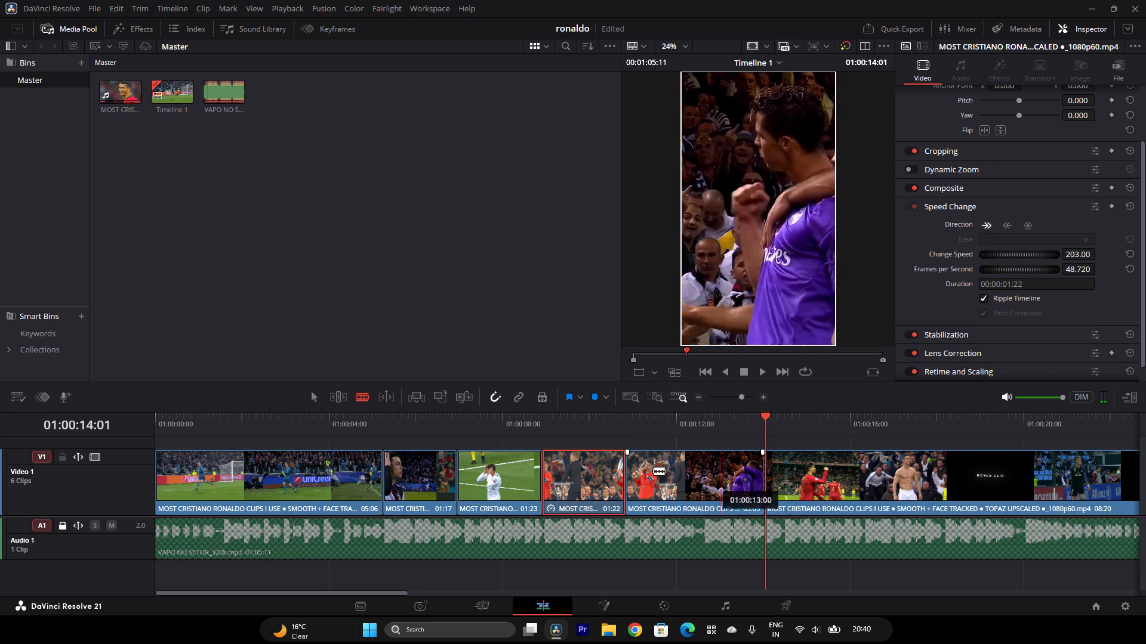
click(315, 388)
click(313, 394)
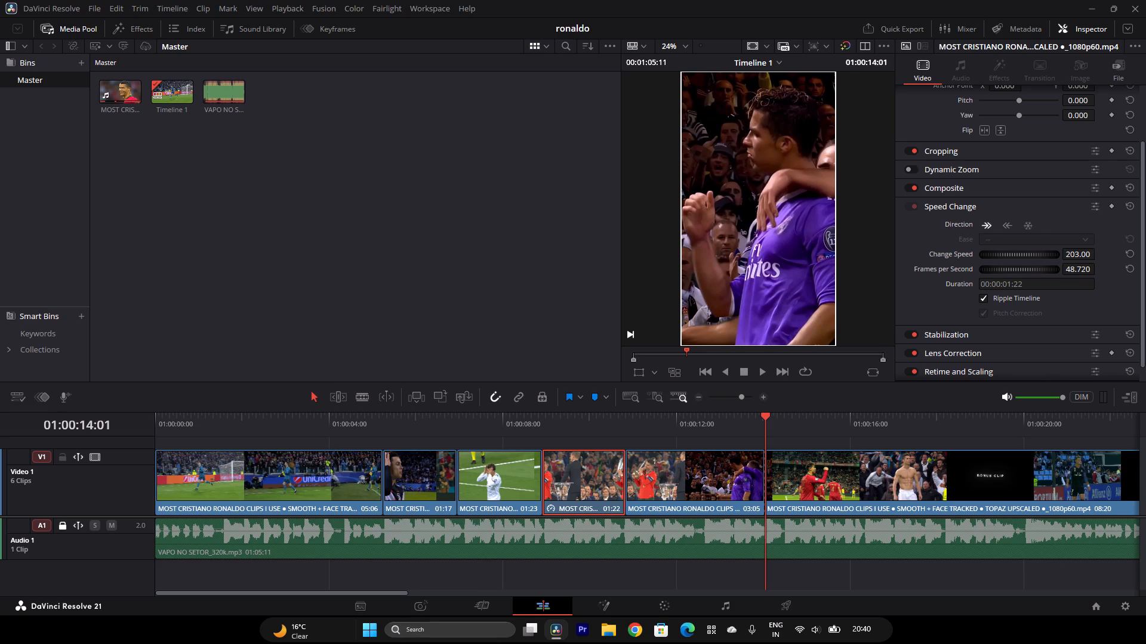
Play the edit from the beginning past the new cut to check the clips against the music.
click(858, 481)
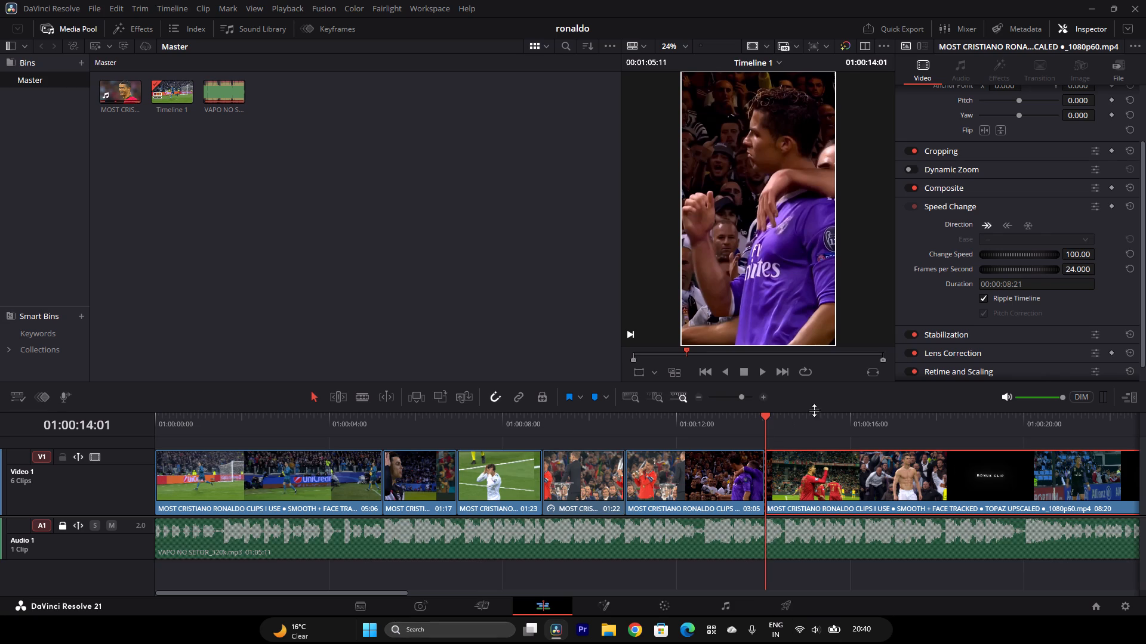
click(692, 394)
click(694, 394)
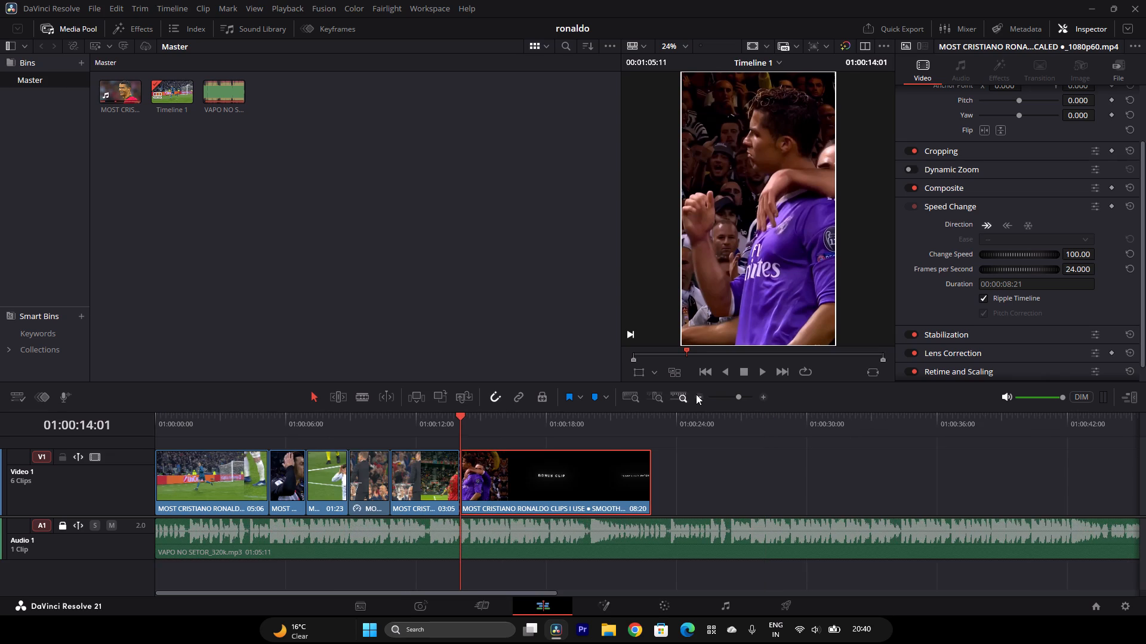
drag(462, 412, 439, 419)
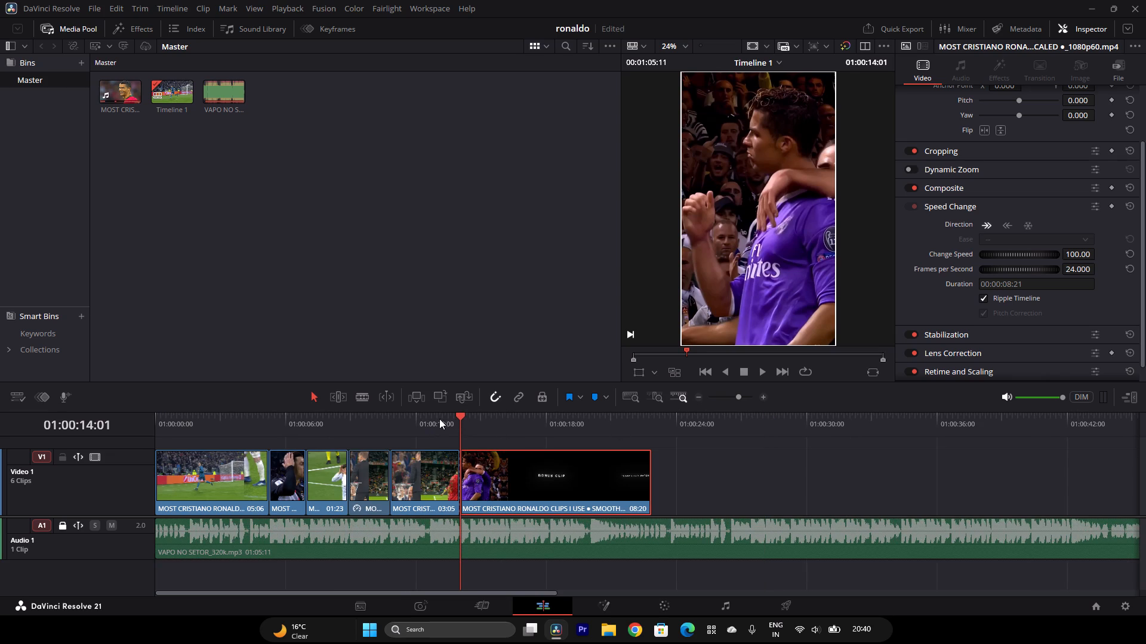
drag(439, 419, 264, 439)
drag(267, 421, 72, 420)
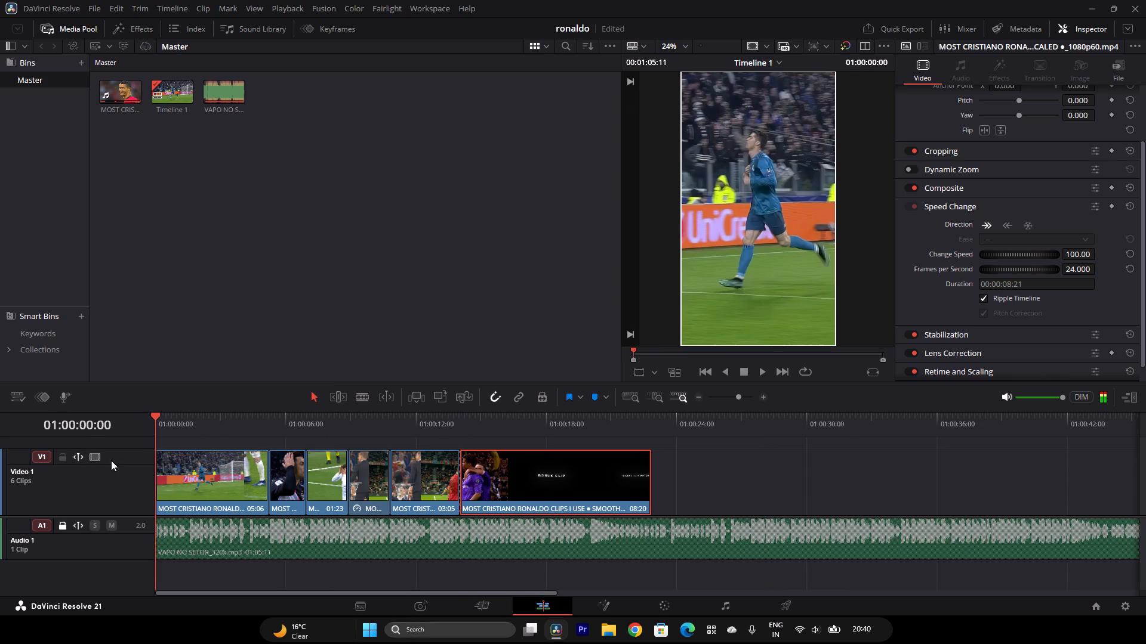
key(space)
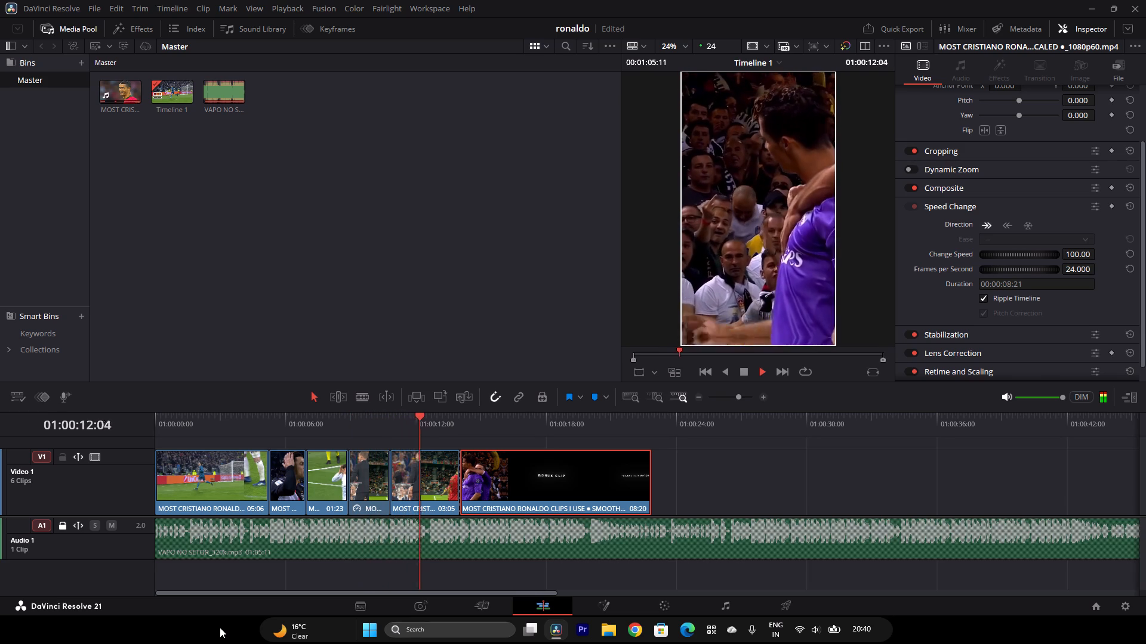
text(v)
key(space)
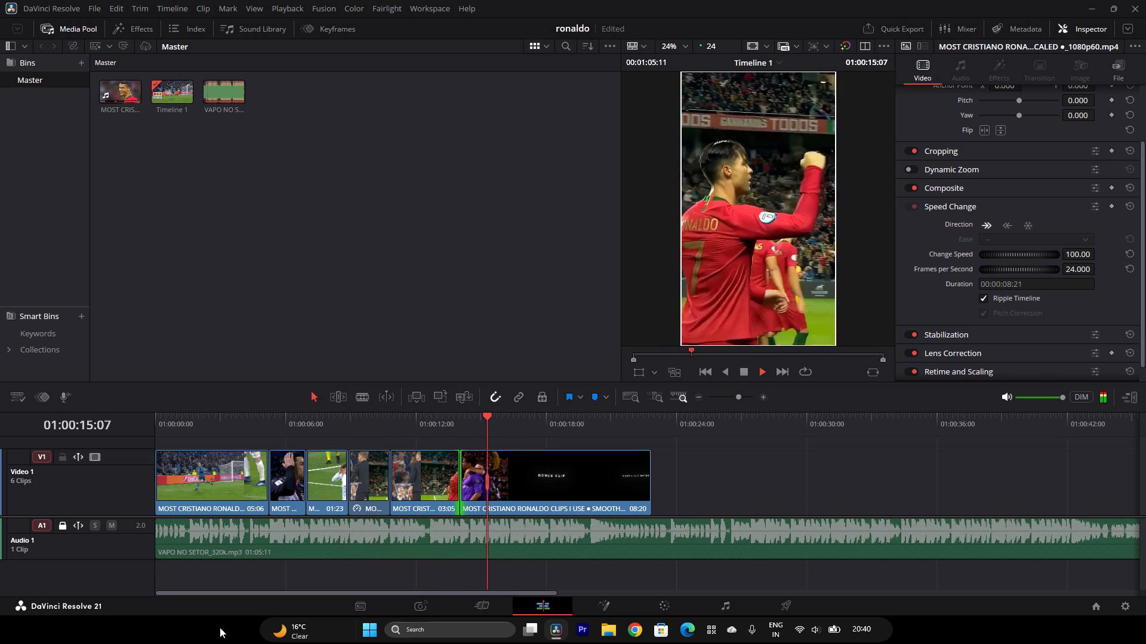
click(858, 467)
Play from 01:00:09:18 to the beat and cut the purple-shirt clip at 01:00:12:19 with the Blade tool.
click(368, 416)
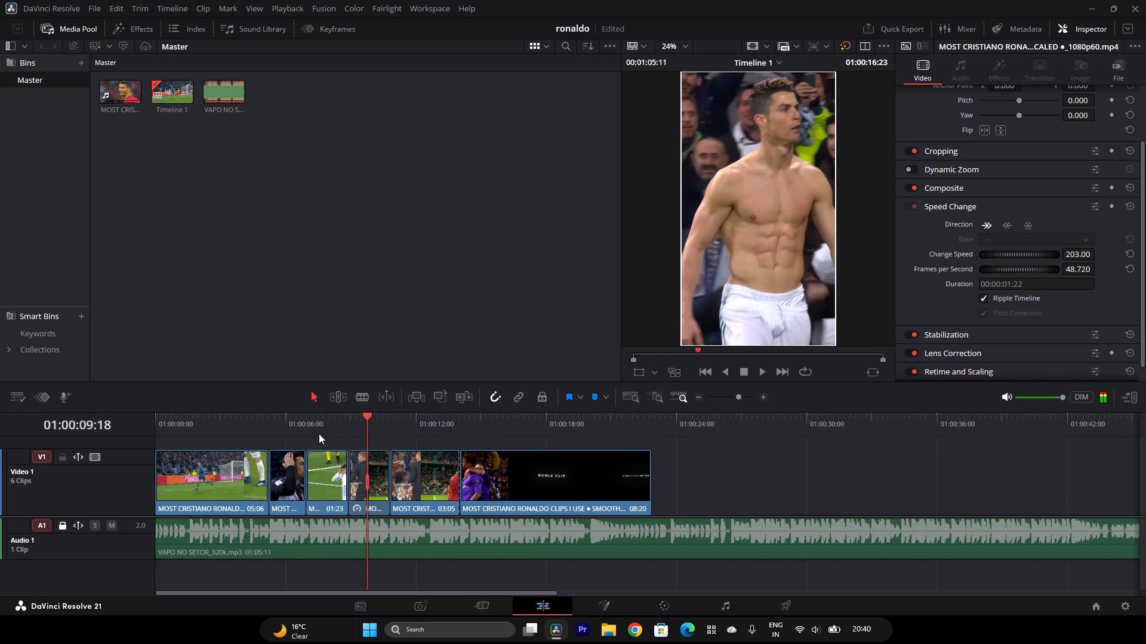
key(space)
key(space)
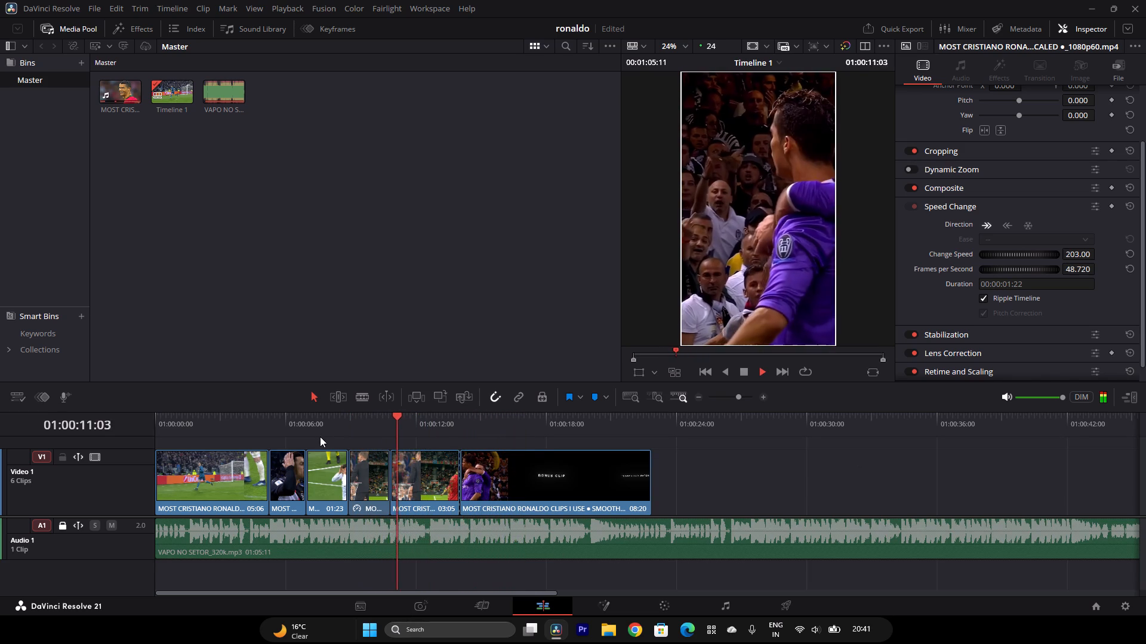
key(space)
key(space)
key(space)
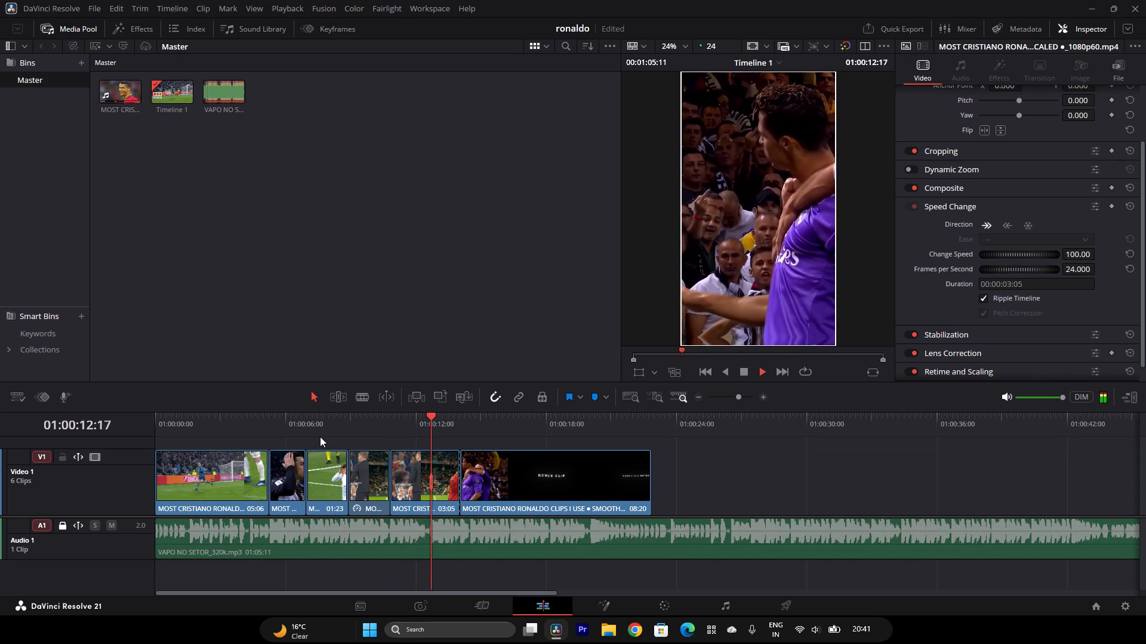
click(361, 397)
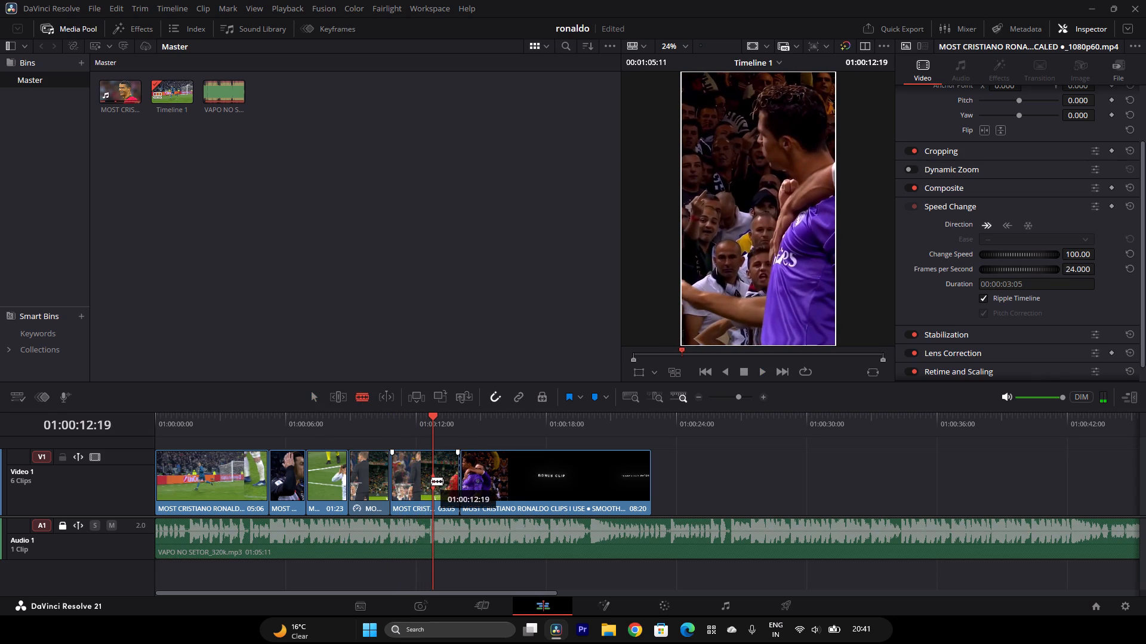
click(431, 481)
click(312, 398)
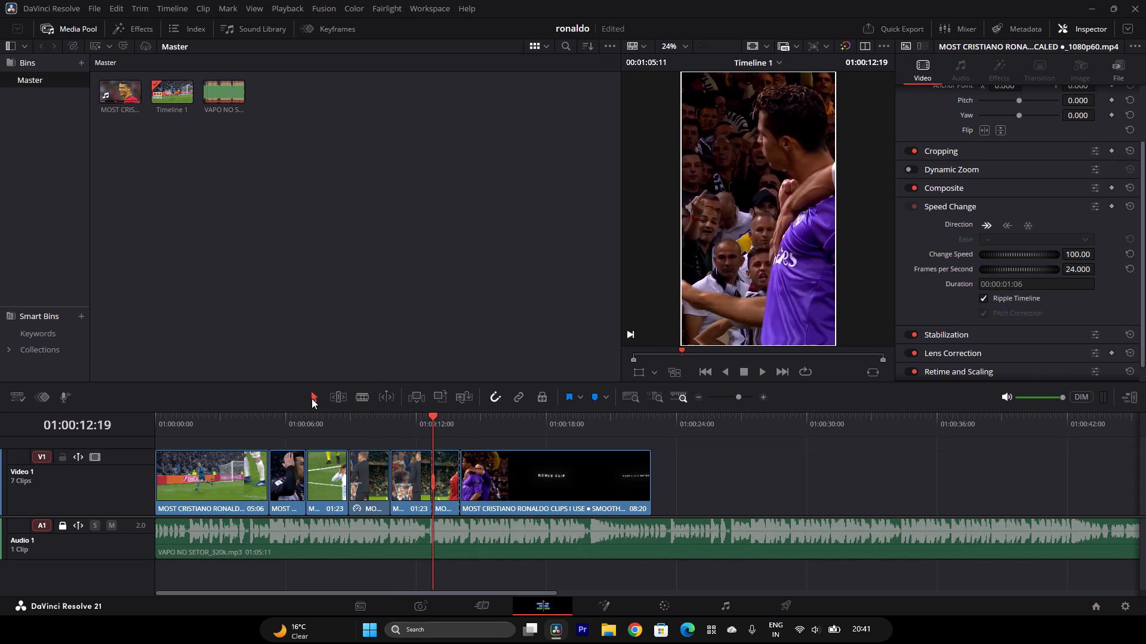
Play on from the new cut into the red Portugal-shirt shot and step back to 01:00:14:13 to examine it.
key(space)
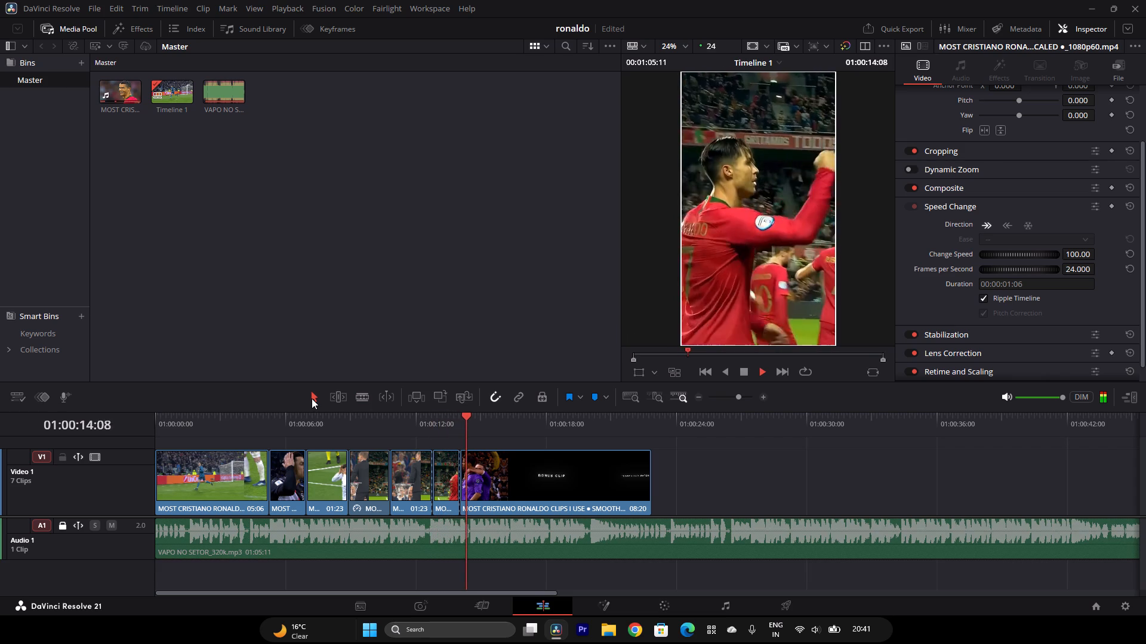
key(space)
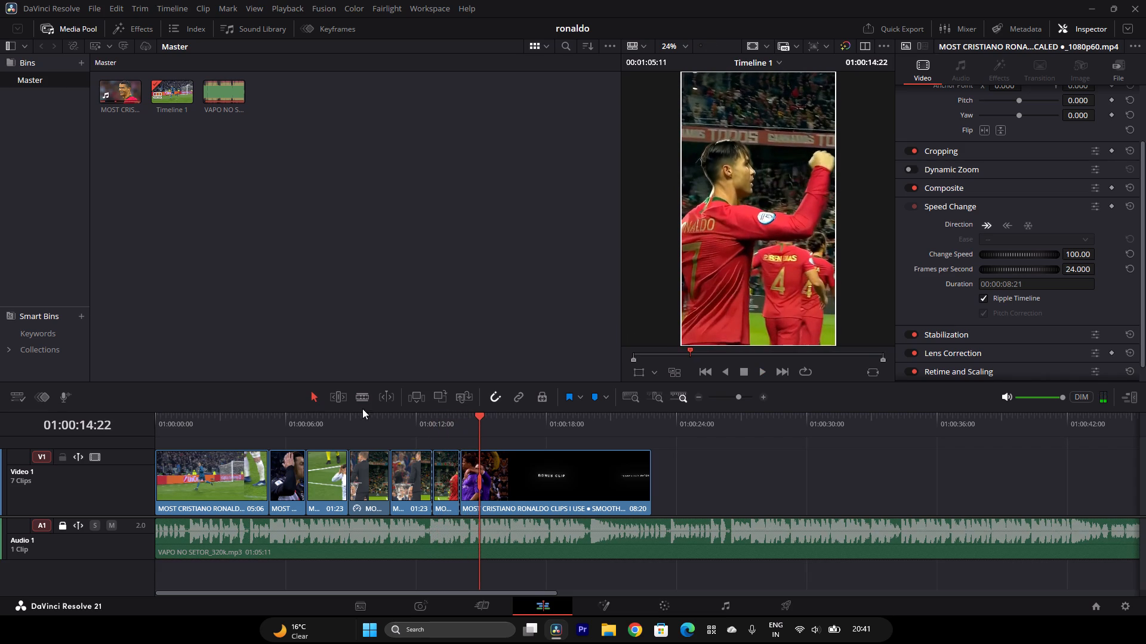
key(Left)
key(Left)
key(Left)
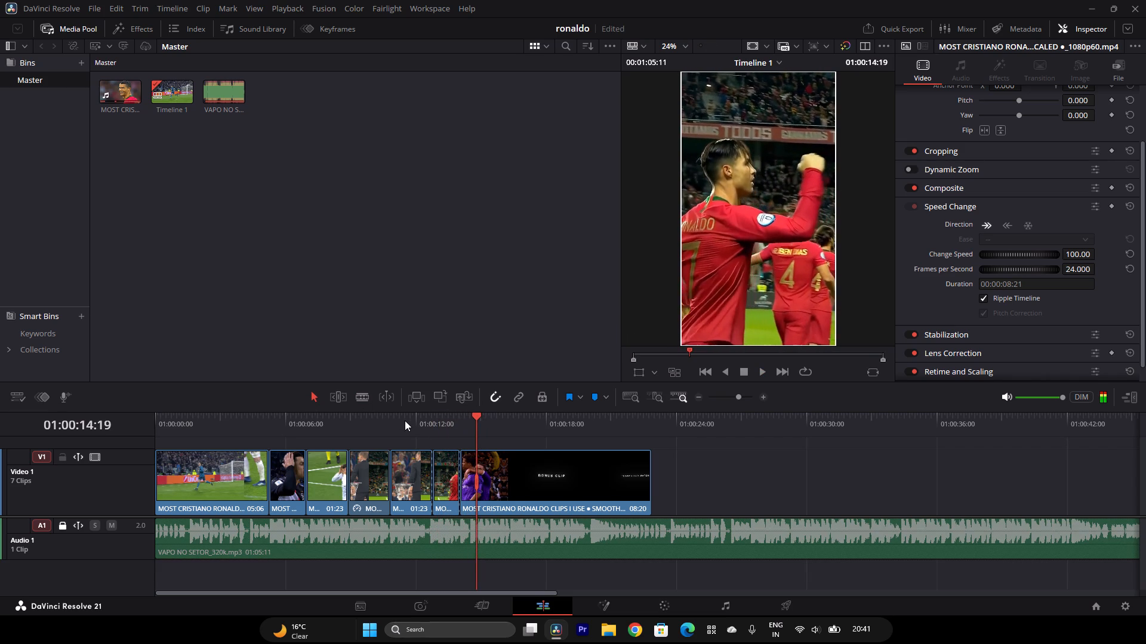
key(Left)
key(Left)
key(Left)
key(Left)
key(Left)
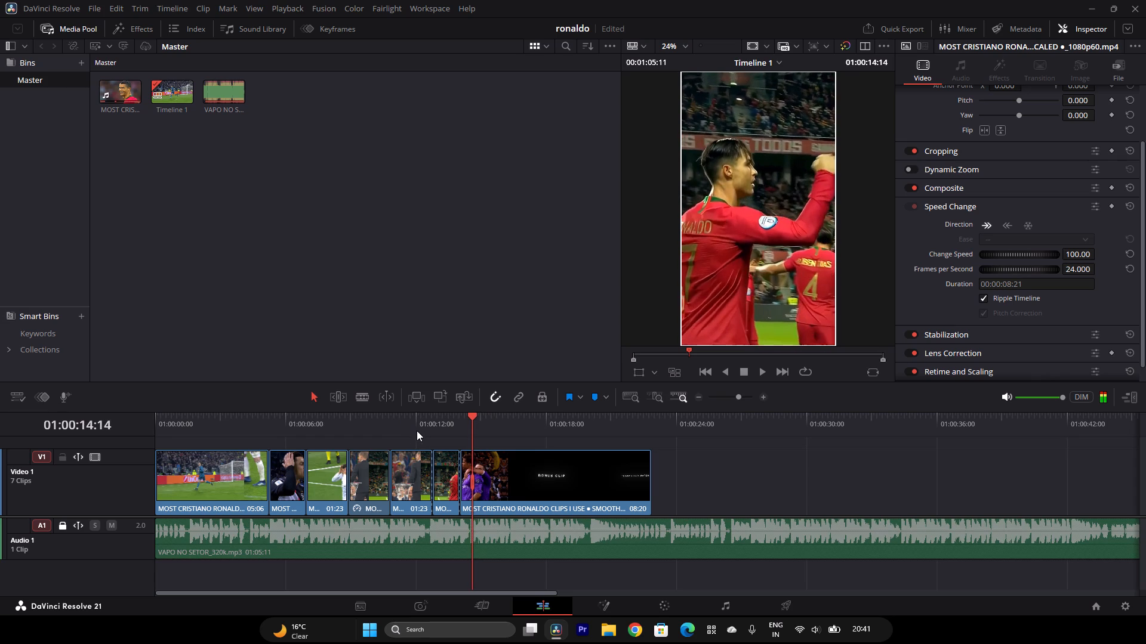
key(Left)
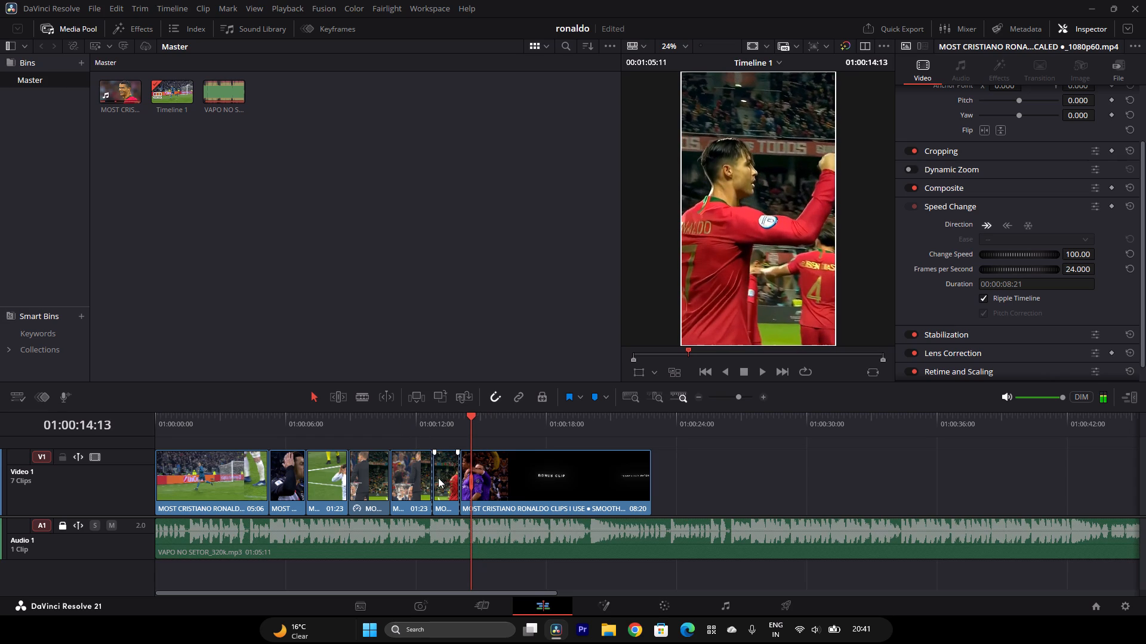
Delete the leftover purple-shirt piece after 01:00:12:19 and close the gap so the last clip follows directly.
click(439, 478)
key(BackSpace)
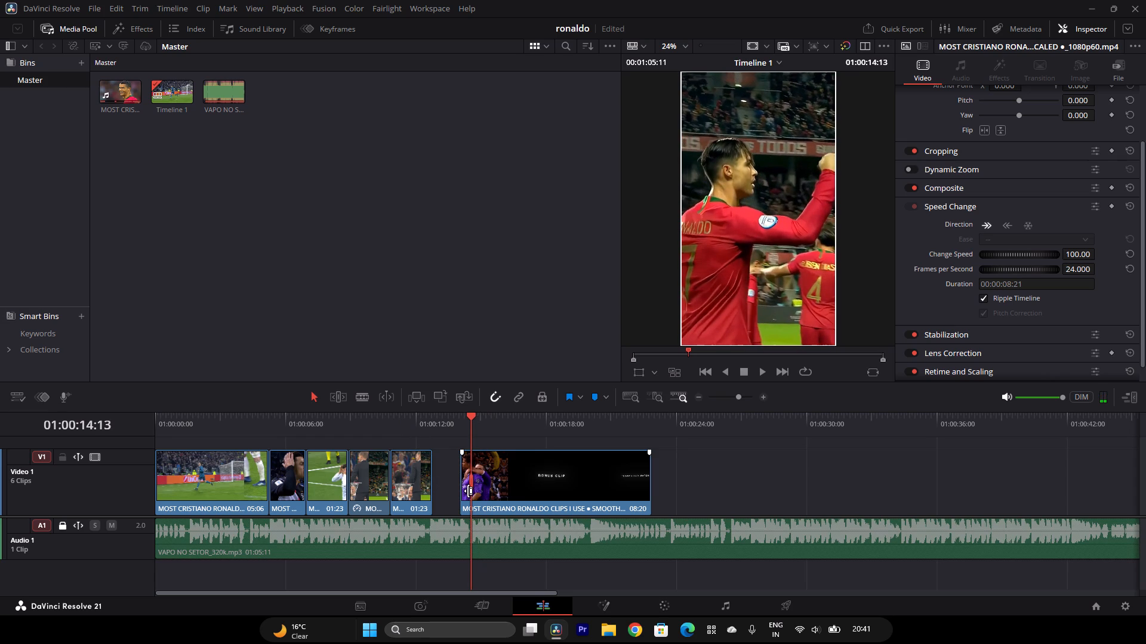
drag(491, 478, 454, 476)
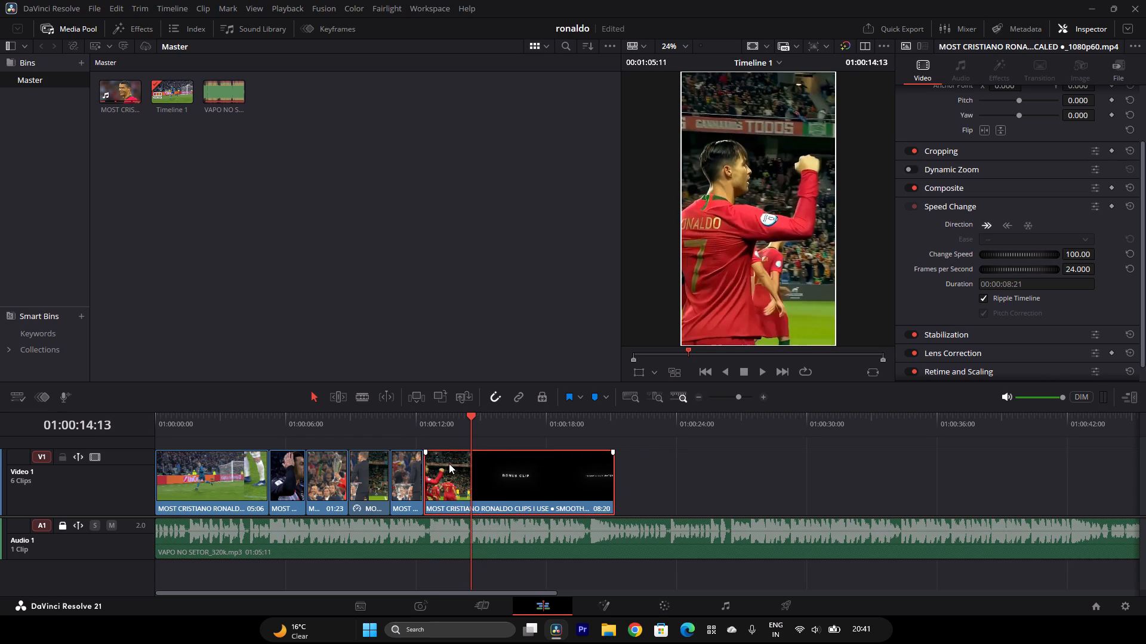
key(ctrl+z)
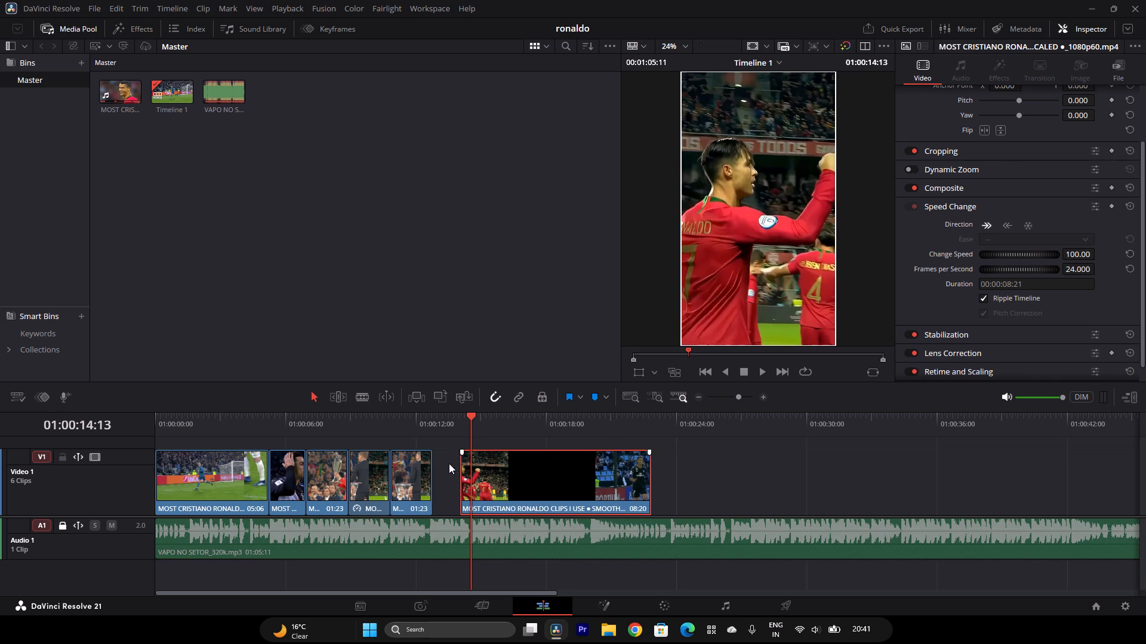
click(451, 470)
key(BackSpace)
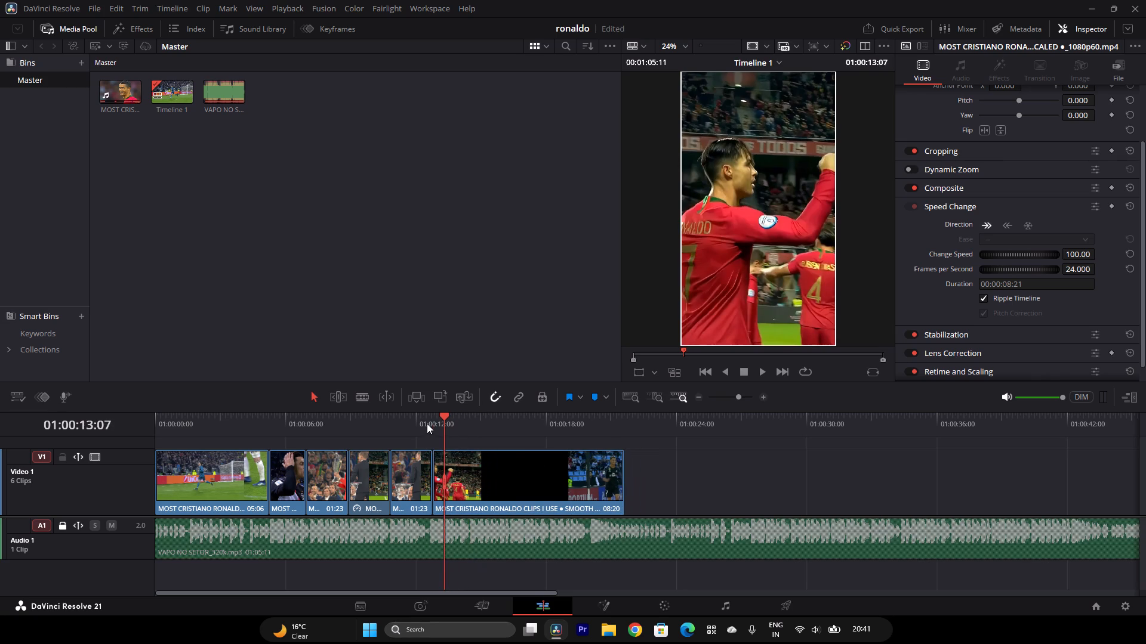
Play the edit from within the first clip up to 01:00:15:11 to check the tightened purple-shirt cut against the music.
drag(427, 423, 390, 420)
drag(387, 419, 192, 447)
key(space)
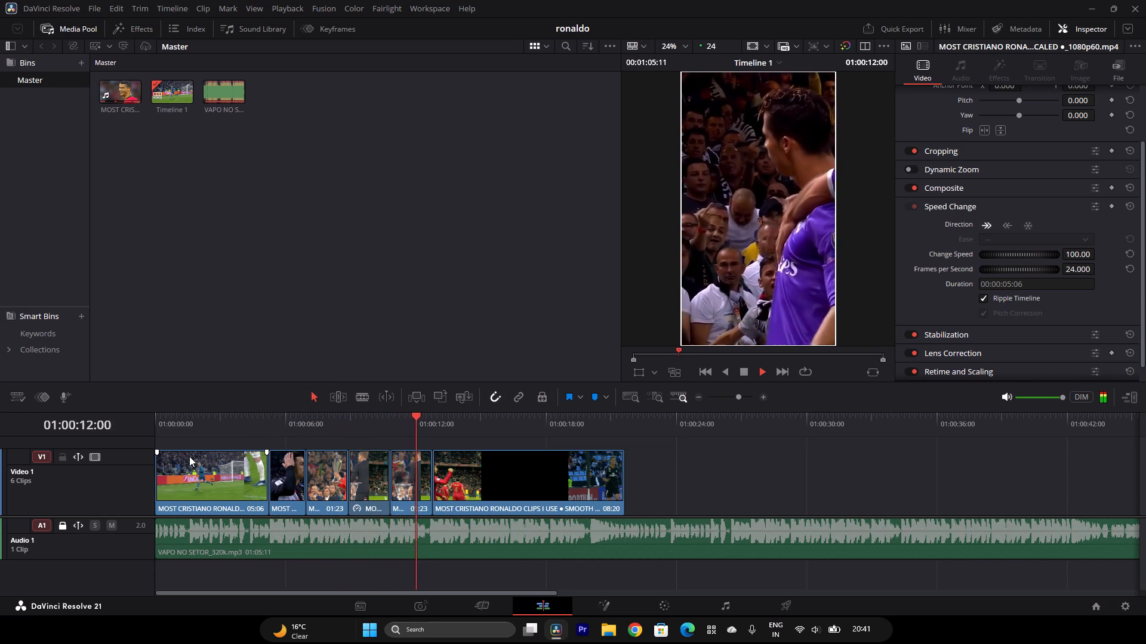
key(space)
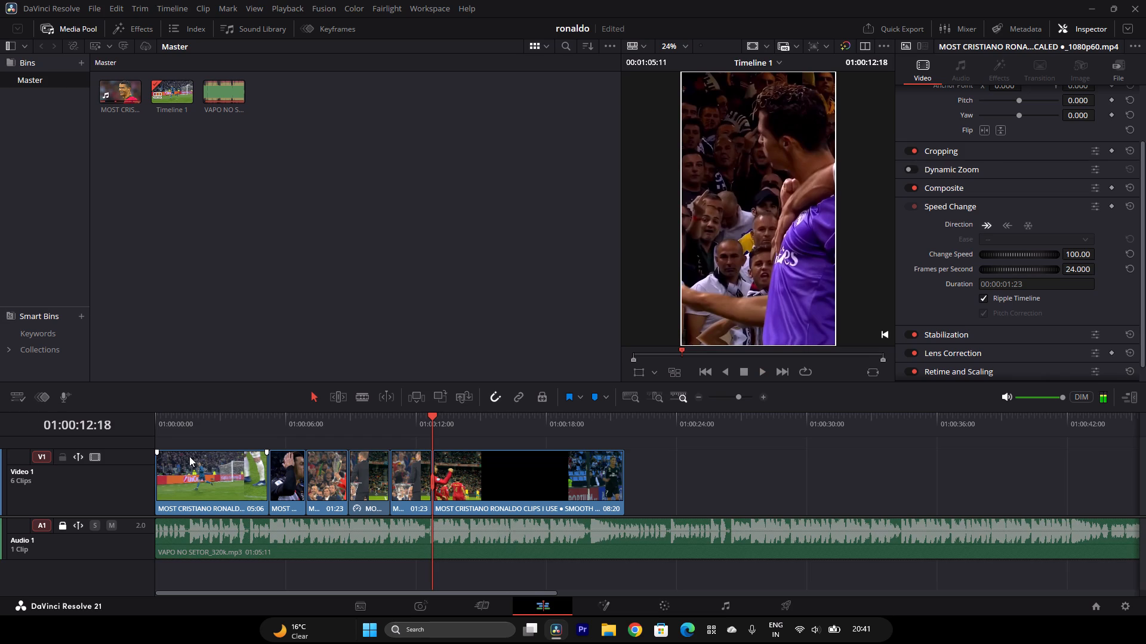
key(space)
key(space)
key(space)
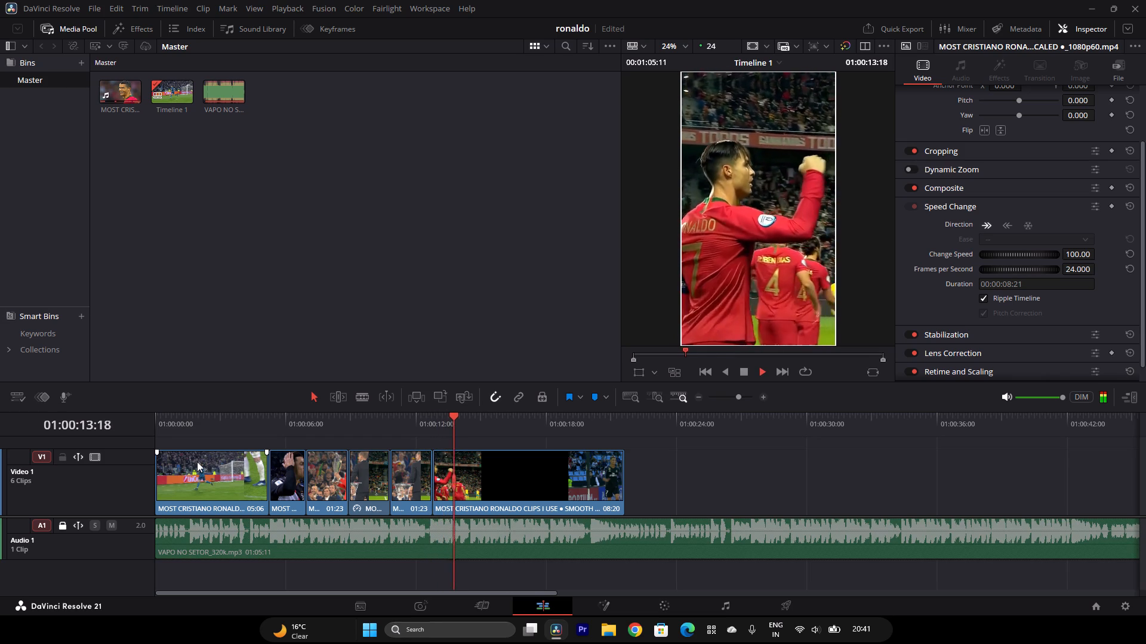
key(space)
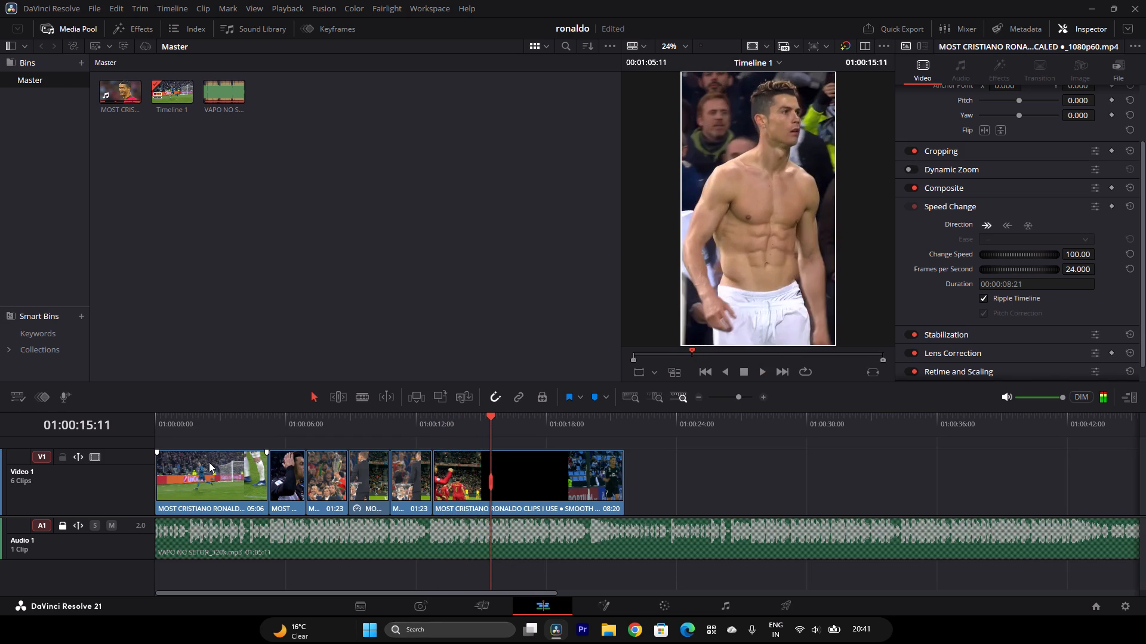
Cut the last clip at 01:00:14:12 with the Blade tool, where the red Portugal-shirt shot has changed to the shirtless shot.
key(Left)
key(Left)
key(Left)
key(Left)
key(Left)
key(Left)
key(Left)
key(Left)
key(Left)
key(Left)
key(Left)
key(Left)
key(Left)
key(Left)
key(Left)
key(Left)
key(Left)
key(Left)
key(Left)
key(Left)
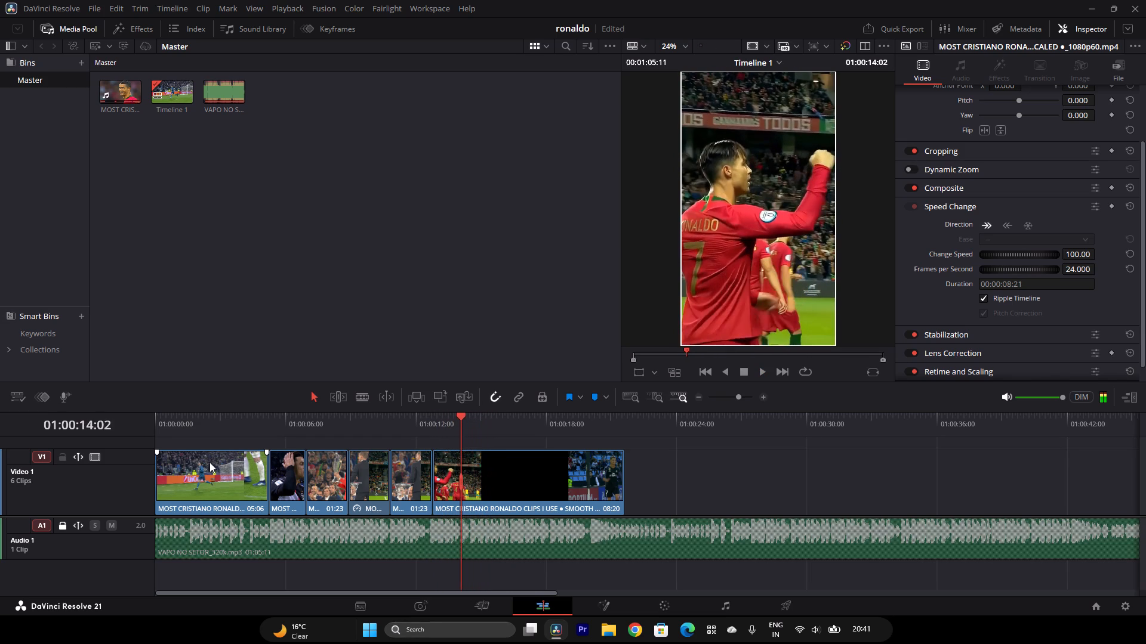
key(Right)
key(Right)
key(Right)
key(Right)
key(Right)
key(Right)
key(Right)
key(Right)
key(Right)
key(Right)
key(Right)
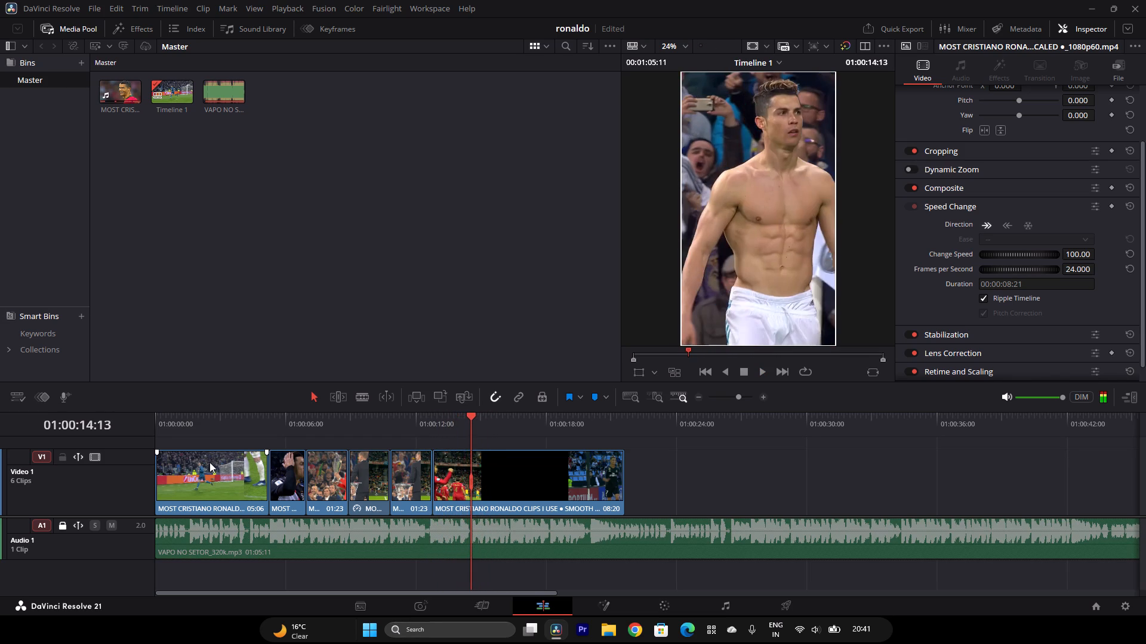
key(Left)
key(Left)
key(Left)
key(Right)
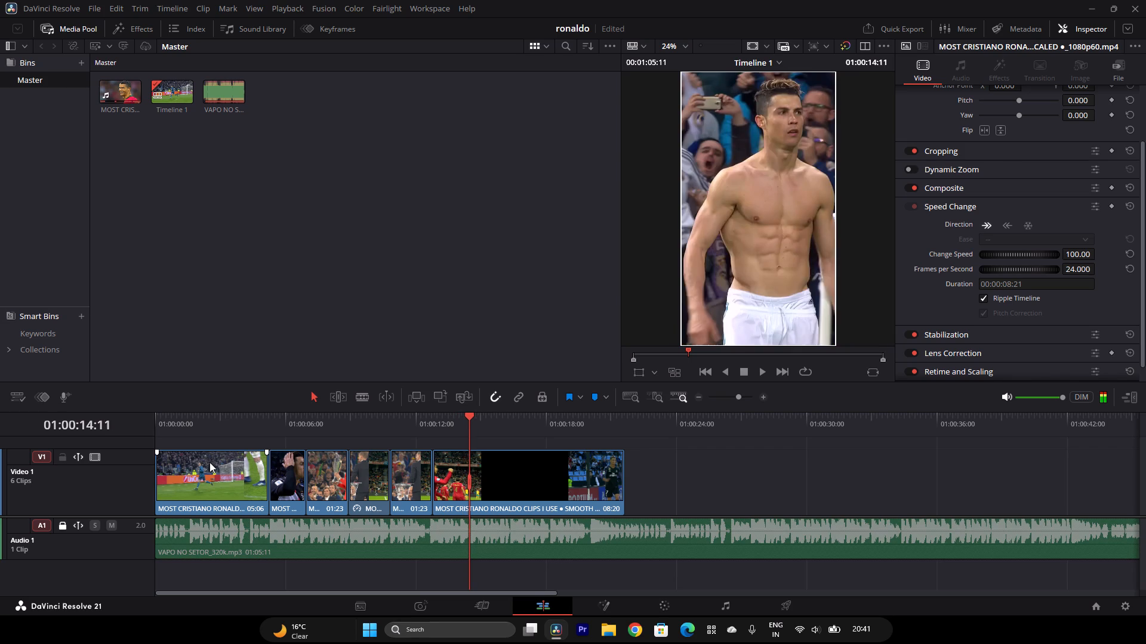
key(Right)
click(367, 400)
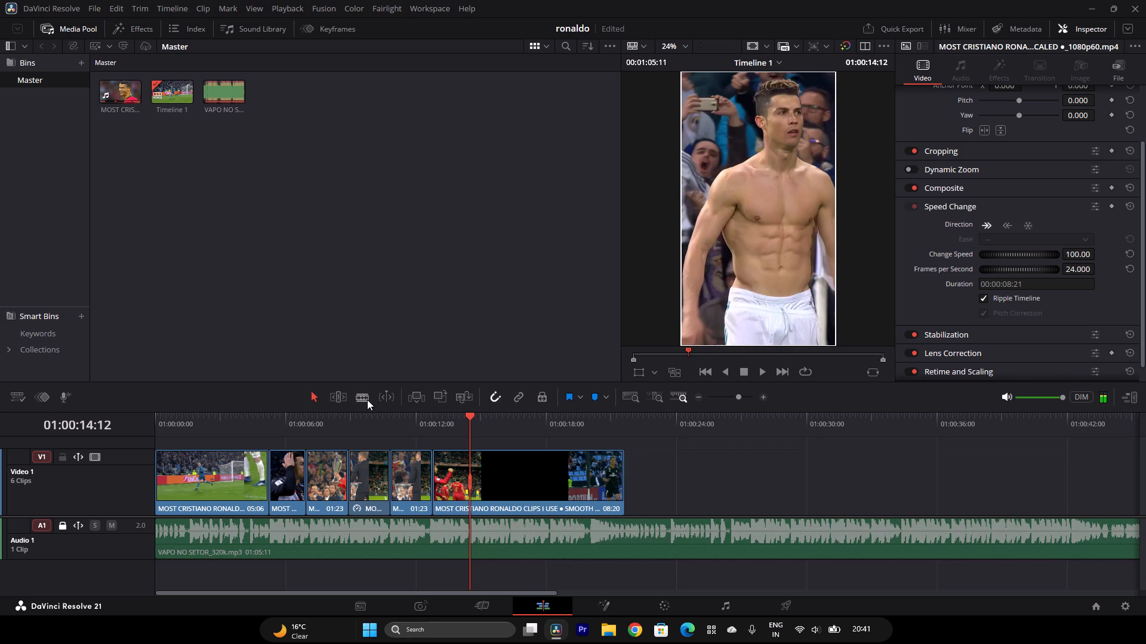
click(467, 487)
click(316, 398)
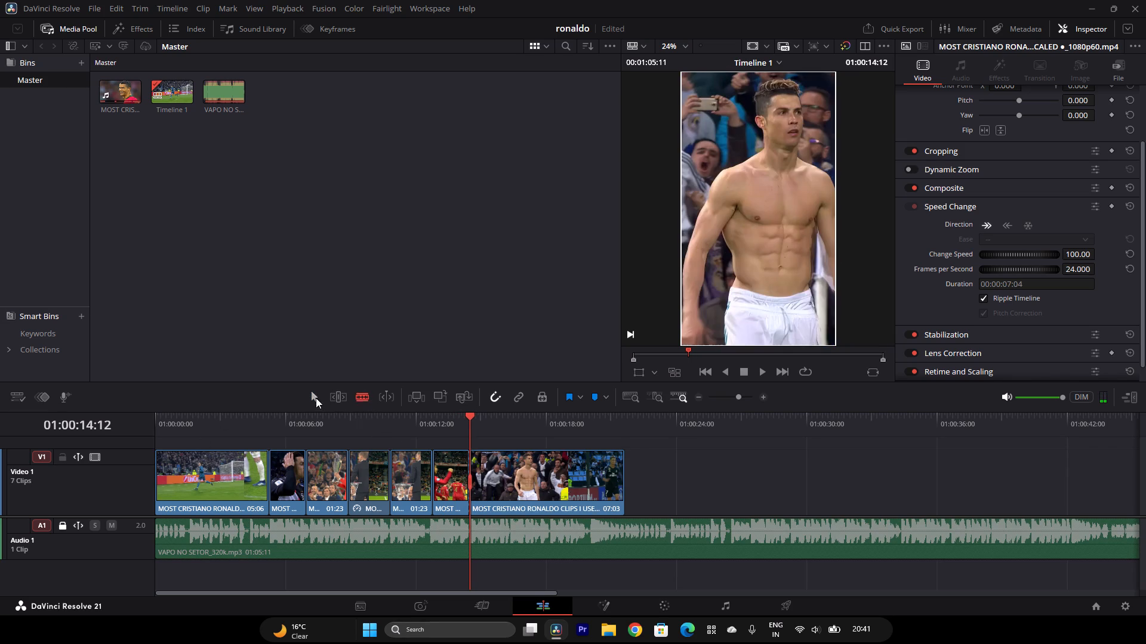
Delete the red Portugal-shirt piece before 01:00:14:12 and close the gap so the shirtless clip follows directly.
click(446, 479)
key(BackSpace)
click(446, 479)
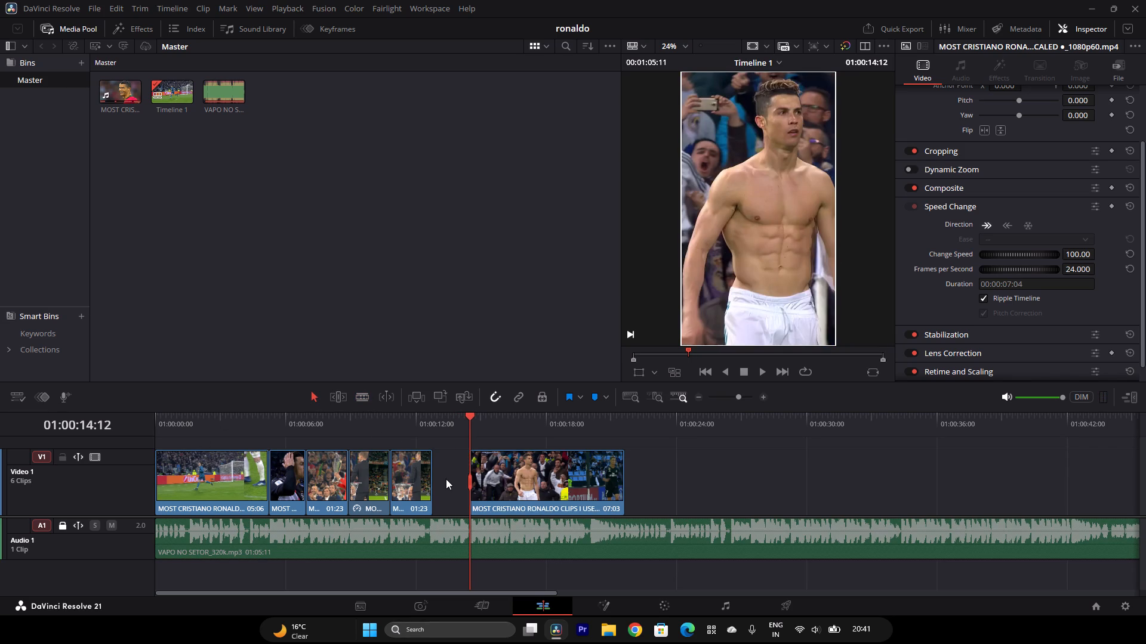
key(BackSpace)
Play on to the BONUS CLIP title, step back to the shirtless shot and cut the last clip at 01:00:14:21 with the Blade tool.
key(space)
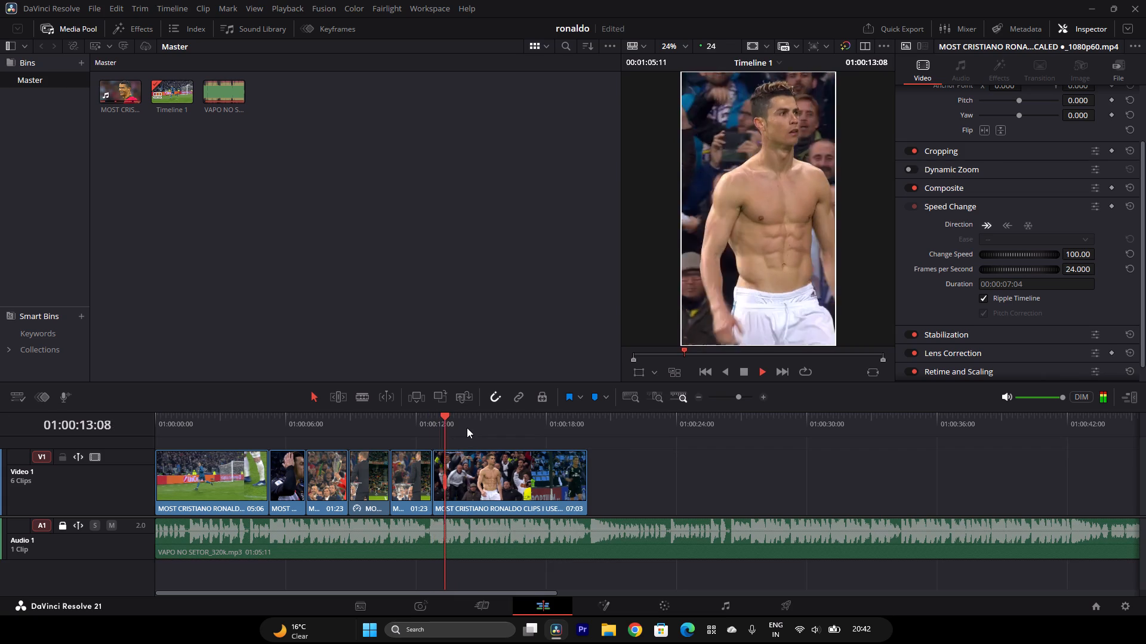
key(space)
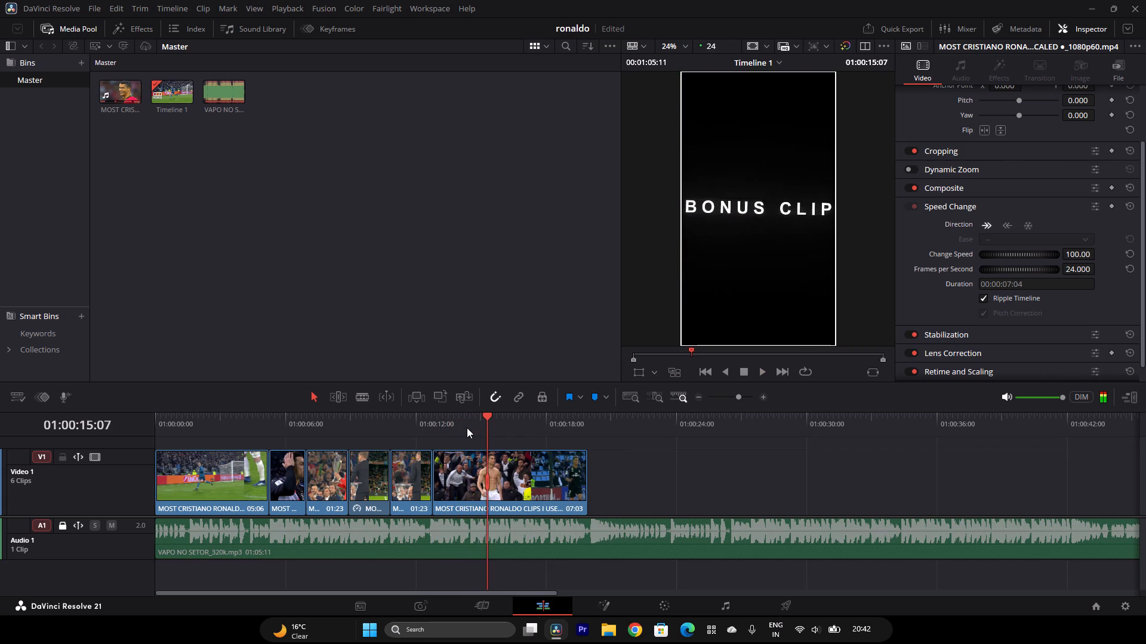
key(Left)
key(Left)
key(Left)
key(Left)
key(Left)
key(Left)
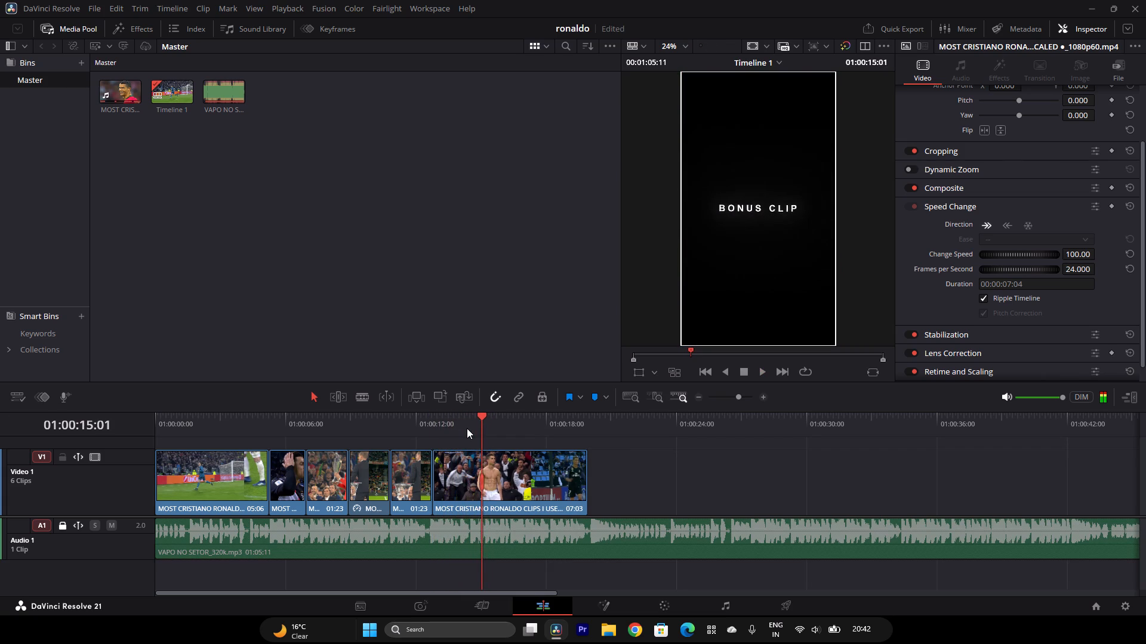
key(Left)
key(Left)
key(Left)
key(Left)
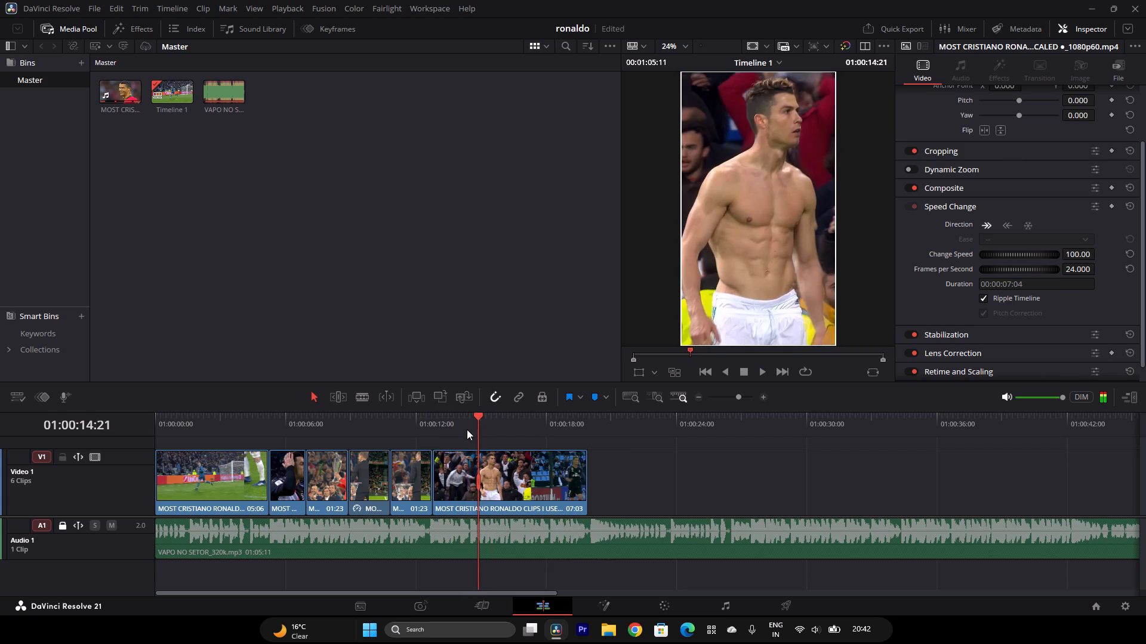
click(353, 392)
click(372, 401)
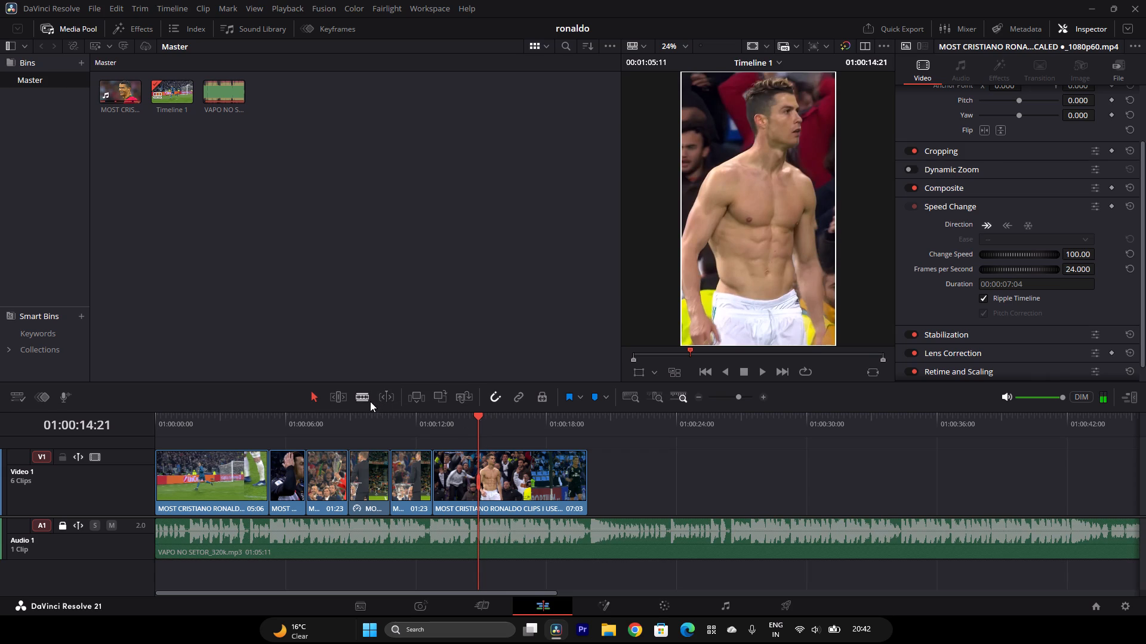
click(361, 400)
click(476, 473)
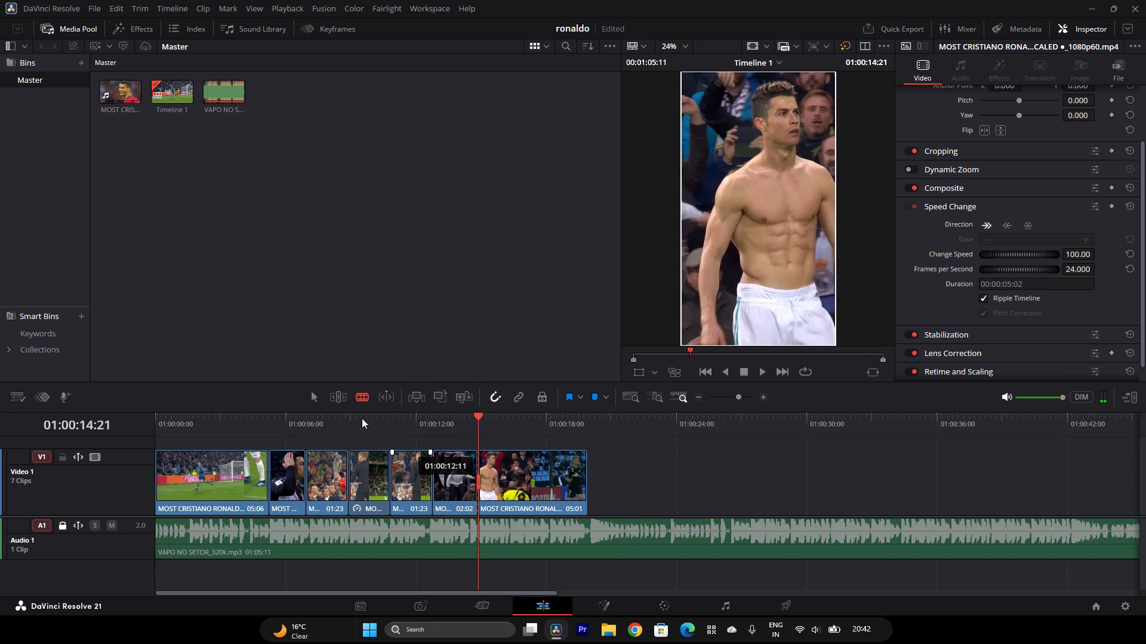
click(317, 397)
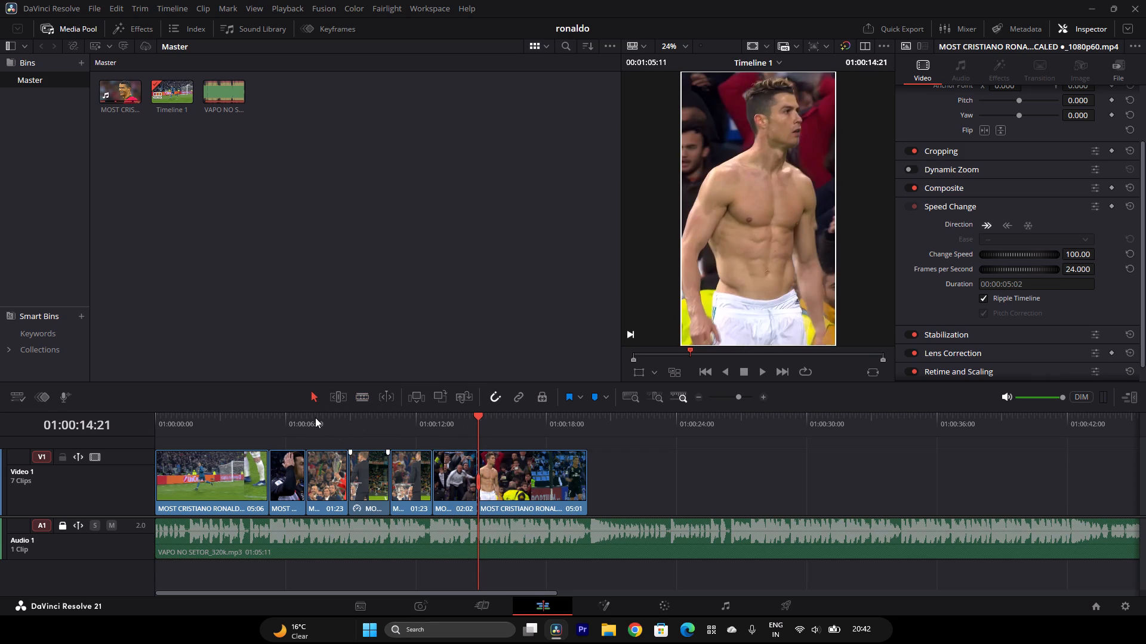
Play the edit from about 01:00:05:01 to 01:00:16:07 to check the shirtless clip's cut against the music.
drag(313, 415, 262, 416)
key(space)
key(space)
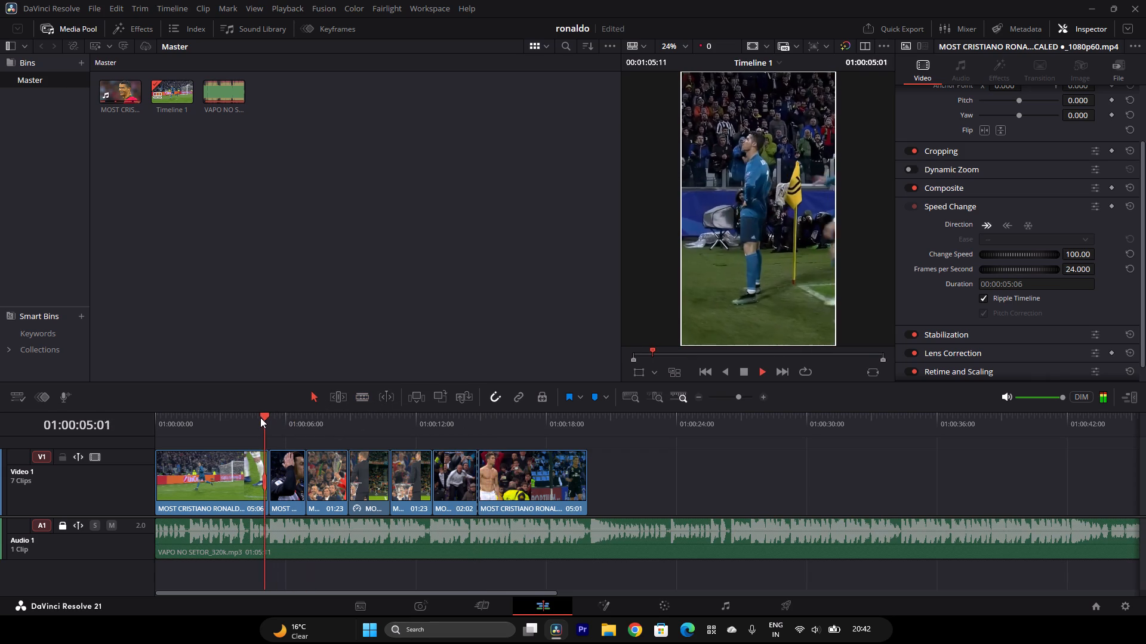
key(space)
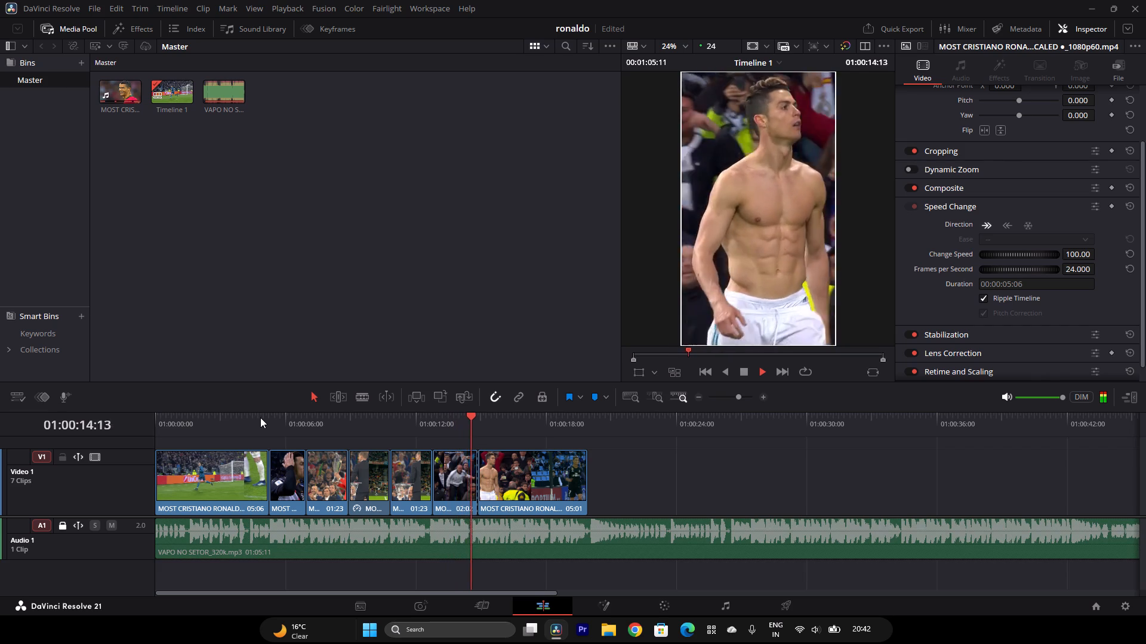
key(space)
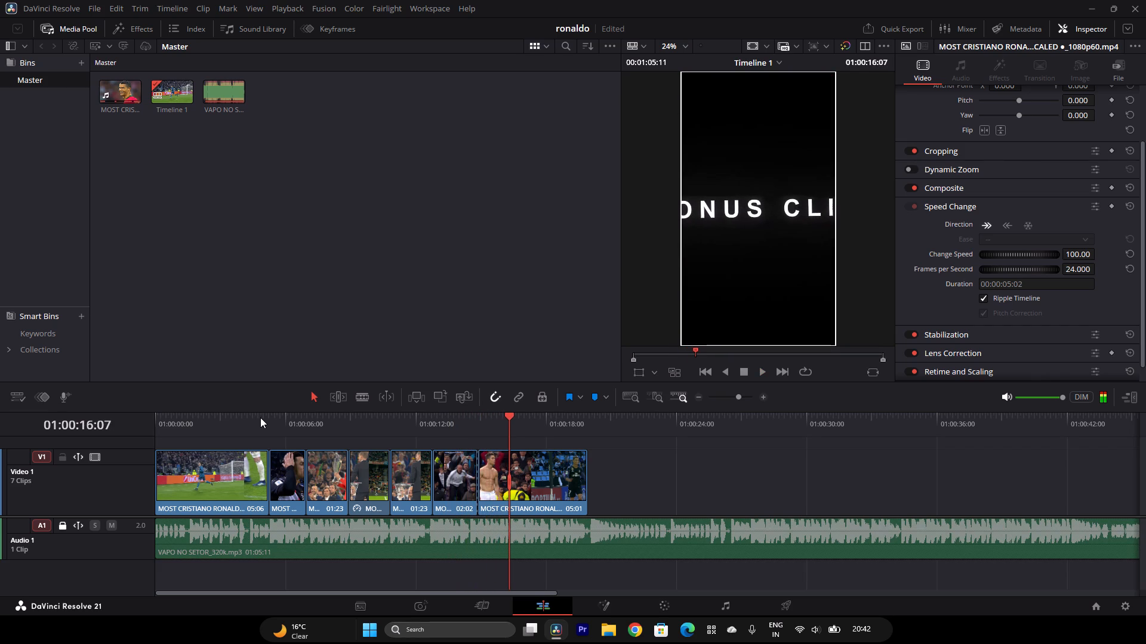
Delete the leftover last clip after 01:00:14:21 that contains the BONUS CLIP title.
click(528, 479)
key(BackSpace)
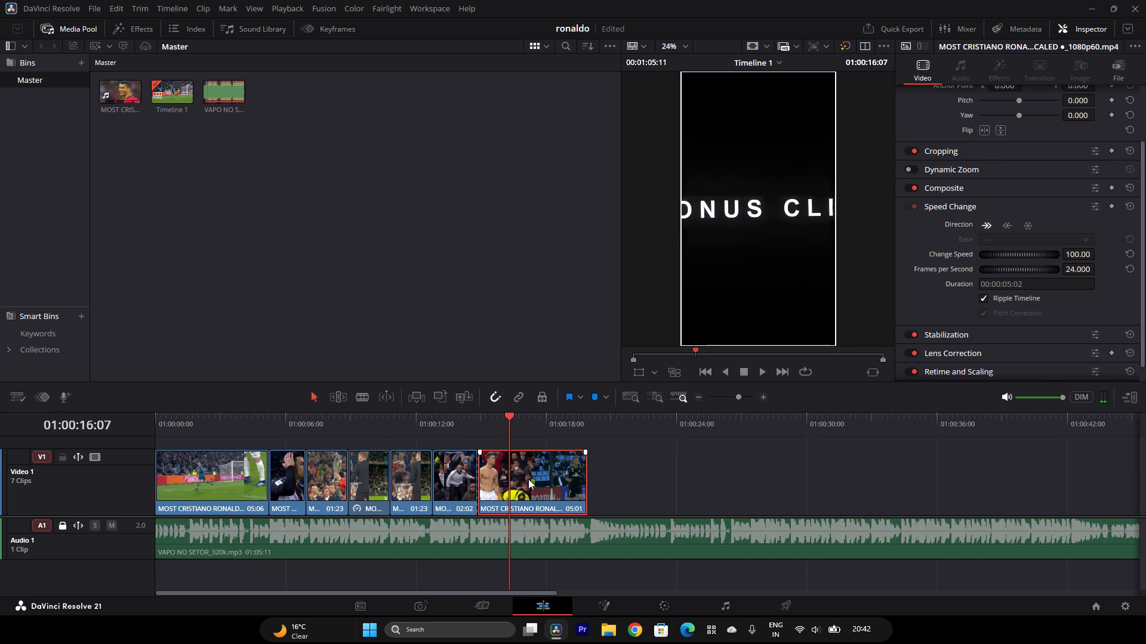
key(BackSpace)
Play the edit from 01:00:02:18 to 01:00:16:00, unlock the Audio 1 track and cut the music there with the Blade tool.
drag(431, 421, 215, 454)
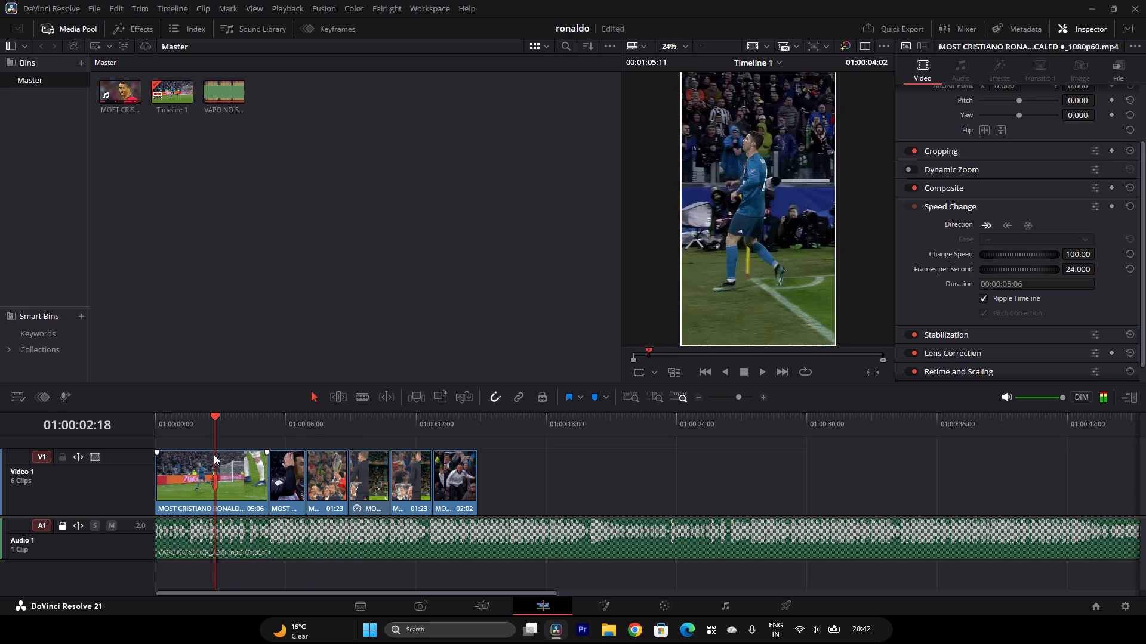
key(space)
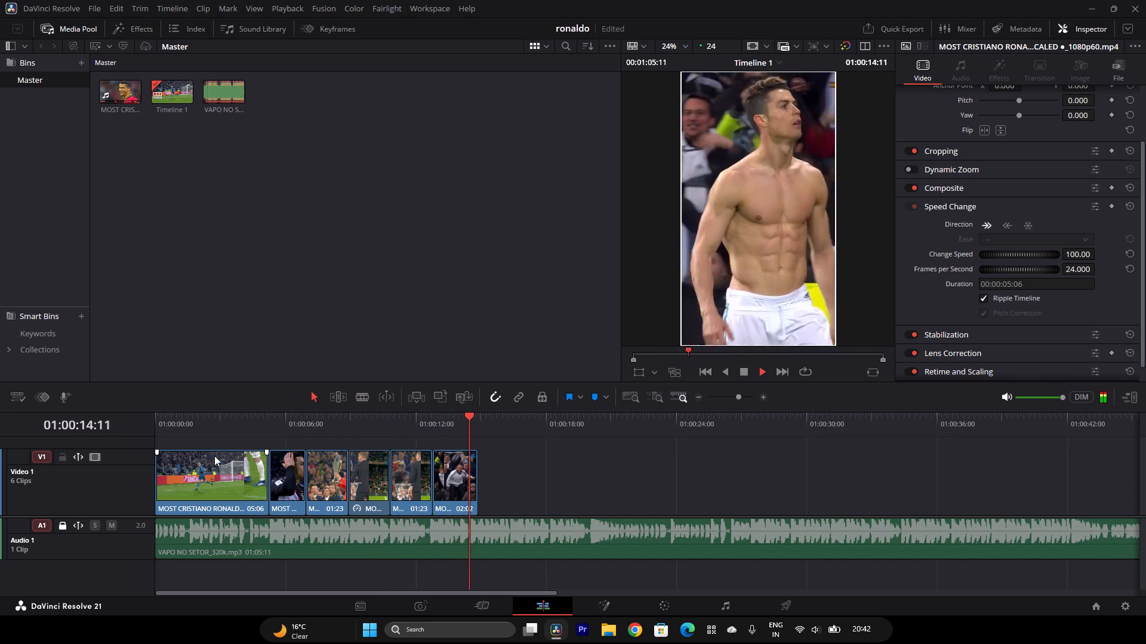
key(space)
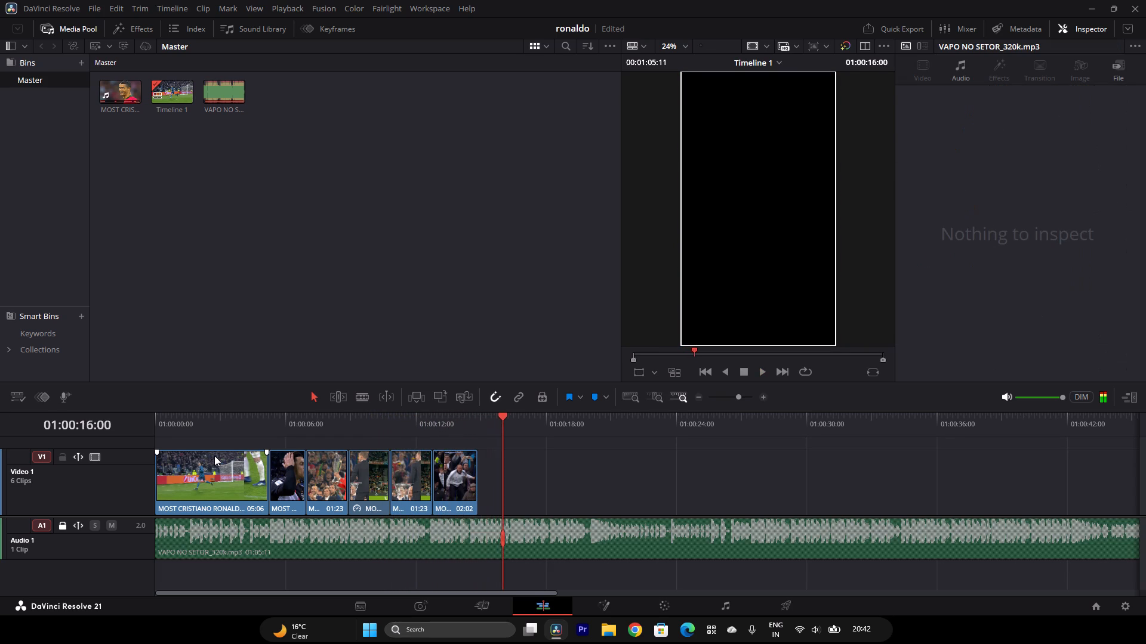
click(362, 401)
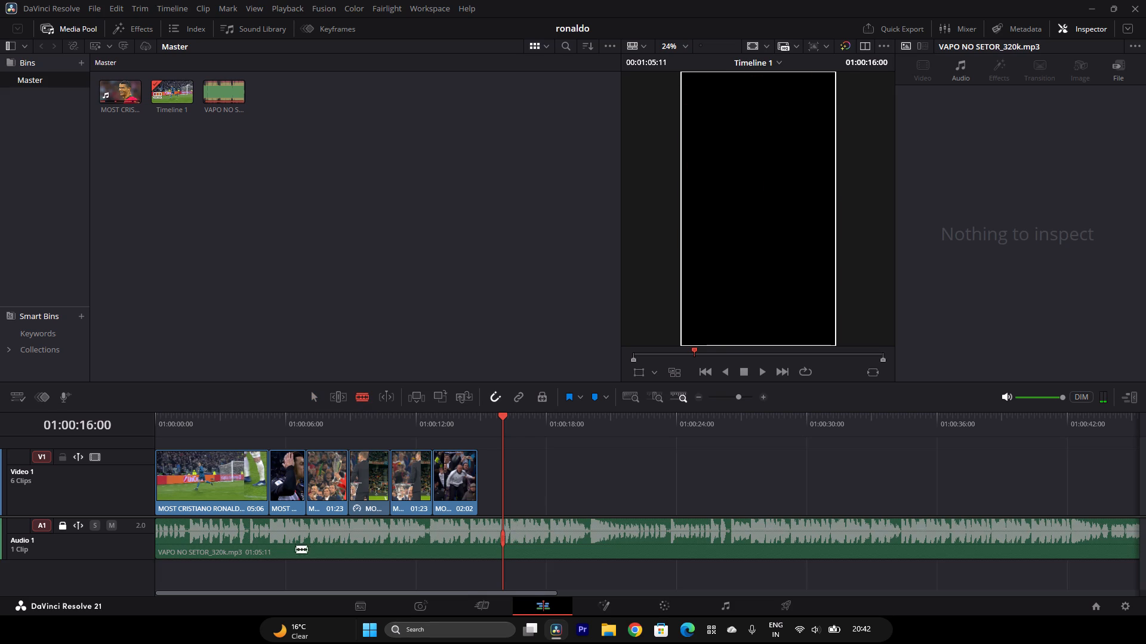
click(60, 525)
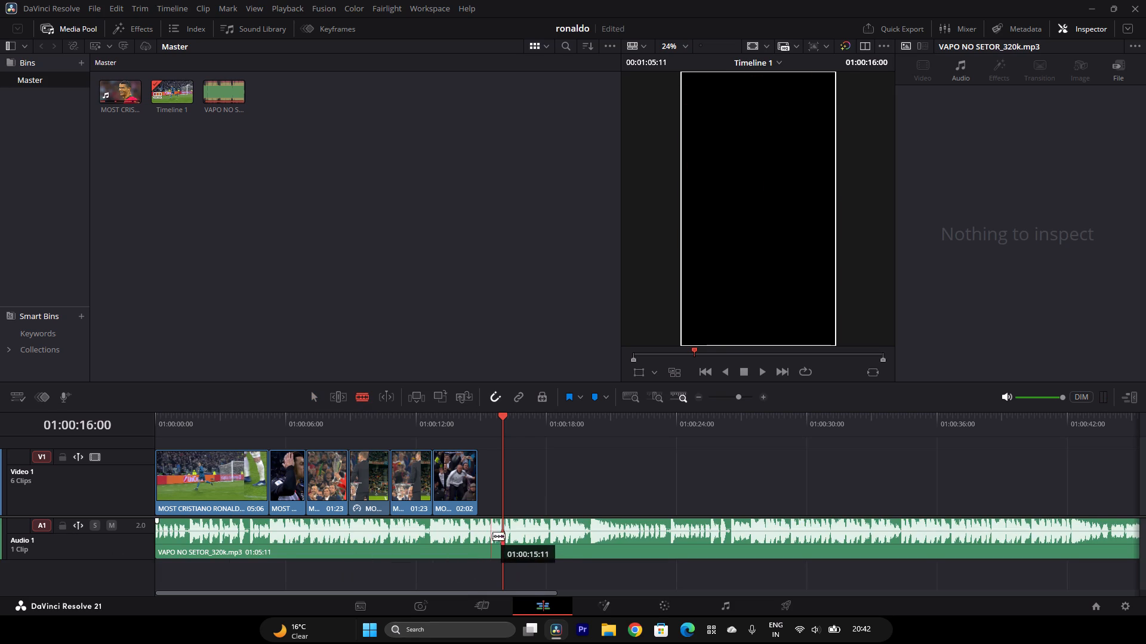
click(503, 535)
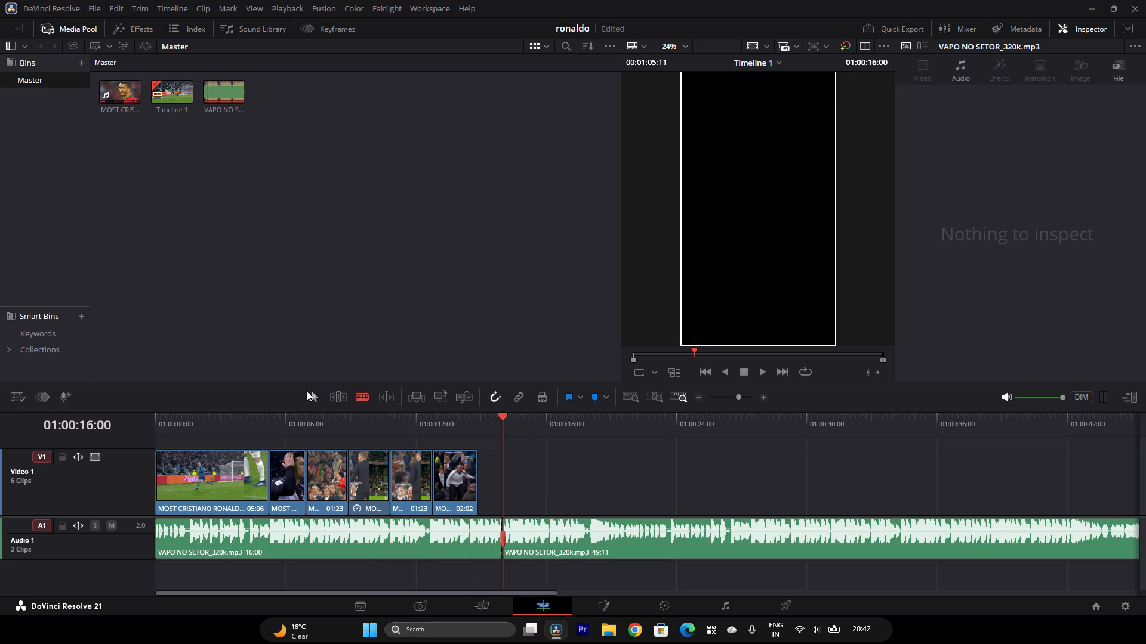
click(312, 394)
Delete the rest of the VAPO NO SETOR music after 01:00:16:00 and lock the Audio 1 track again.
click(535, 538)
key(BackSpace)
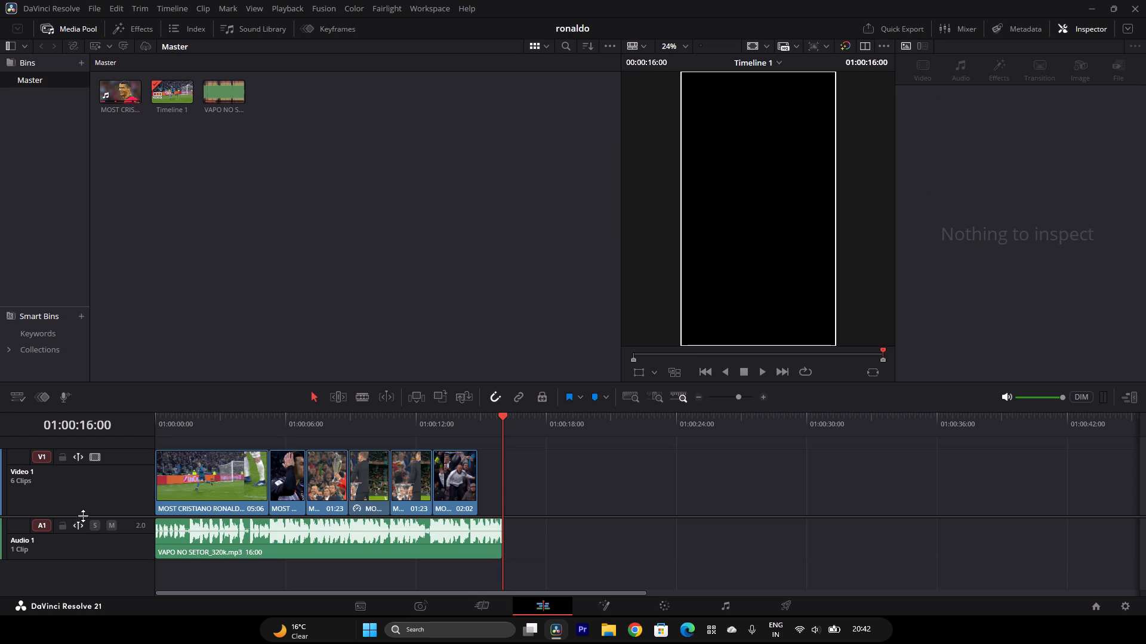
click(67, 529)
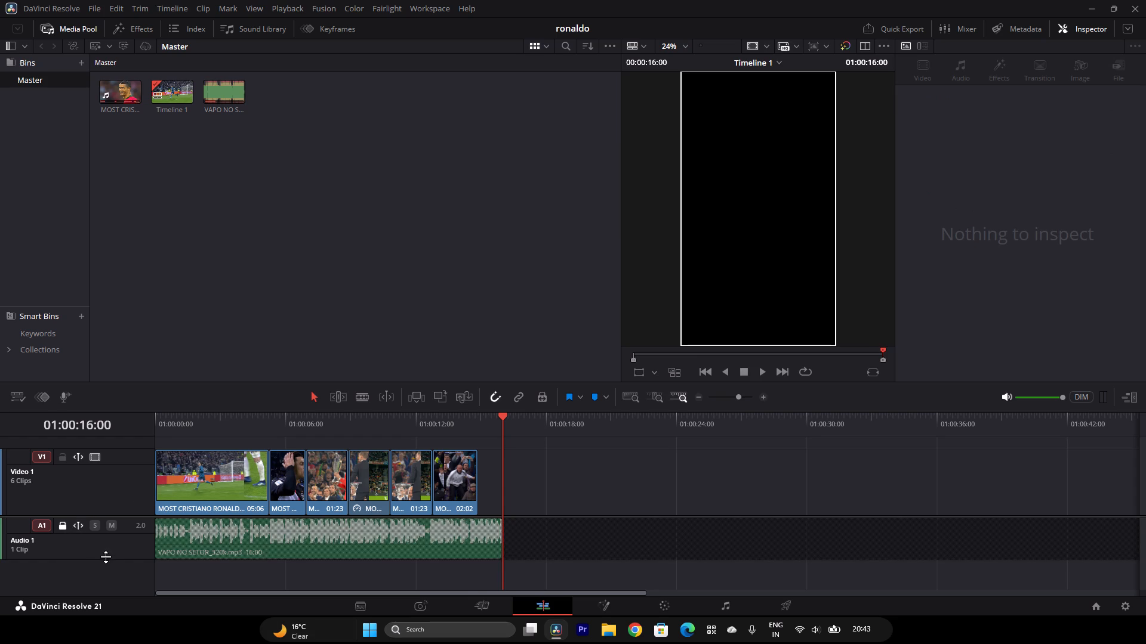
Browse the video transitions in the effects library and apply Center Wipe at the end of the first clip, before the second clip.
drag(221, 425, 214, 426)
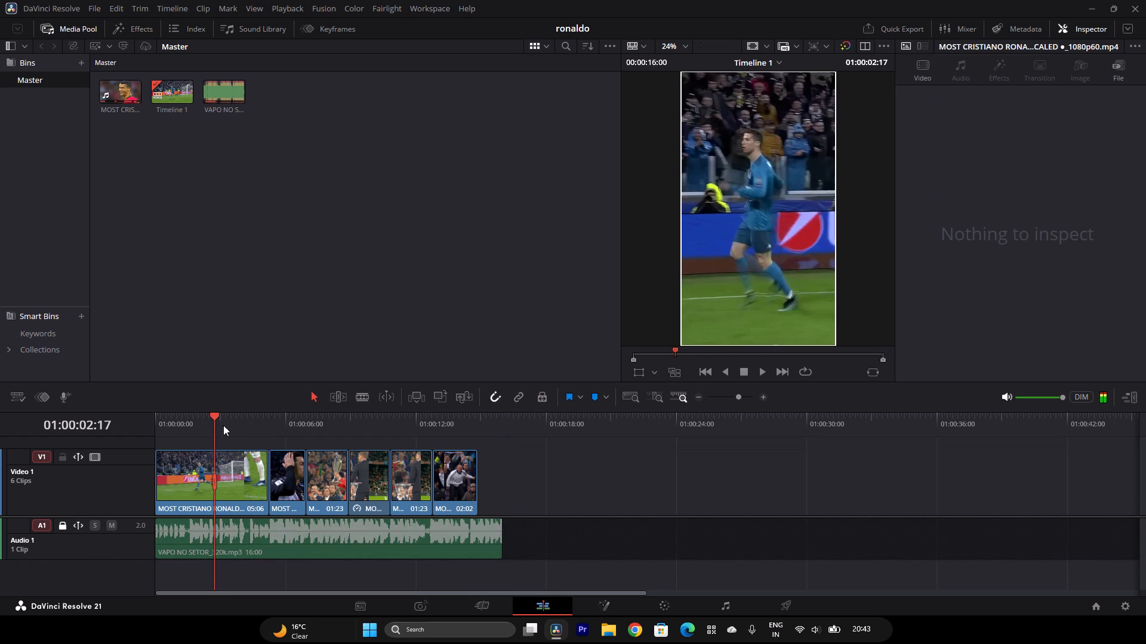
click(119, 30)
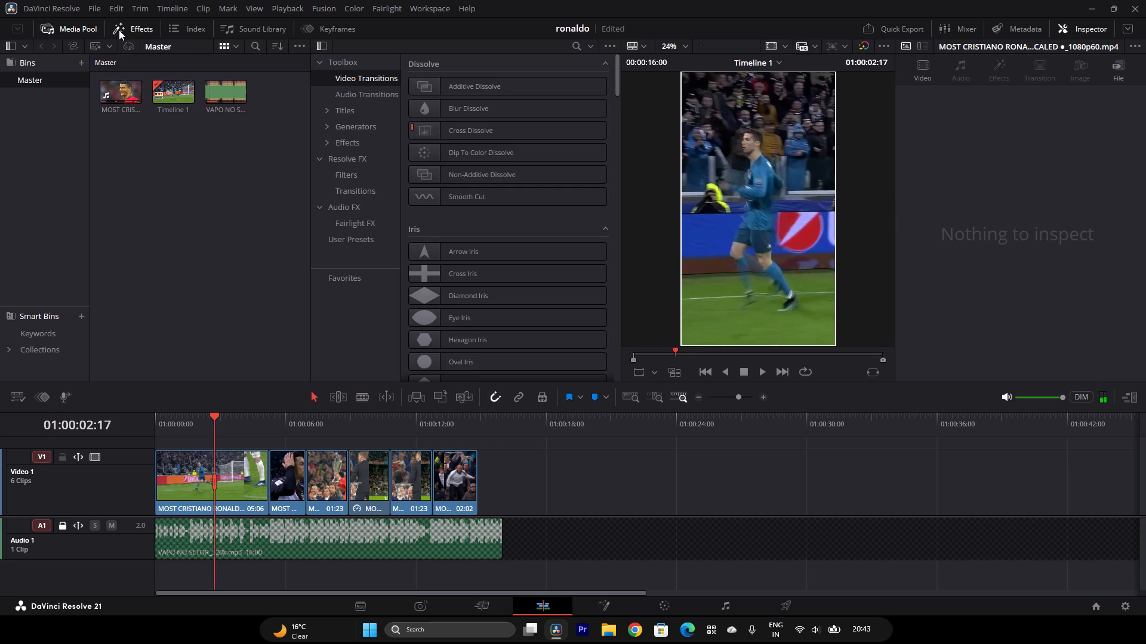
click(341, 75)
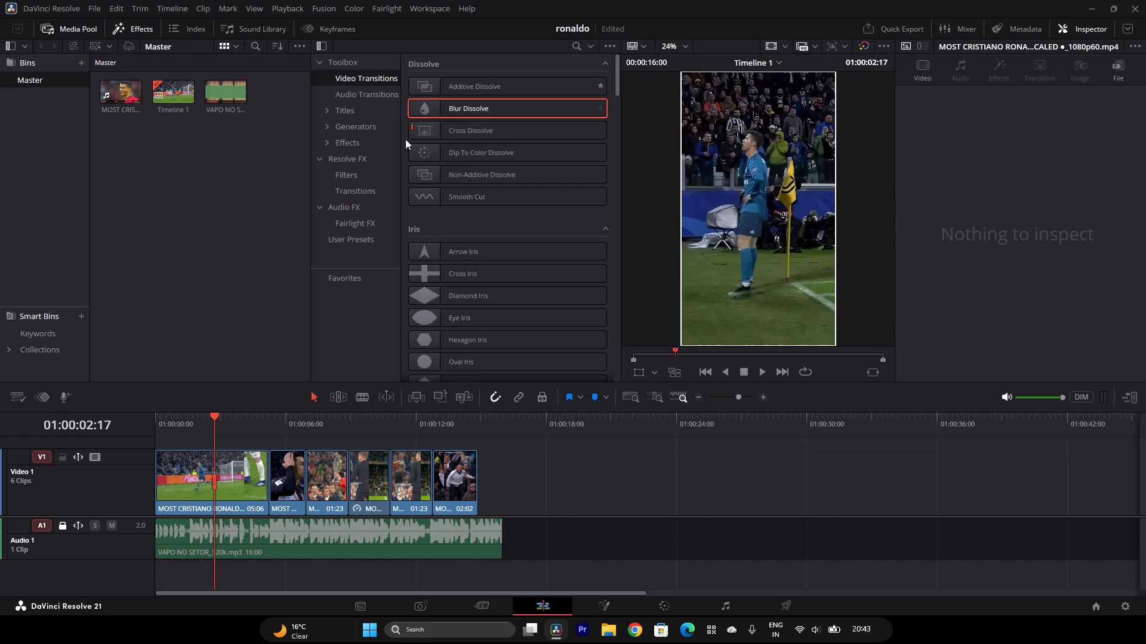
scroll(409, 261, down, 3)
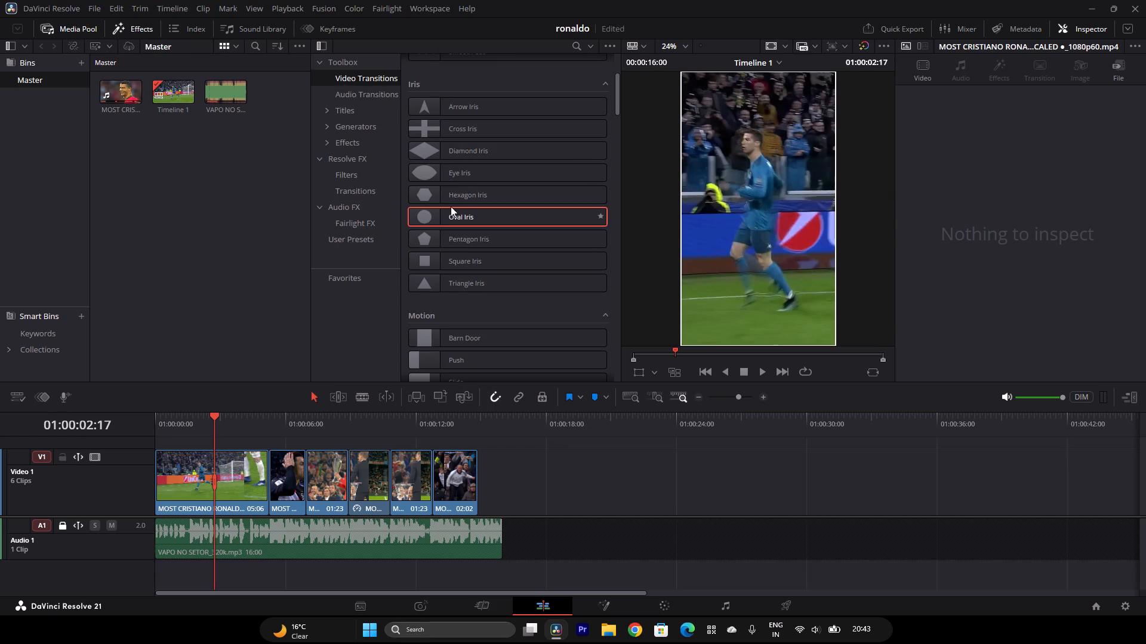
scroll(403, 259, down, 1)
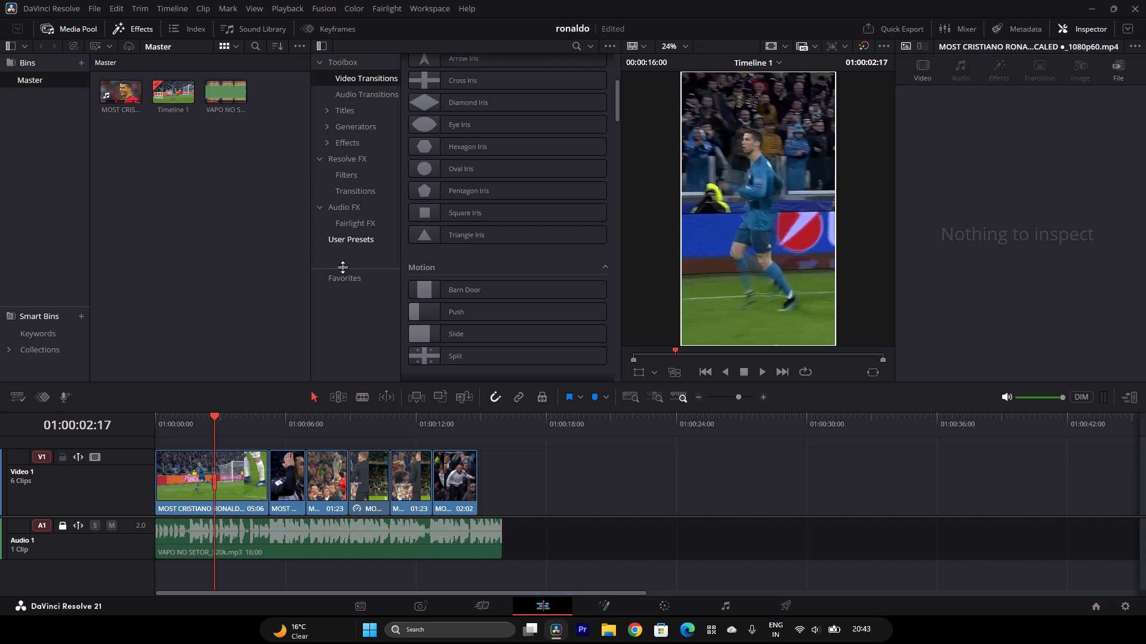
scroll(403, 317, down, 4)
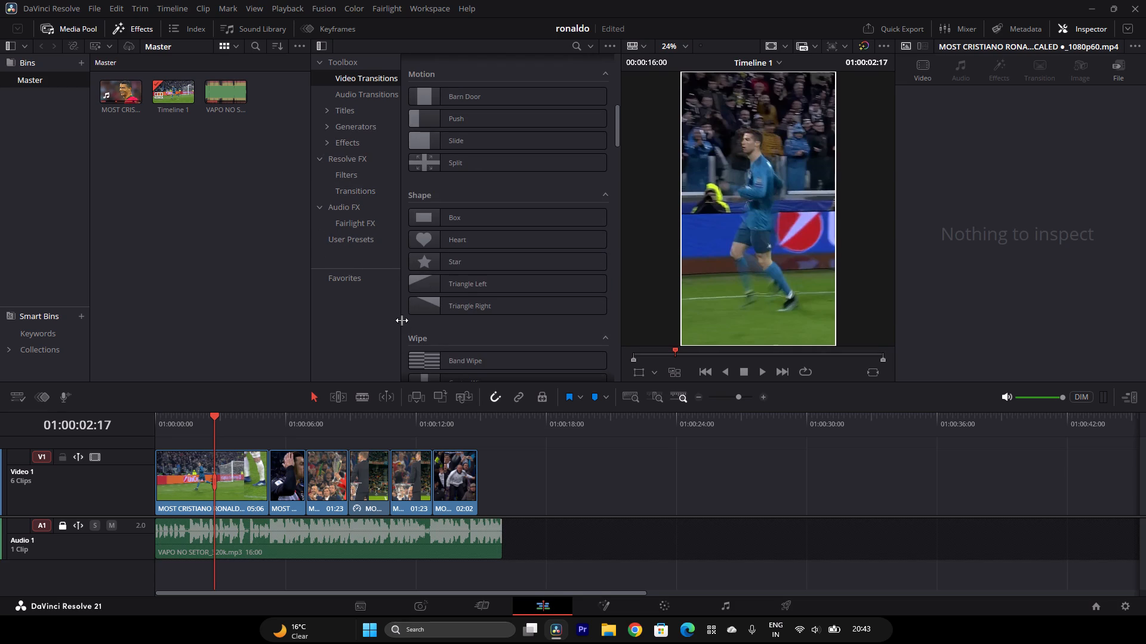
scroll(402, 320, up, 2)
scroll(399, 261, up, 2)
scroll(449, 190, up, 3)
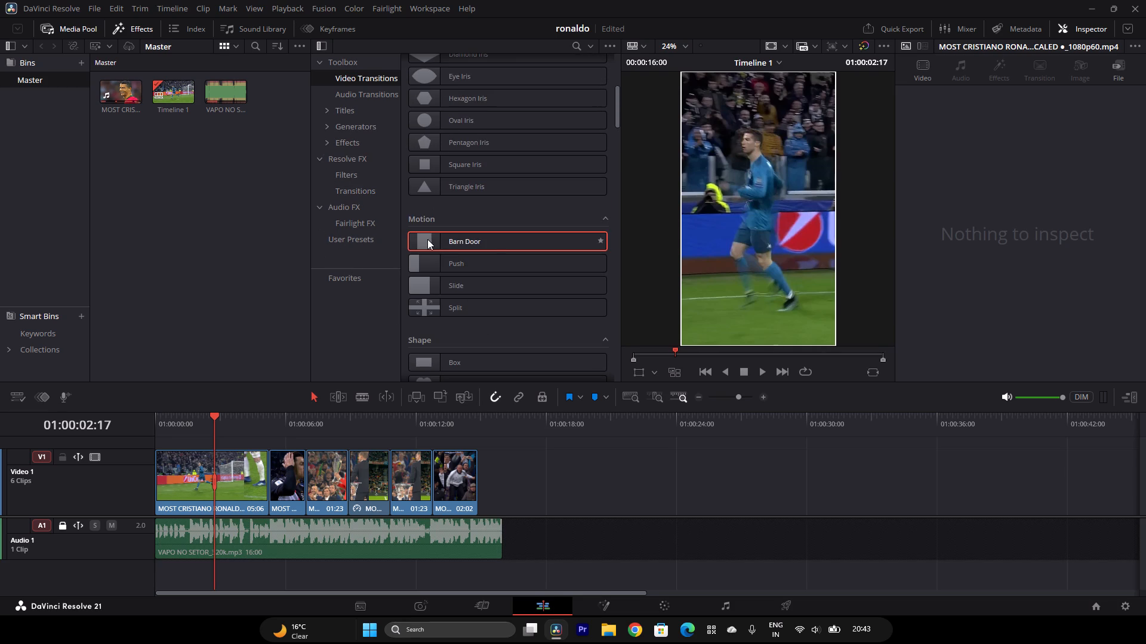
scroll(400, 275, down, 3)
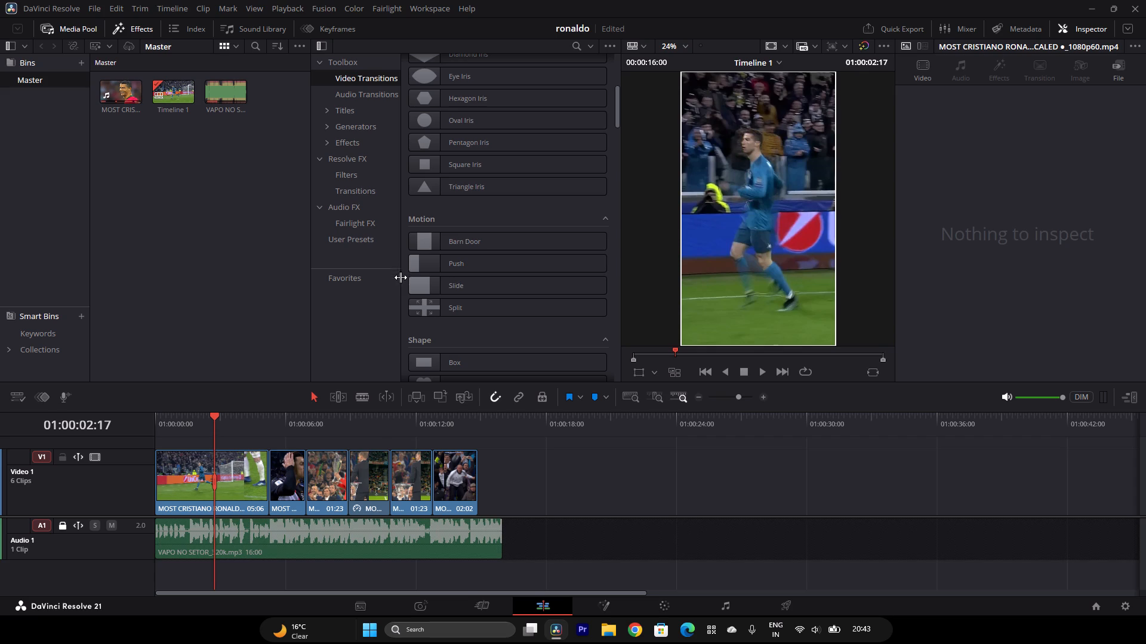
scroll(401, 277, down, 2)
scroll(451, 288, down, 6)
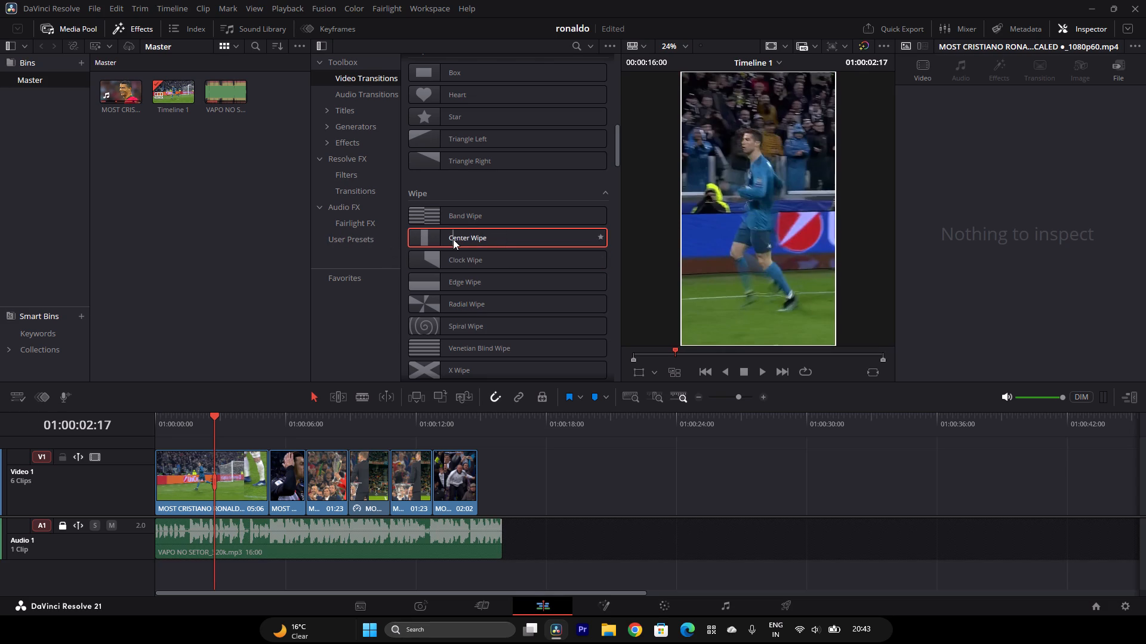
drag(453, 239, 254, 486)
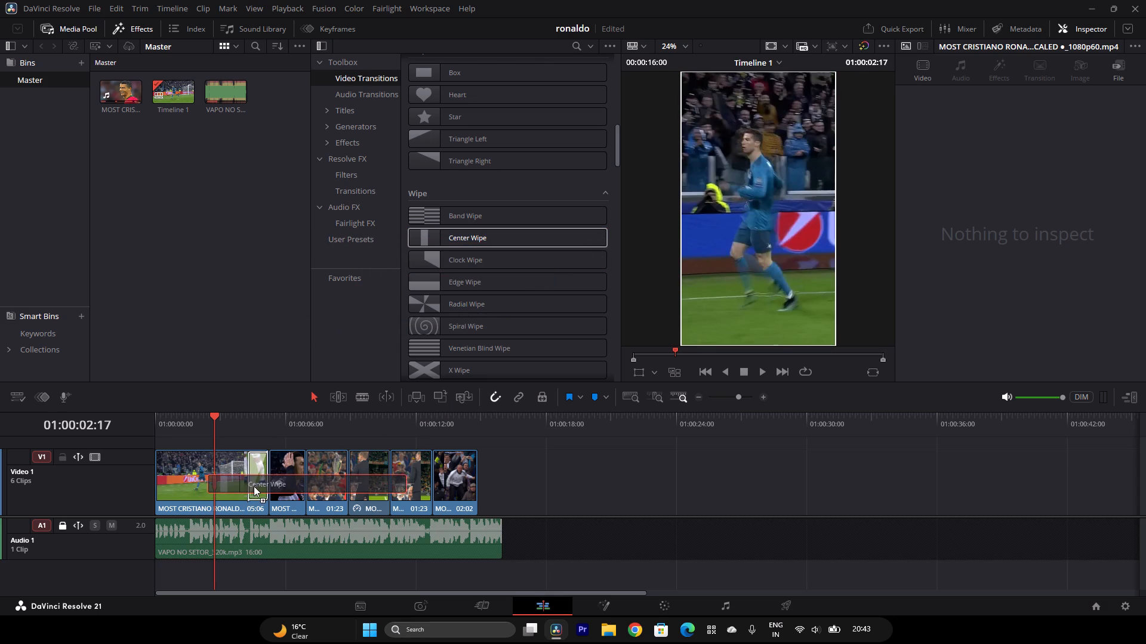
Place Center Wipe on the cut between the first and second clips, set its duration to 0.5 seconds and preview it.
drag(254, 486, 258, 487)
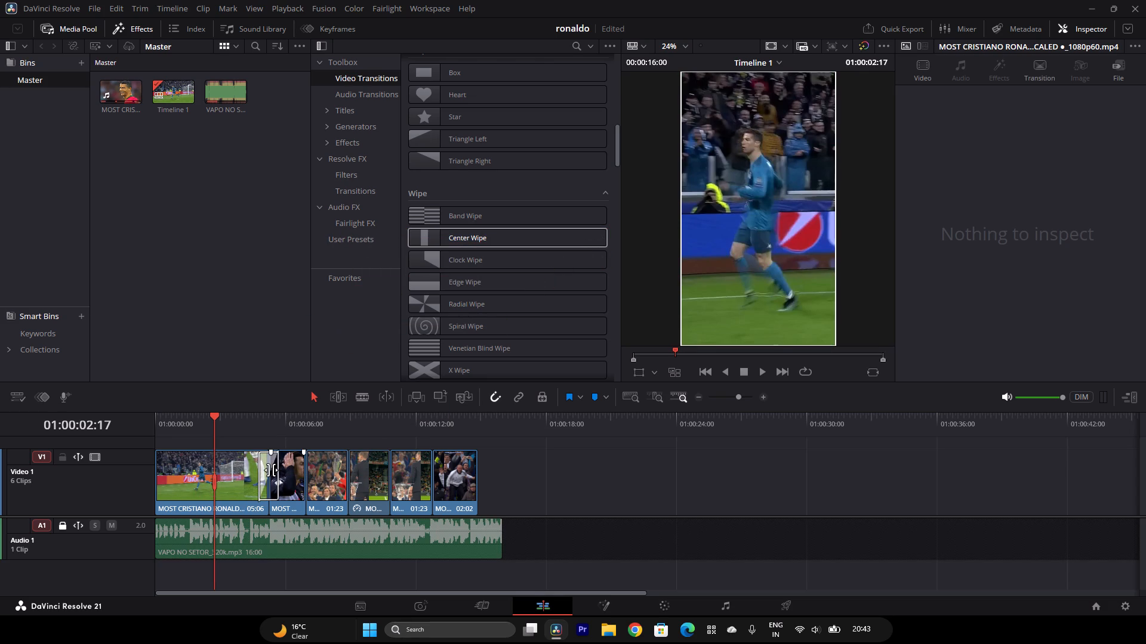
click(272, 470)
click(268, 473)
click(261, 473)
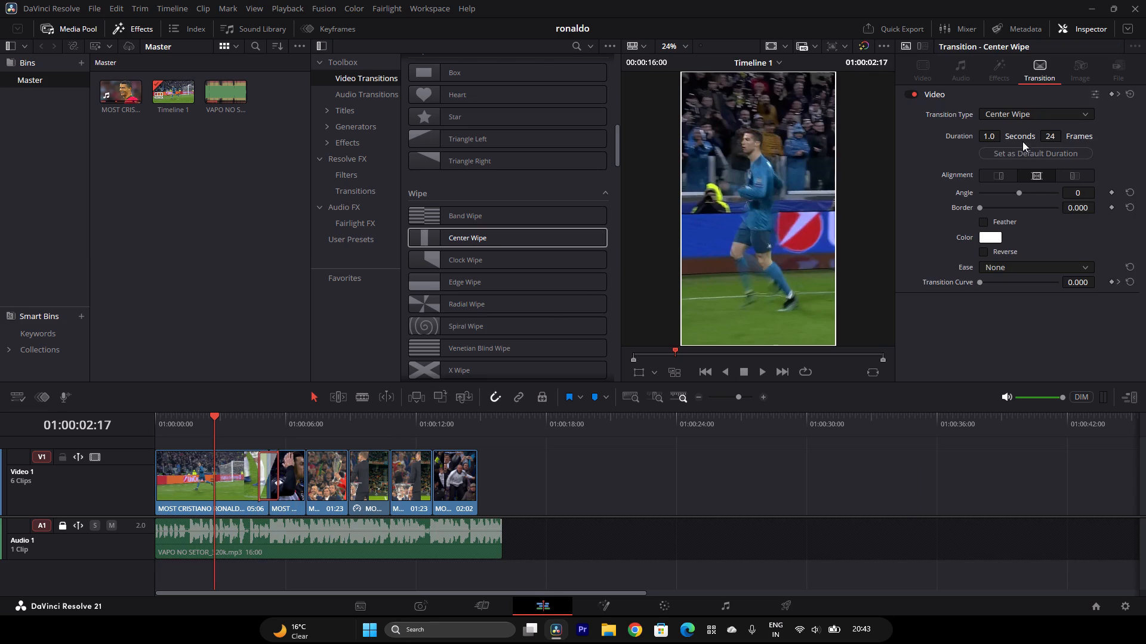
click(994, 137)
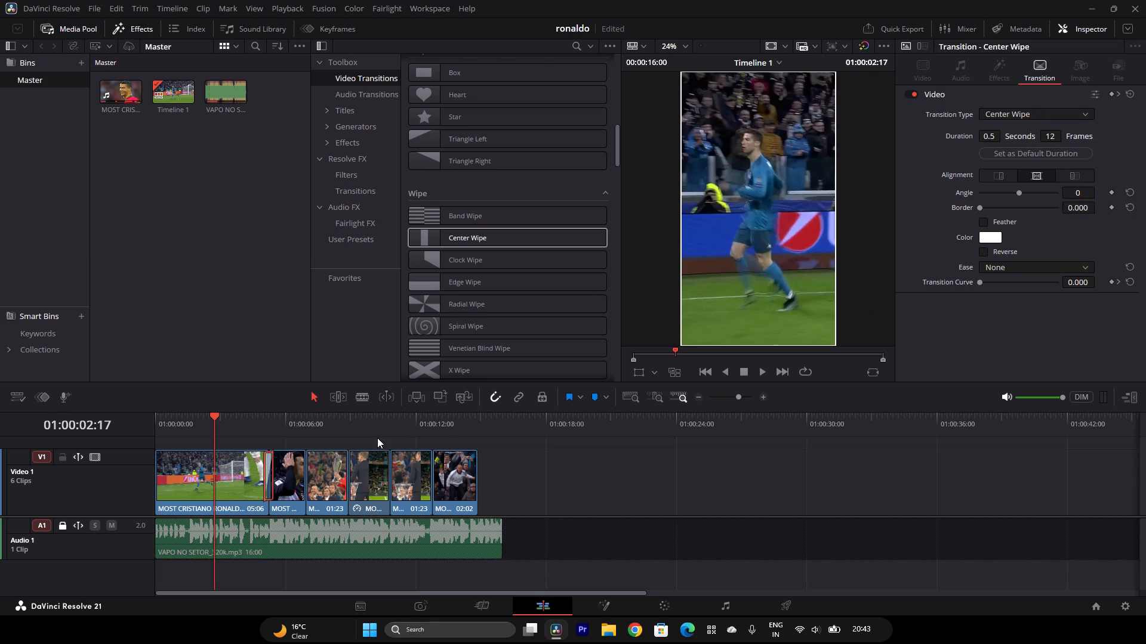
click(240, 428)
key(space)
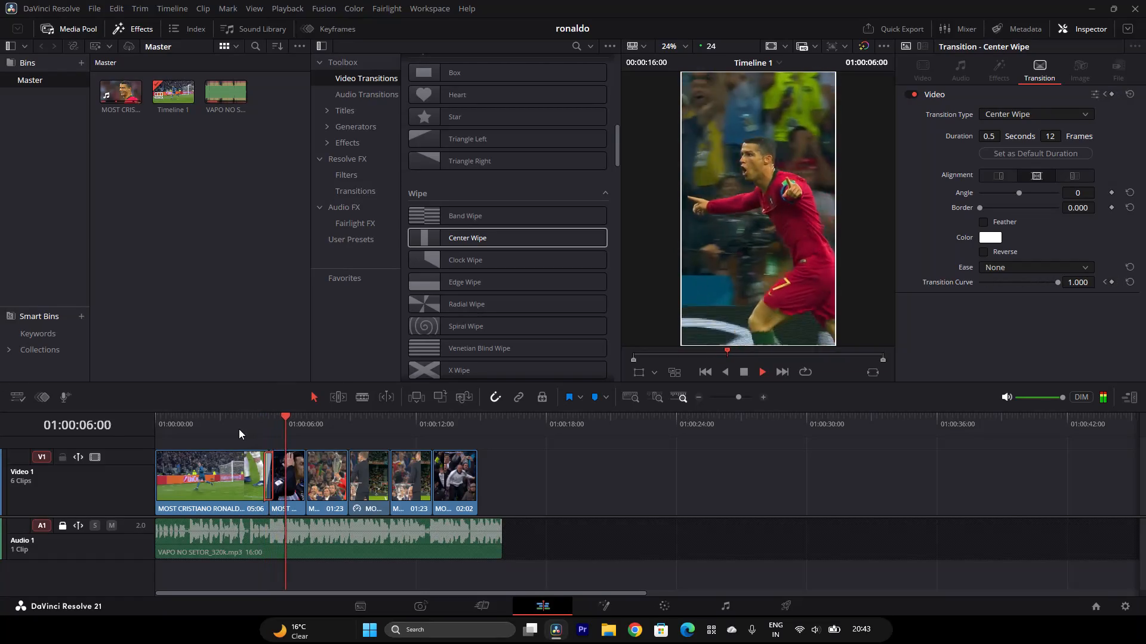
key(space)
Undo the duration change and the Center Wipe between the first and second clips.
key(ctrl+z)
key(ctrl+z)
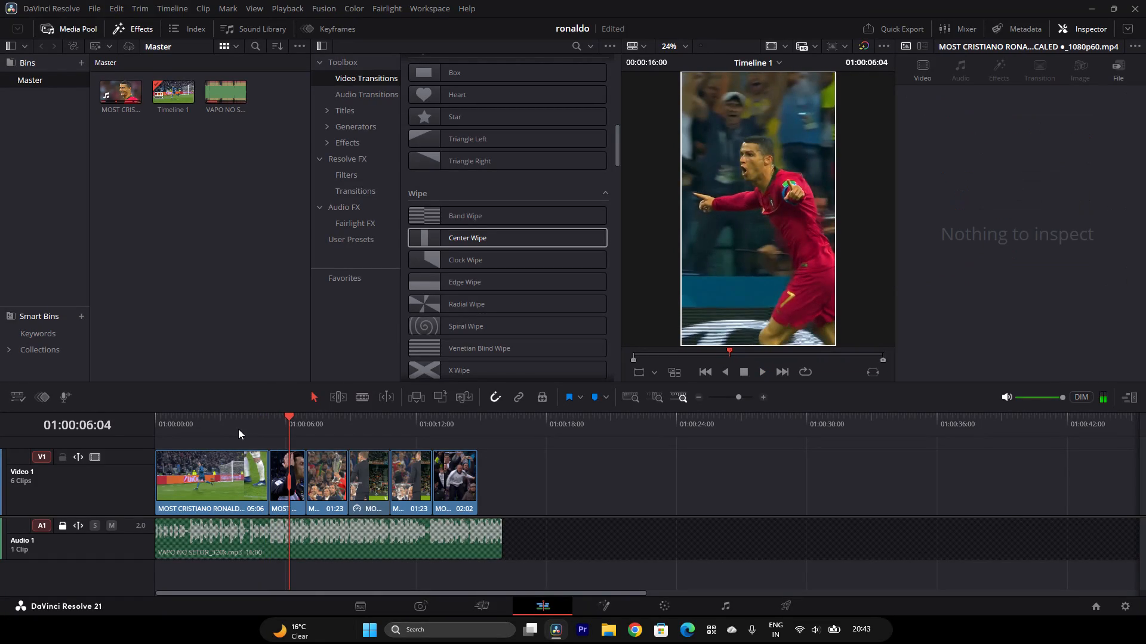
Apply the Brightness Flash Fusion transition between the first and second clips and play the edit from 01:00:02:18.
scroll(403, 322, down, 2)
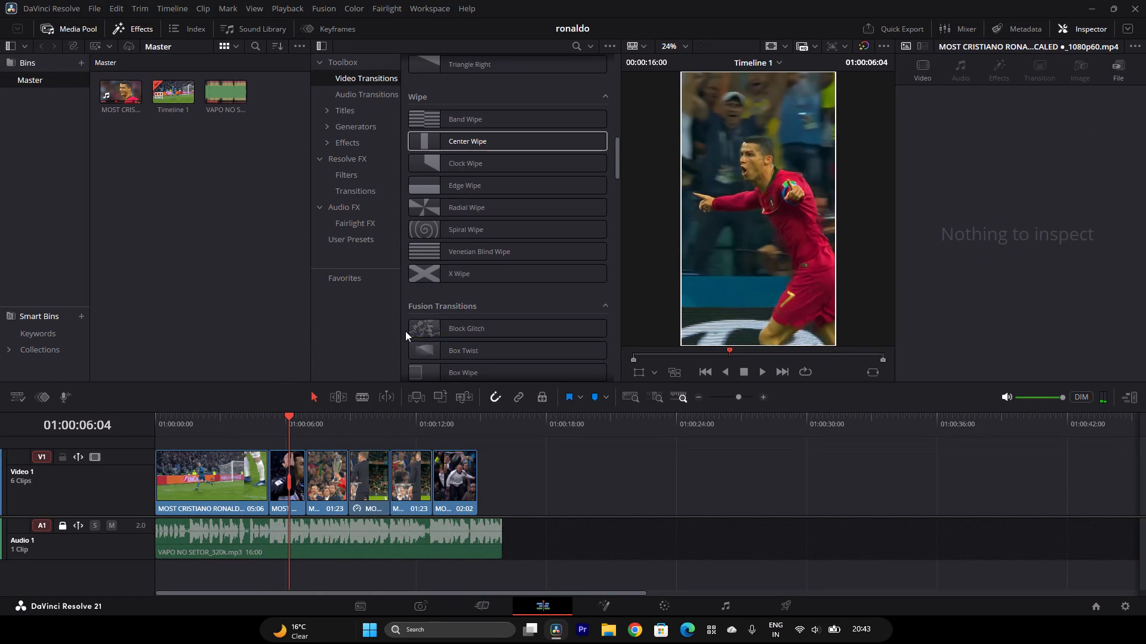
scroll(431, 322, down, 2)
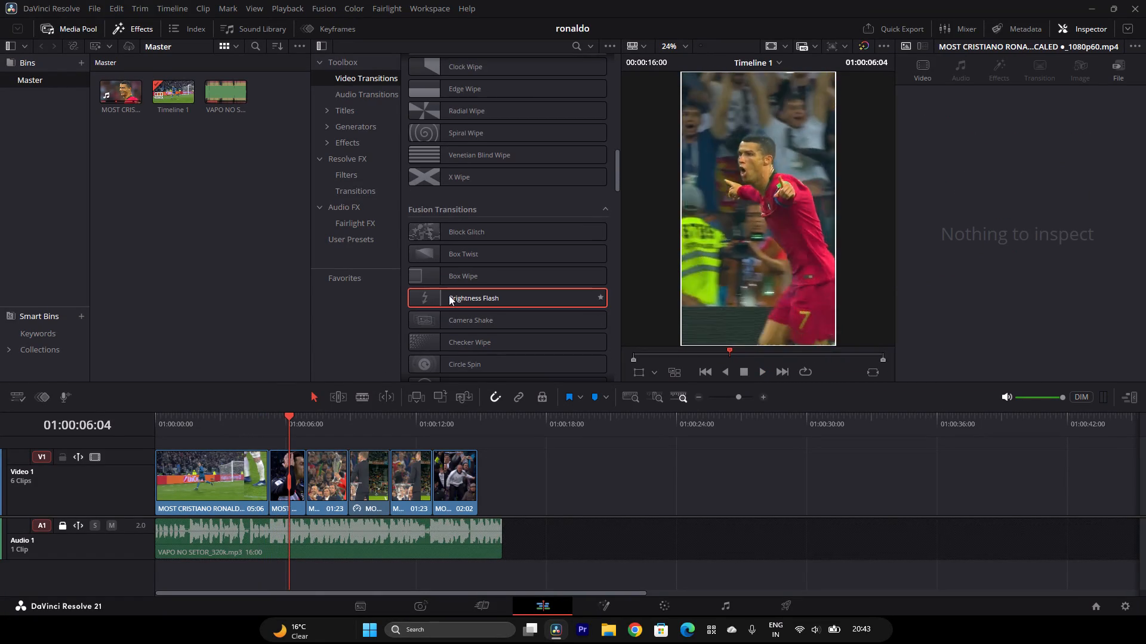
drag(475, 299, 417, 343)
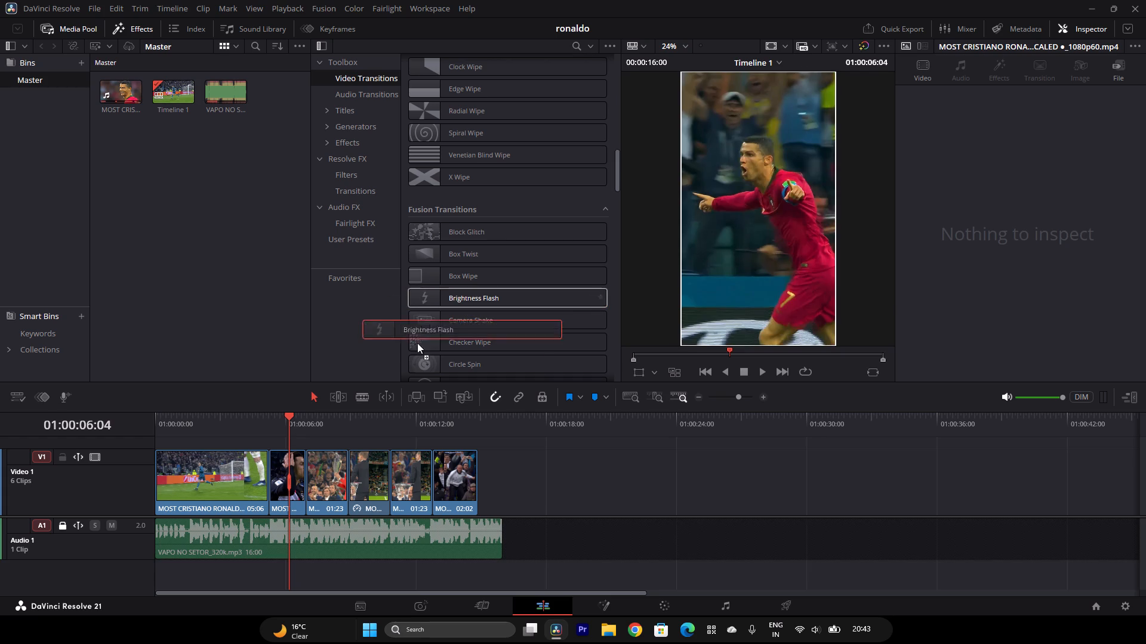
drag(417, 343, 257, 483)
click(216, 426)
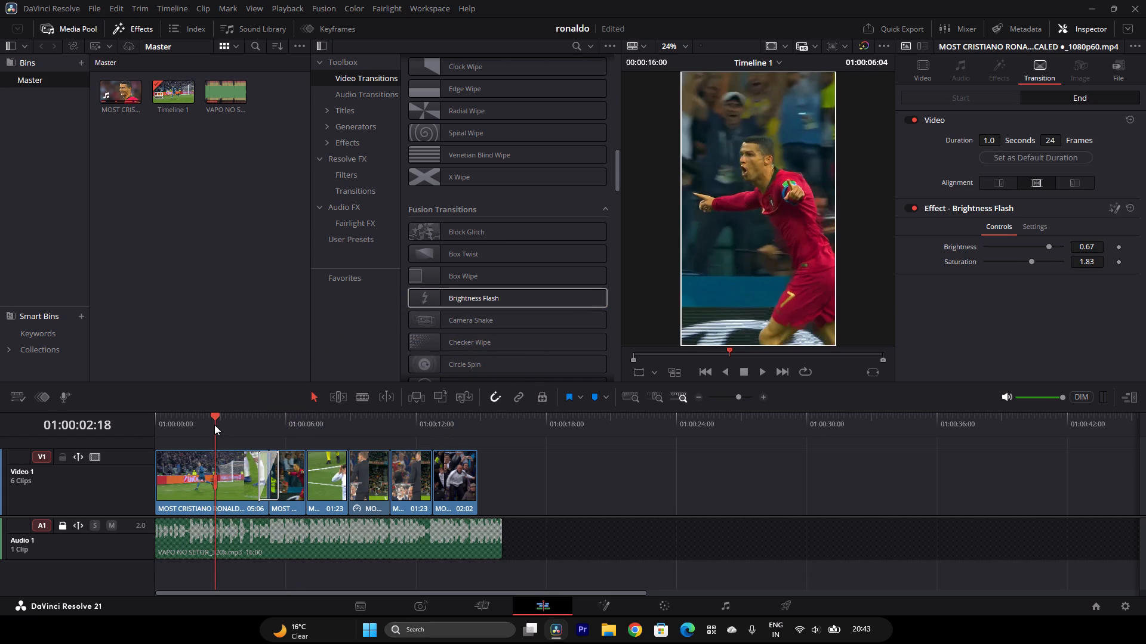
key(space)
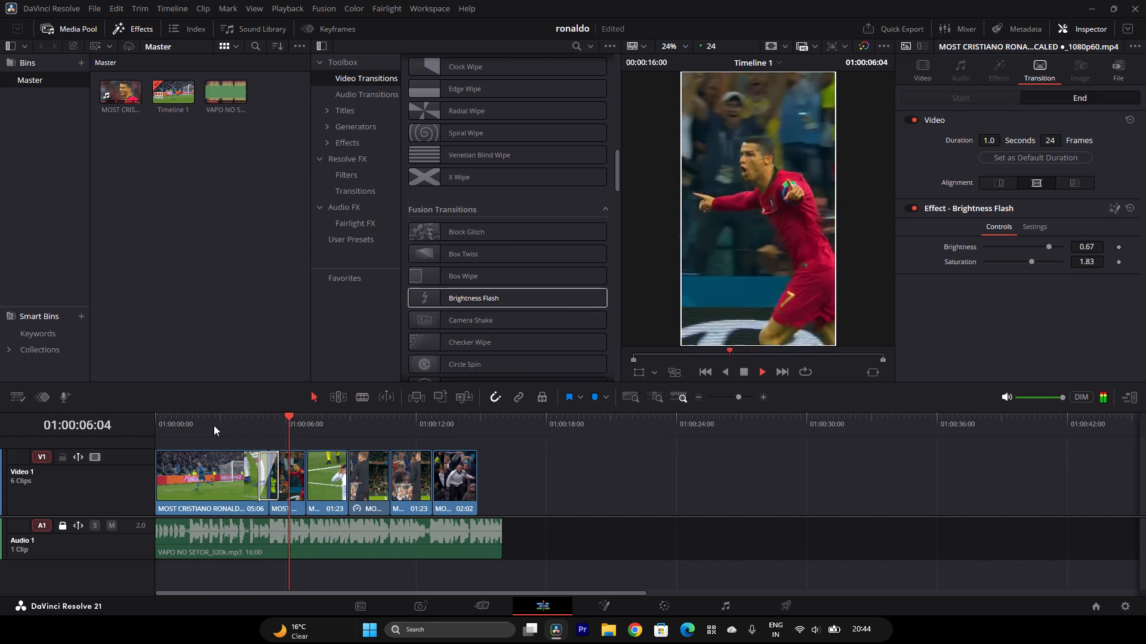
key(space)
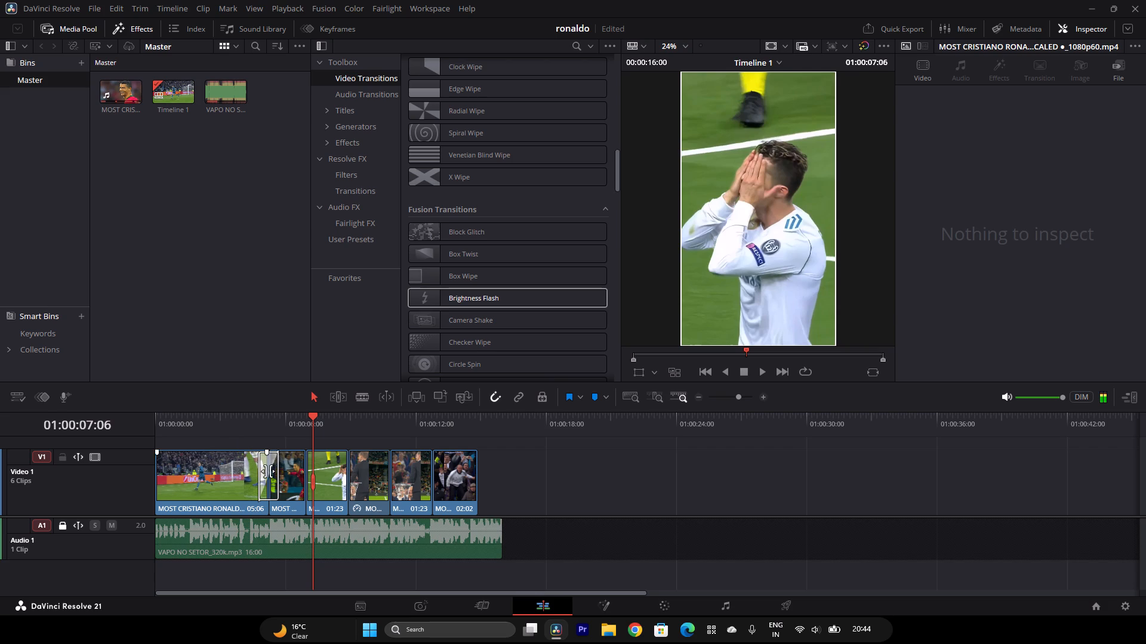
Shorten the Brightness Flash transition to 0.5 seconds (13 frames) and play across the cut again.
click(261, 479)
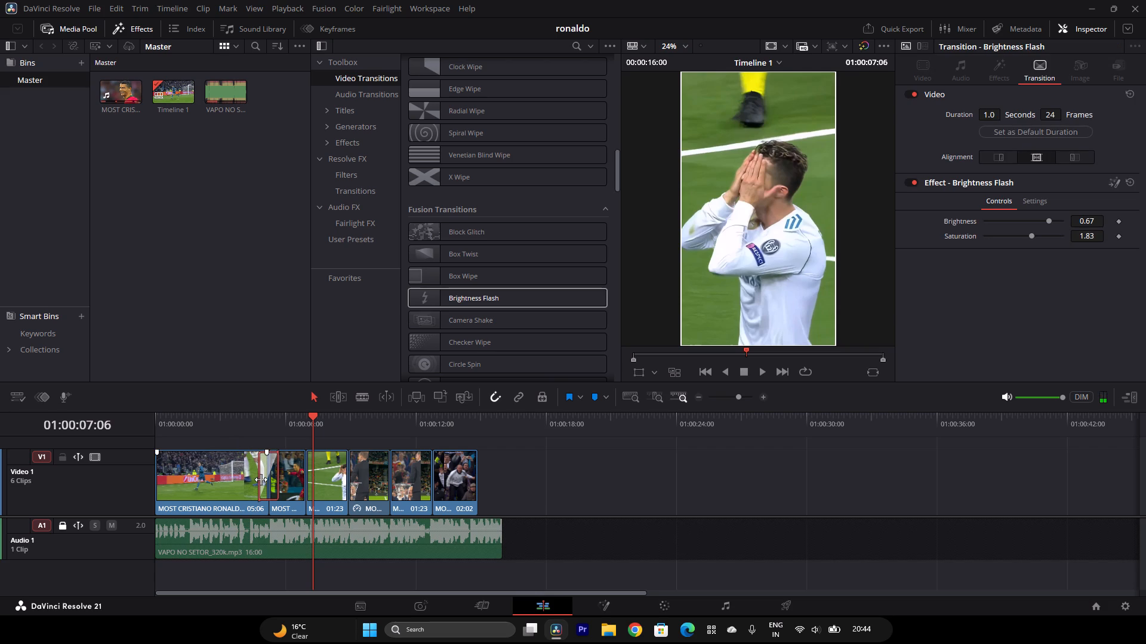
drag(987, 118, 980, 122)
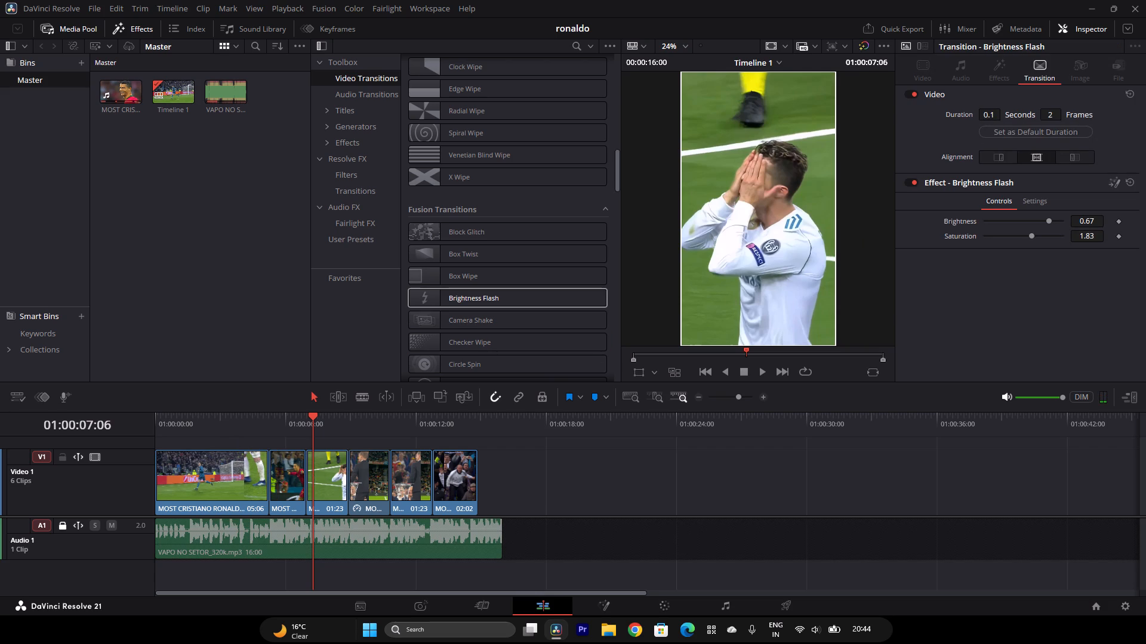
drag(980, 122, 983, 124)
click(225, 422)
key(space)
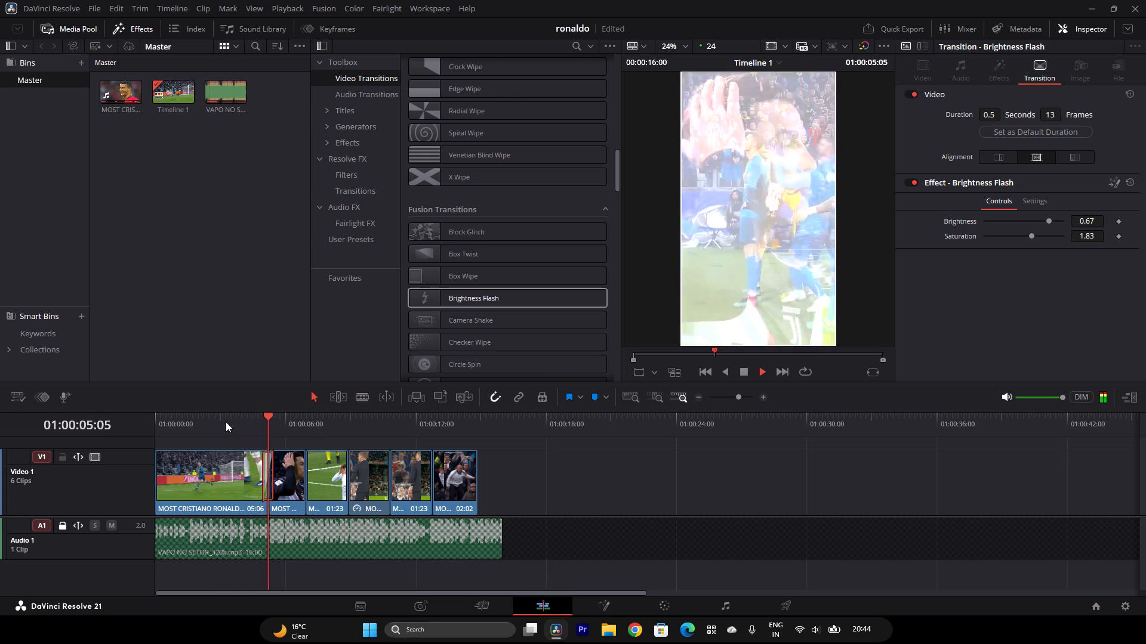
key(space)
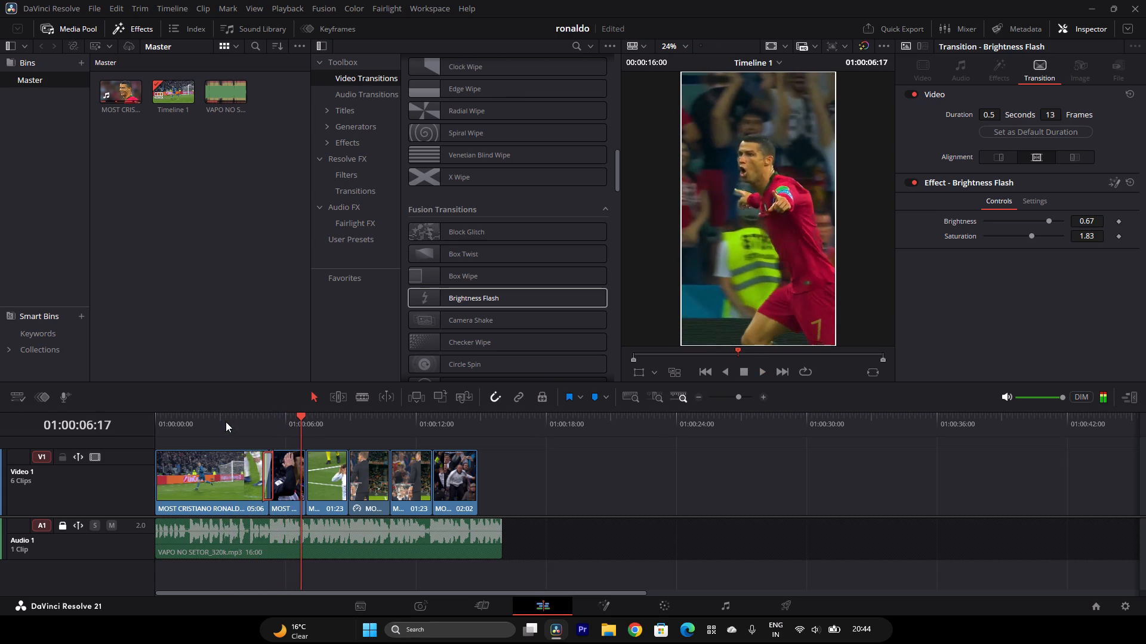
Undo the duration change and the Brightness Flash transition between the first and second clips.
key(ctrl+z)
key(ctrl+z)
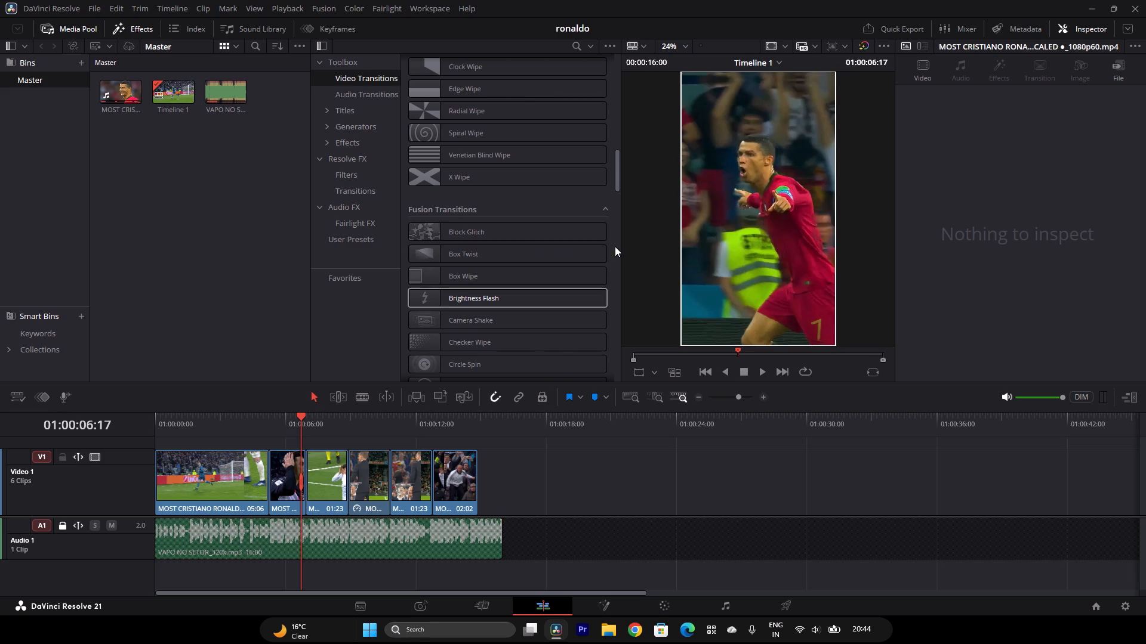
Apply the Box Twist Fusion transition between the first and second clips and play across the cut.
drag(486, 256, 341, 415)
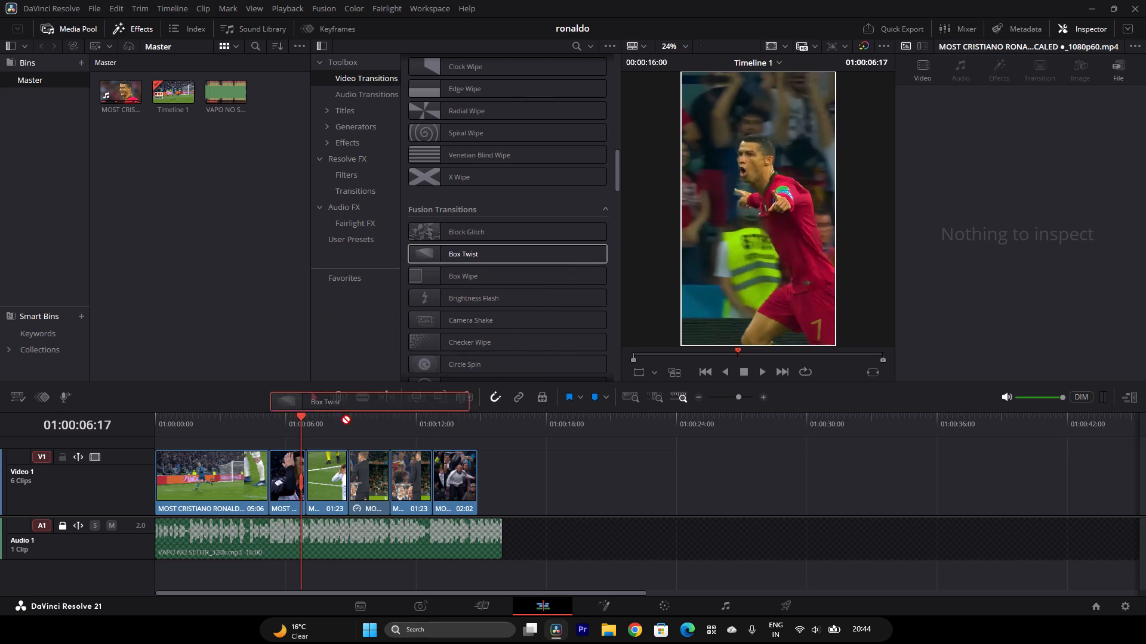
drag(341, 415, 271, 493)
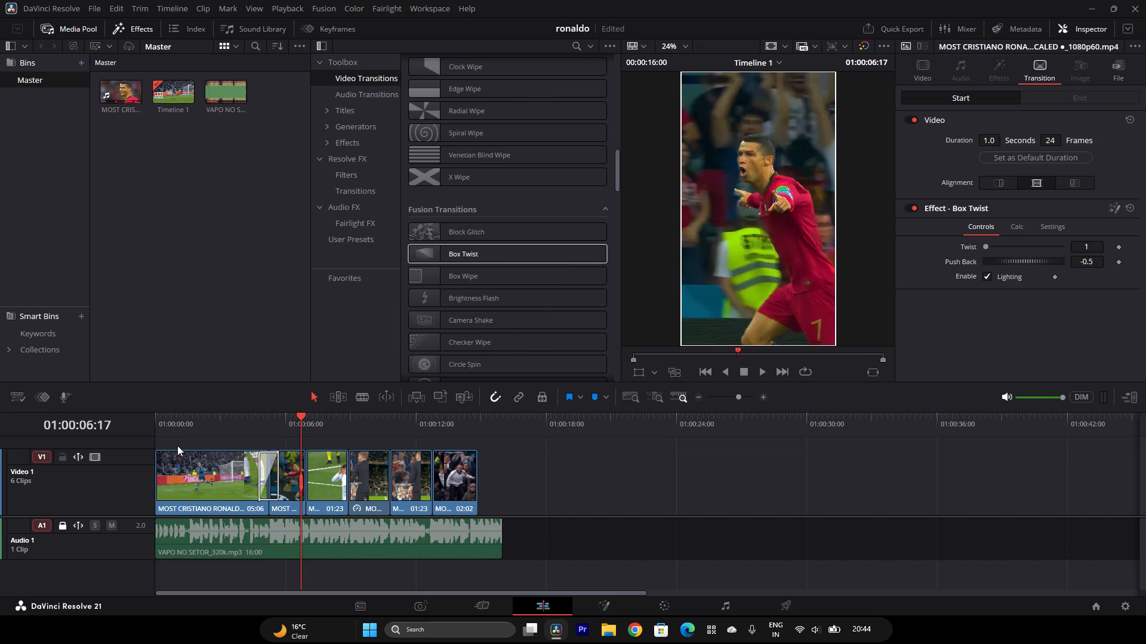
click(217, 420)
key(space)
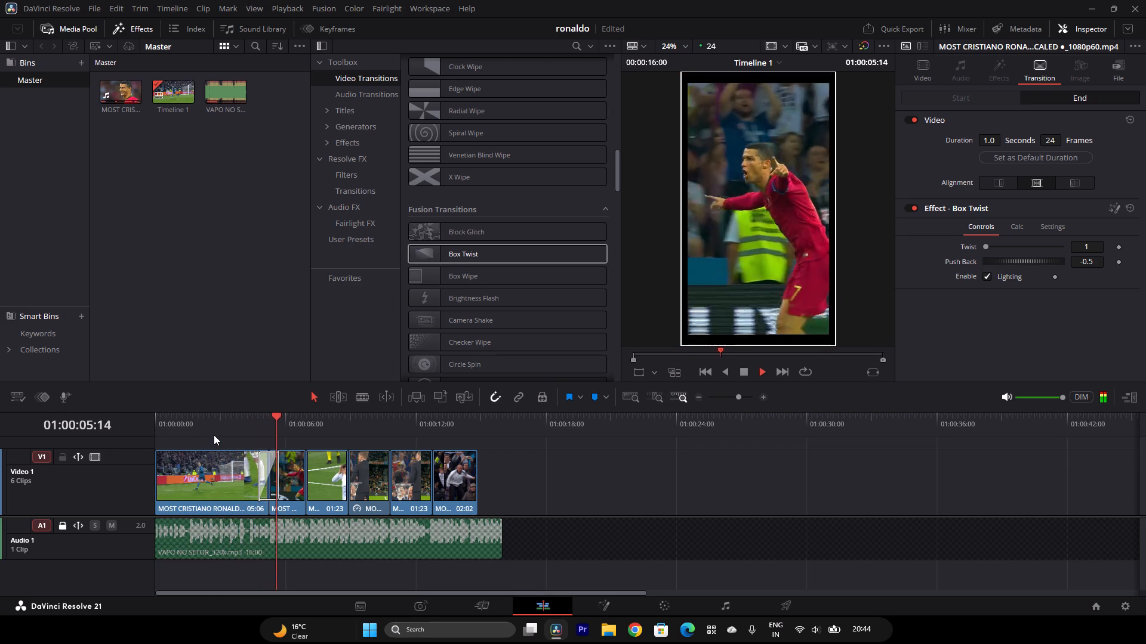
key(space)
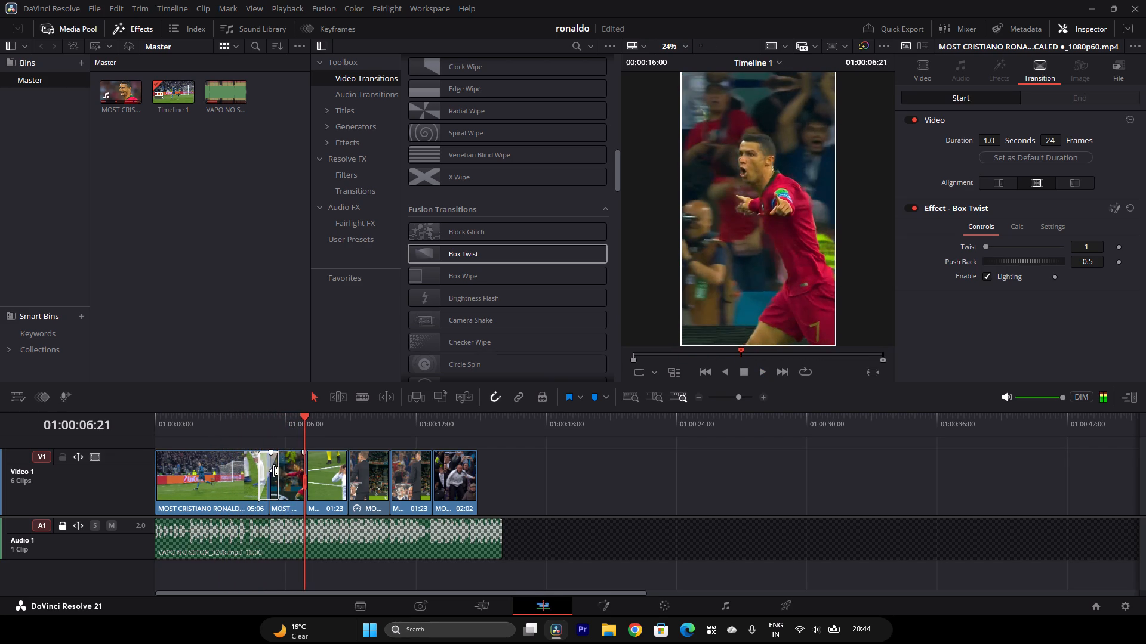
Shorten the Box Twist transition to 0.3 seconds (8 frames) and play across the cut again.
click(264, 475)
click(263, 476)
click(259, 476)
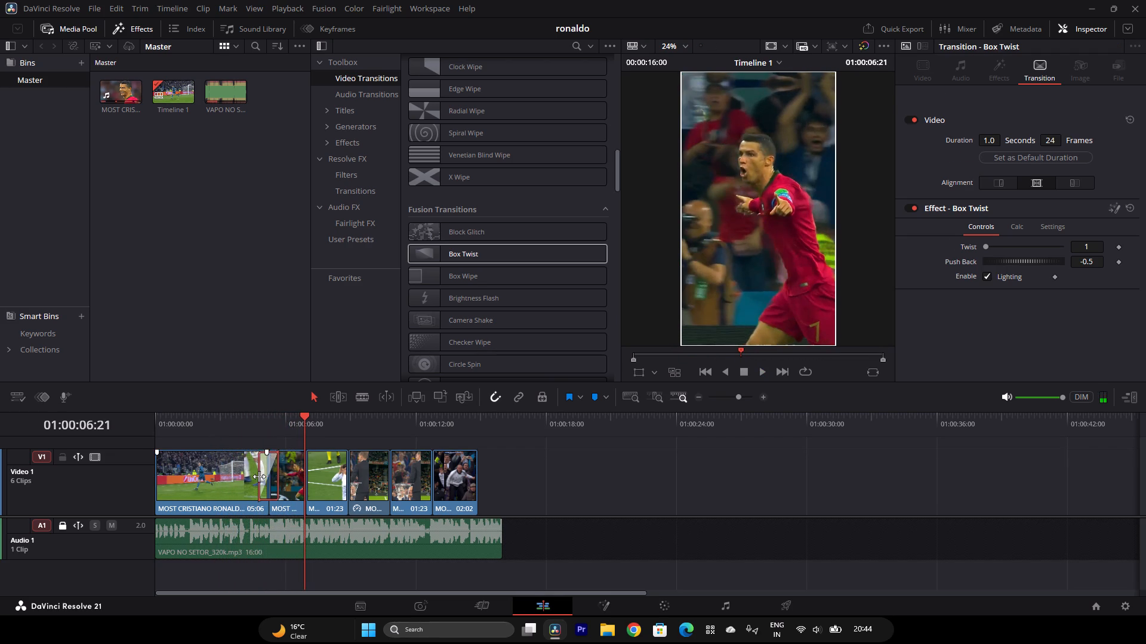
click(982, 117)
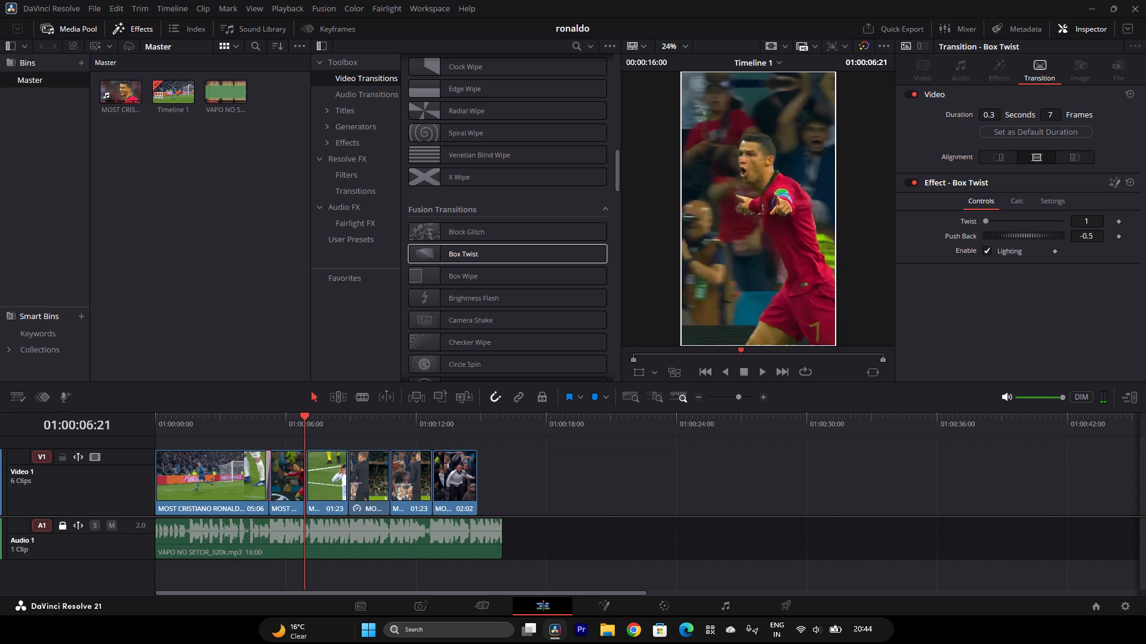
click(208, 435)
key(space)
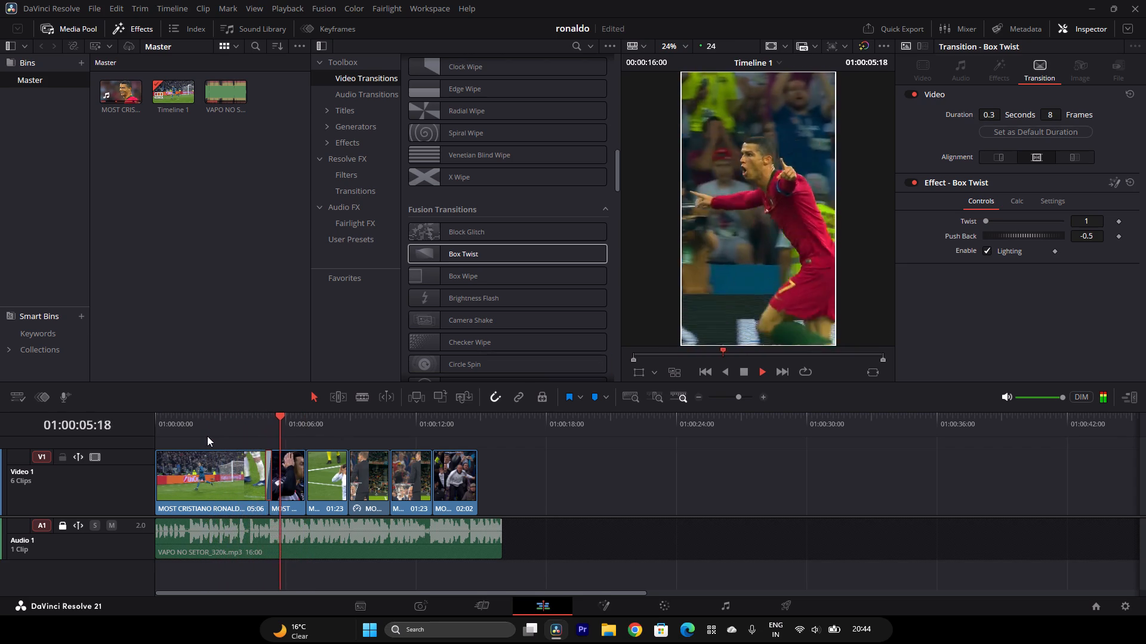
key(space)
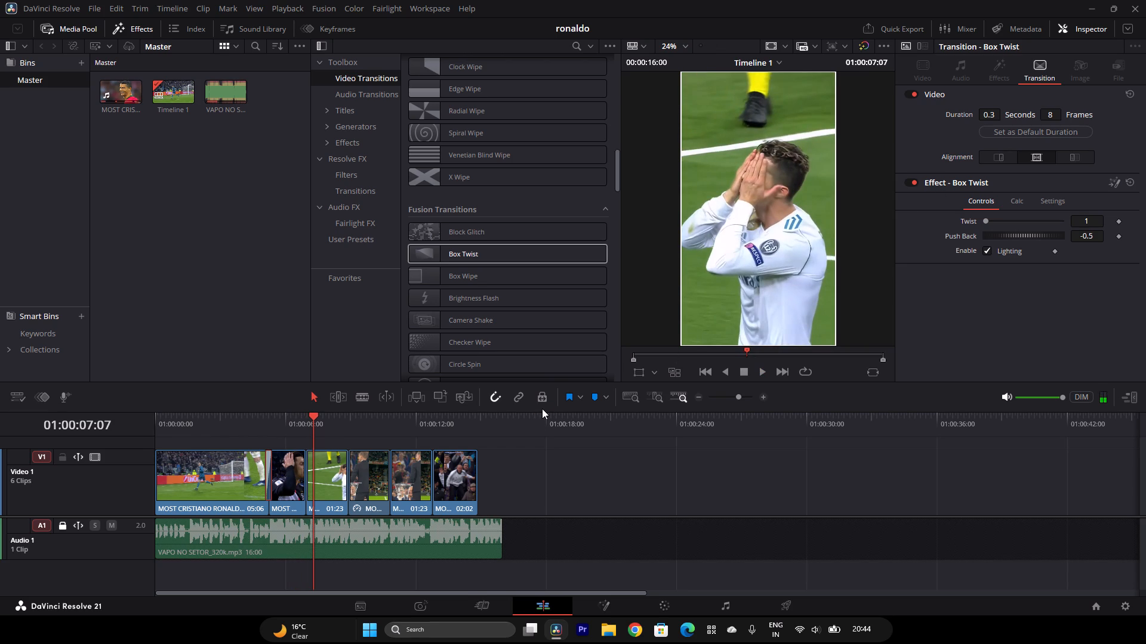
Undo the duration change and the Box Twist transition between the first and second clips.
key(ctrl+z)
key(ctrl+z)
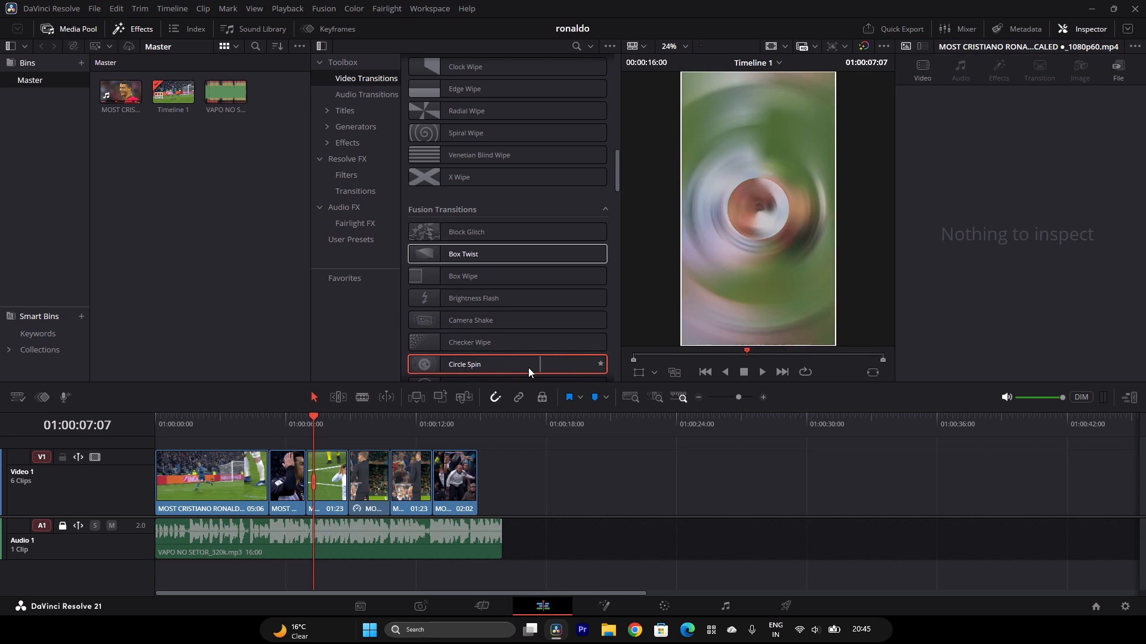
Apply the Circle Spin Fusion transition between the first and second clips and play across the cut.
drag(472, 367, 273, 476)
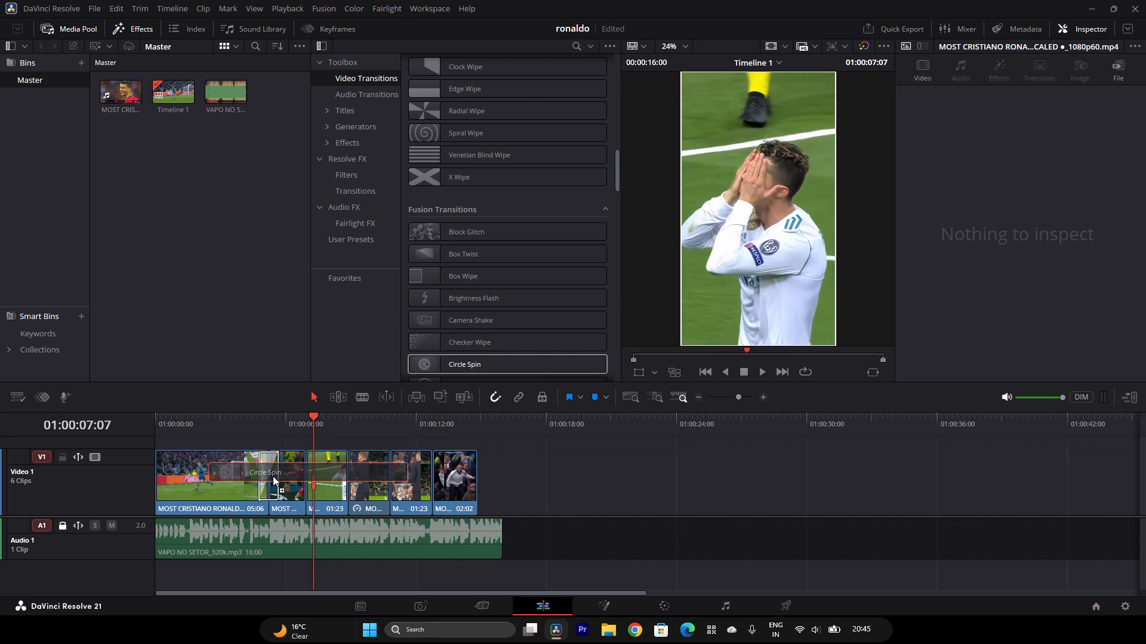
drag(273, 476, 271, 476)
click(224, 429)
key(space)
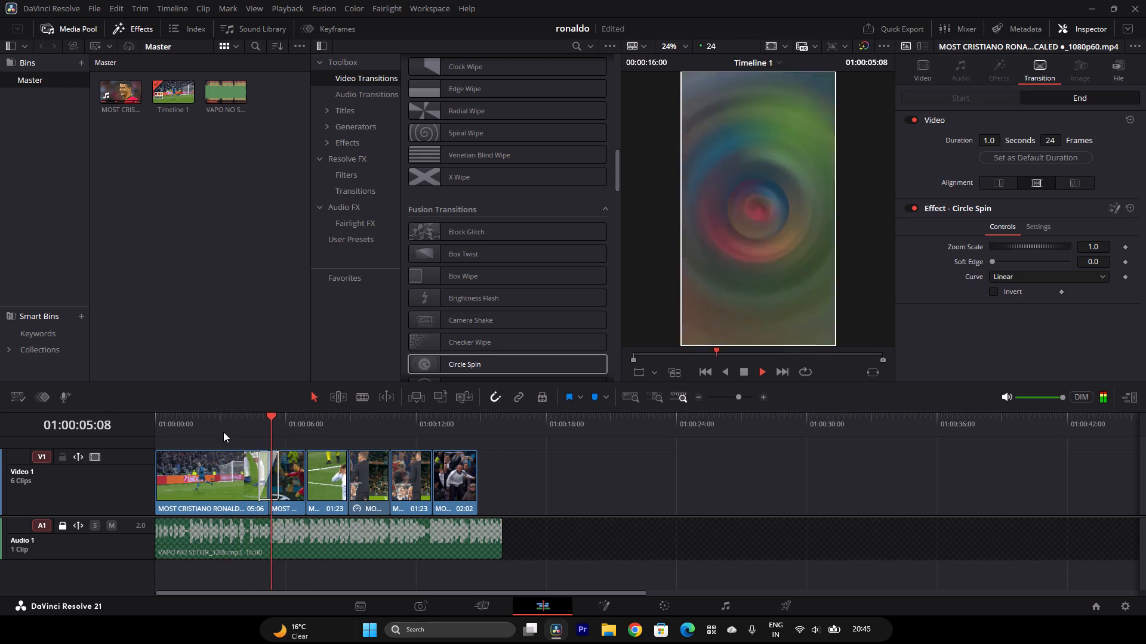
key(space)
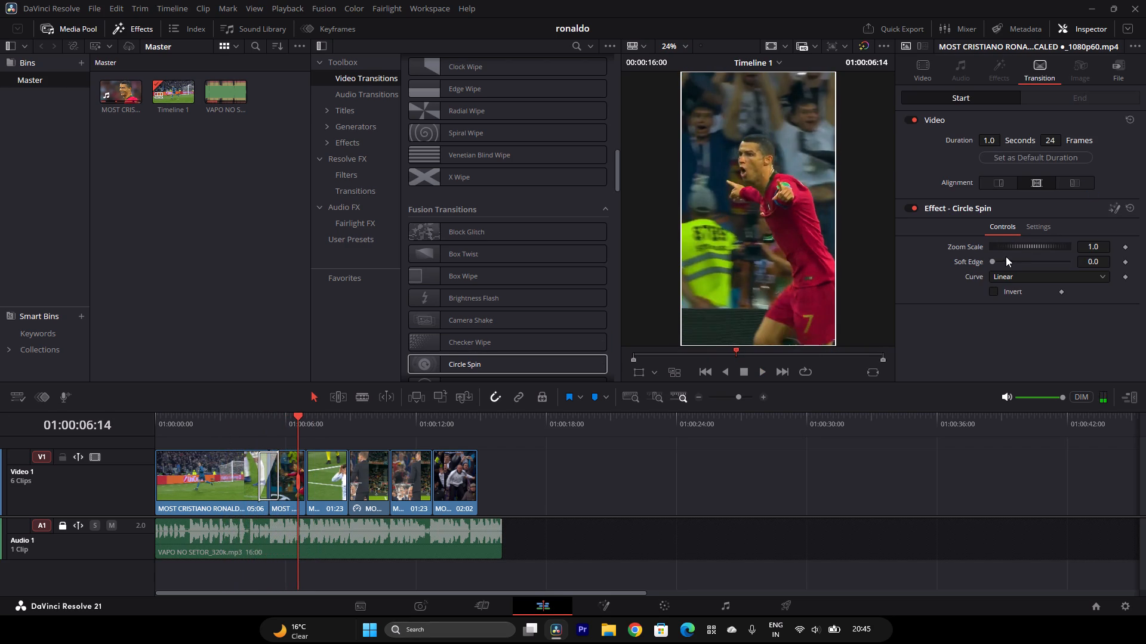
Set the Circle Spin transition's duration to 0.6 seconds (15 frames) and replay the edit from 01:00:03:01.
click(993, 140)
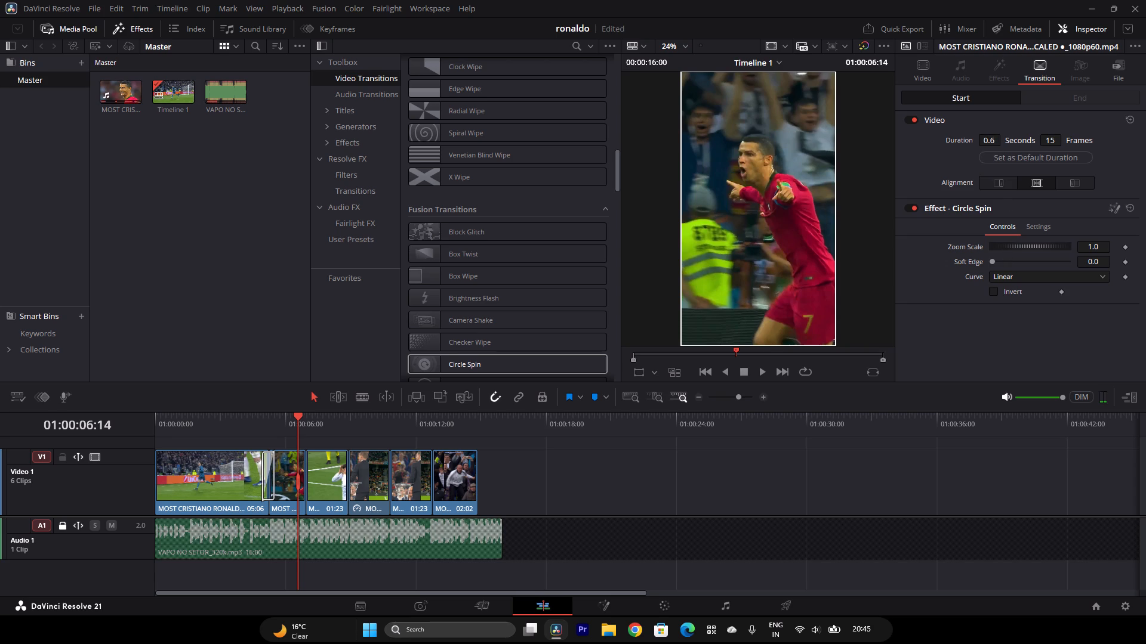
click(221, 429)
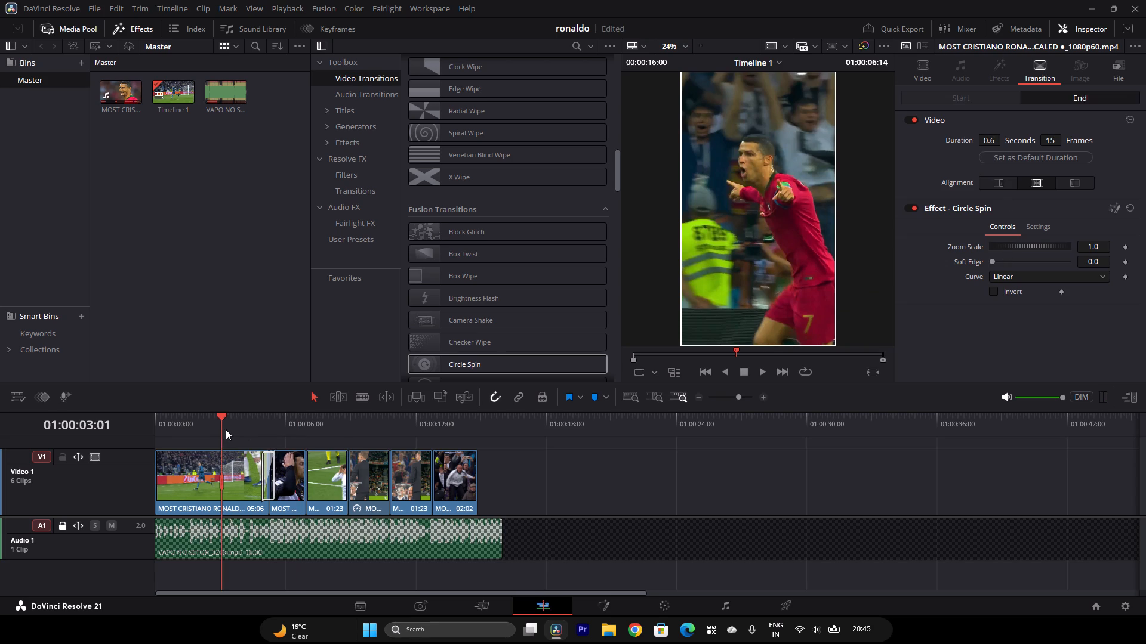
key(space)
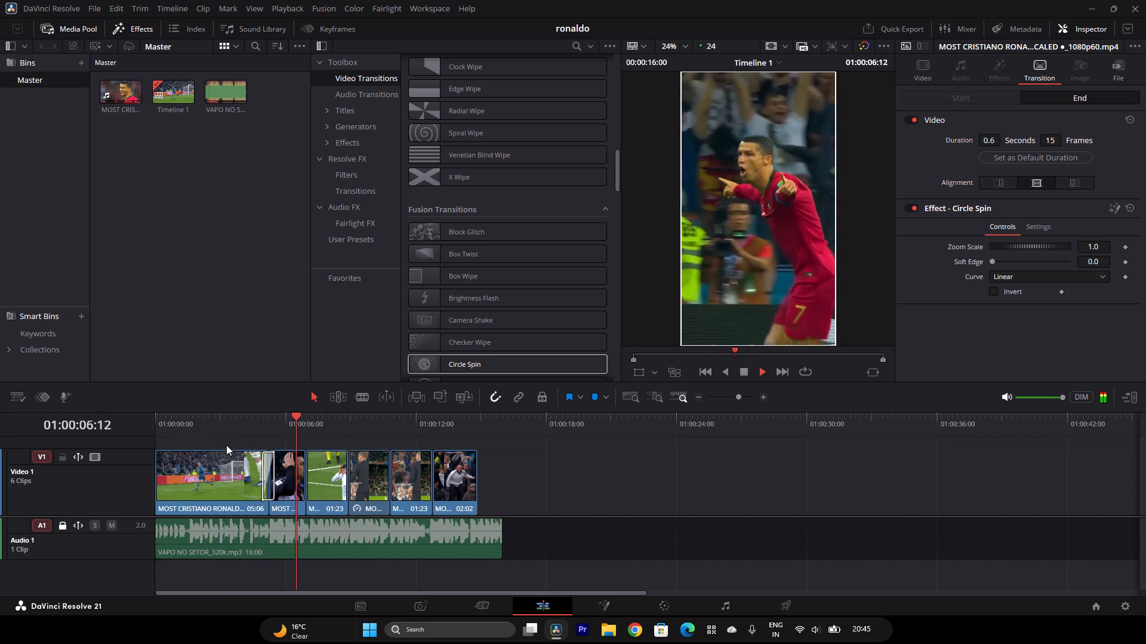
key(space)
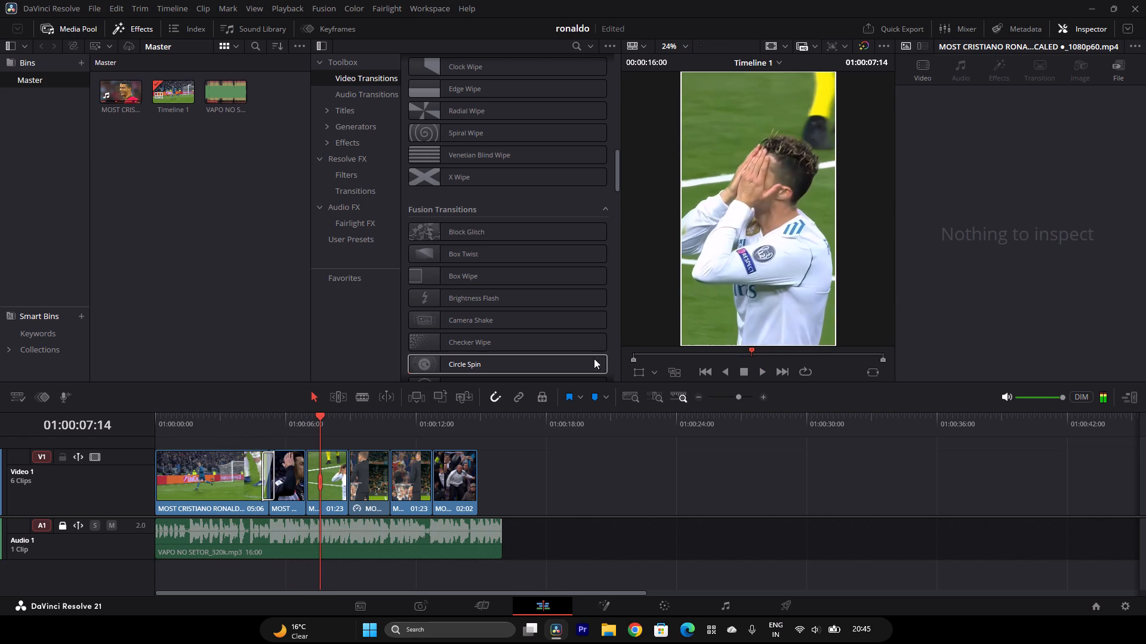
Set the Circle Spin transition's duration to 0.3 seconds (6 frames) and play across the first cut again.
click(263, 469)
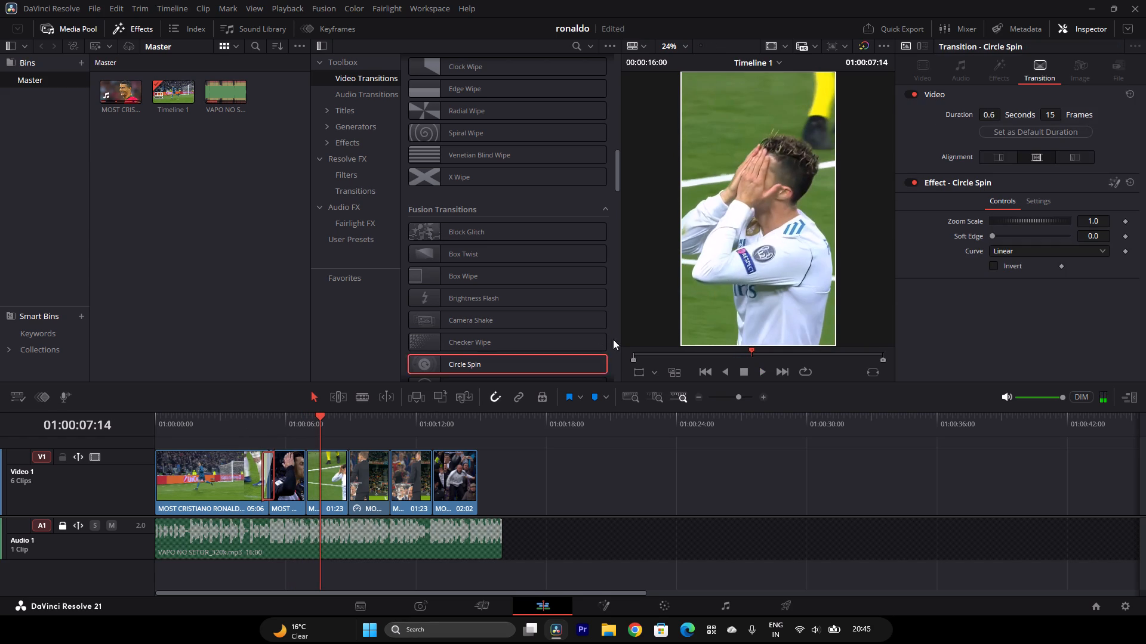
click(991, 119)
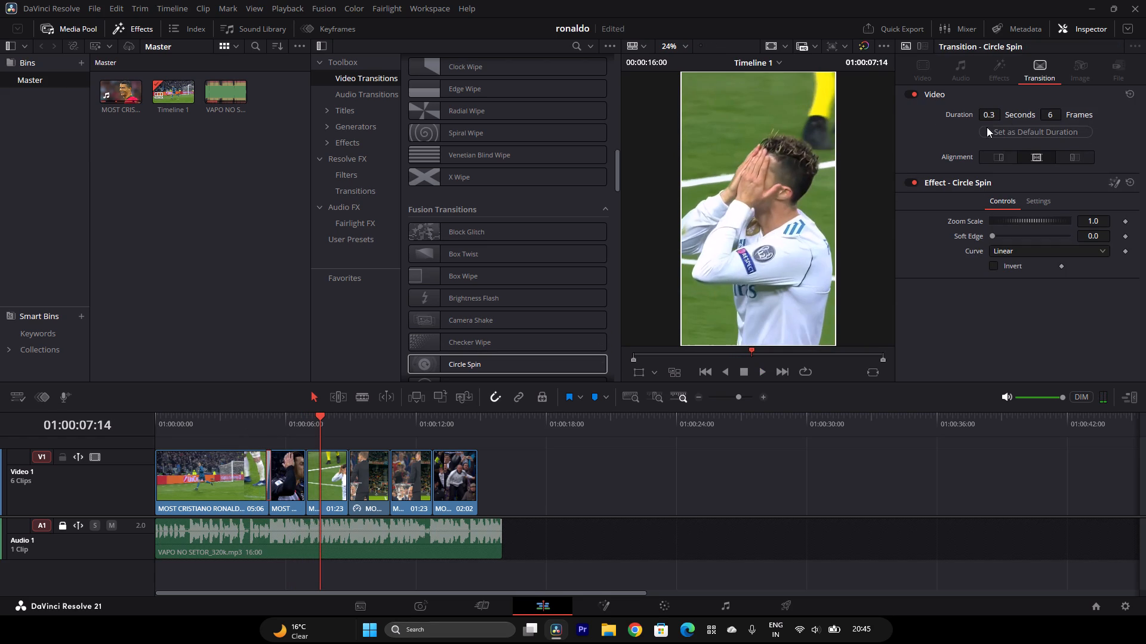
click(258, 420)
click(249, 420)
key(space)
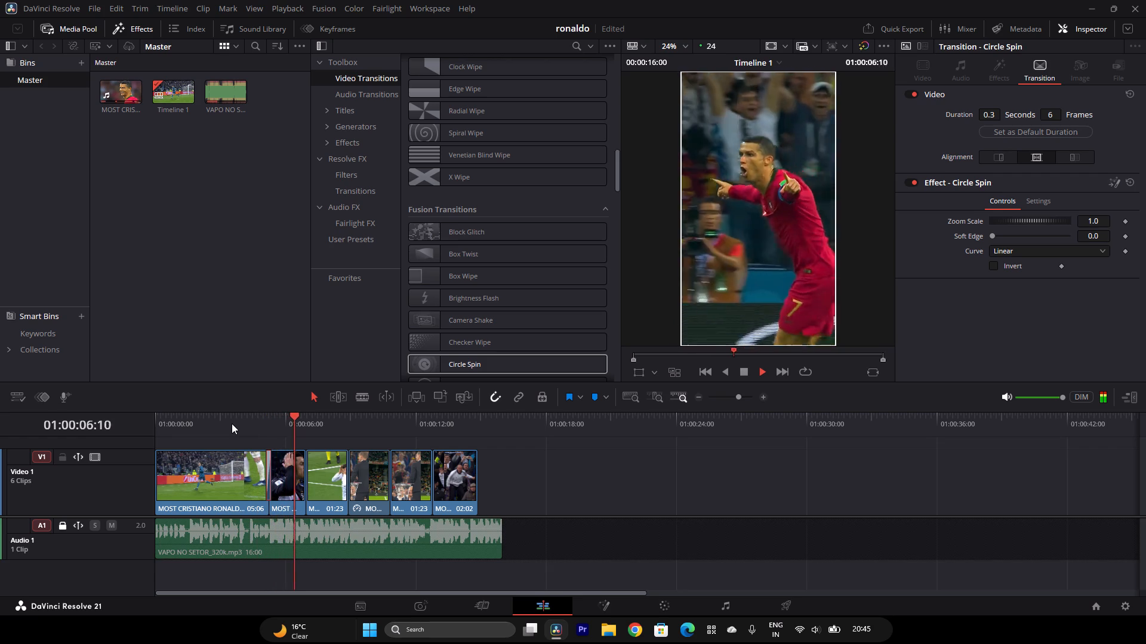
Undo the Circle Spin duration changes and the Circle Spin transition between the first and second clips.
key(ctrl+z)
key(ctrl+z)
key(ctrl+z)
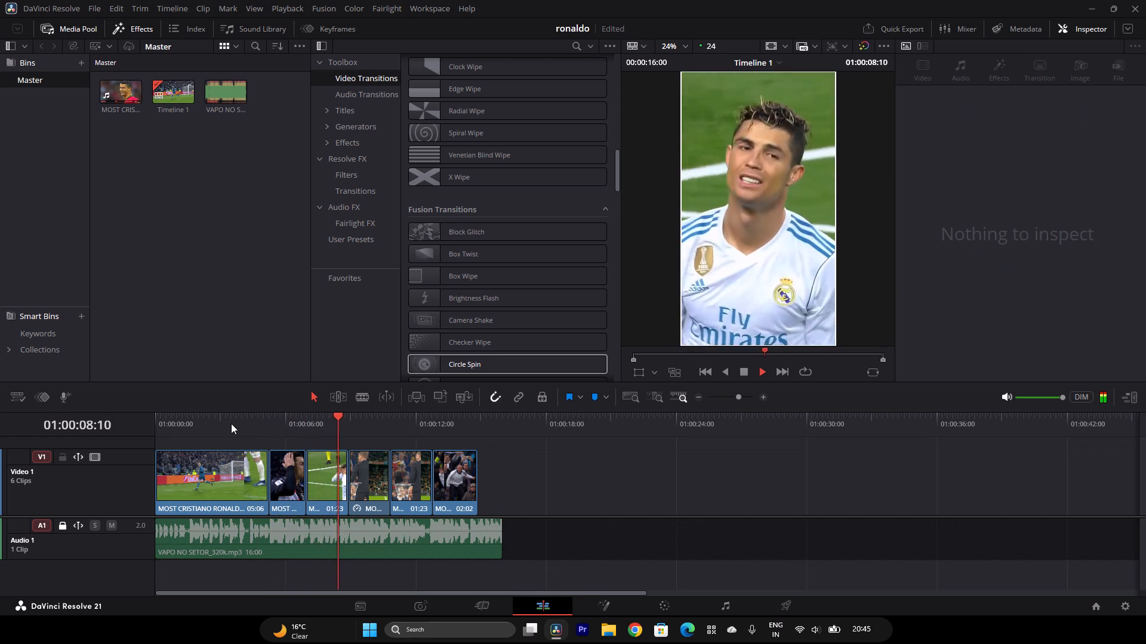
Apply the Crash Zoom Fusion transition between the first and second clips.
click(239, 427)
scroll(505, 298, down, 1)
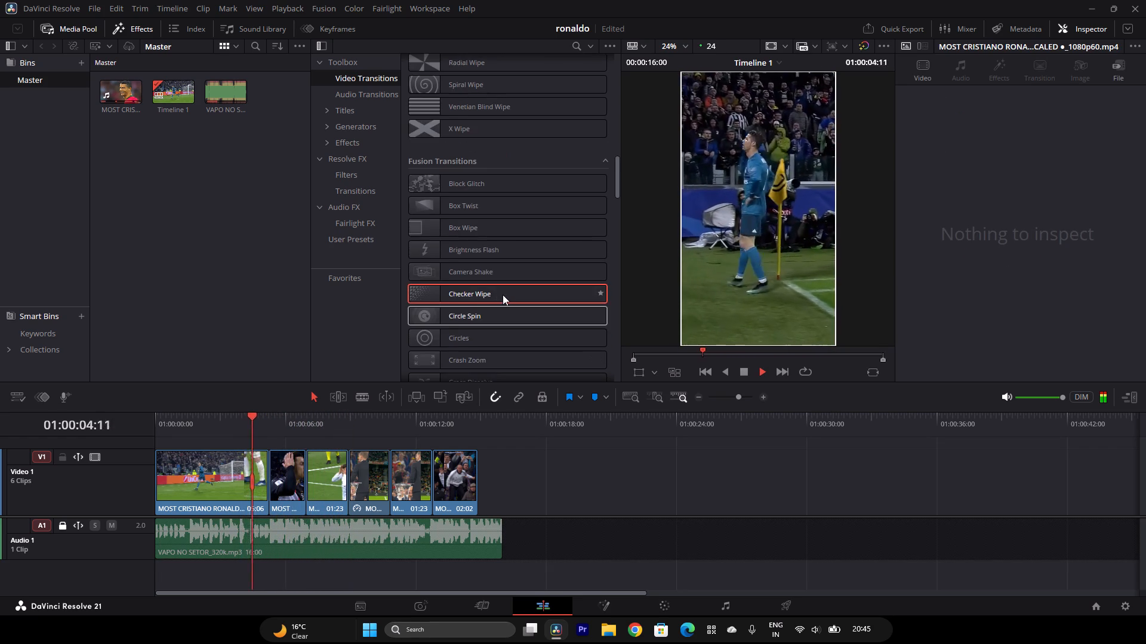
scroll(503, 295, down, 2)
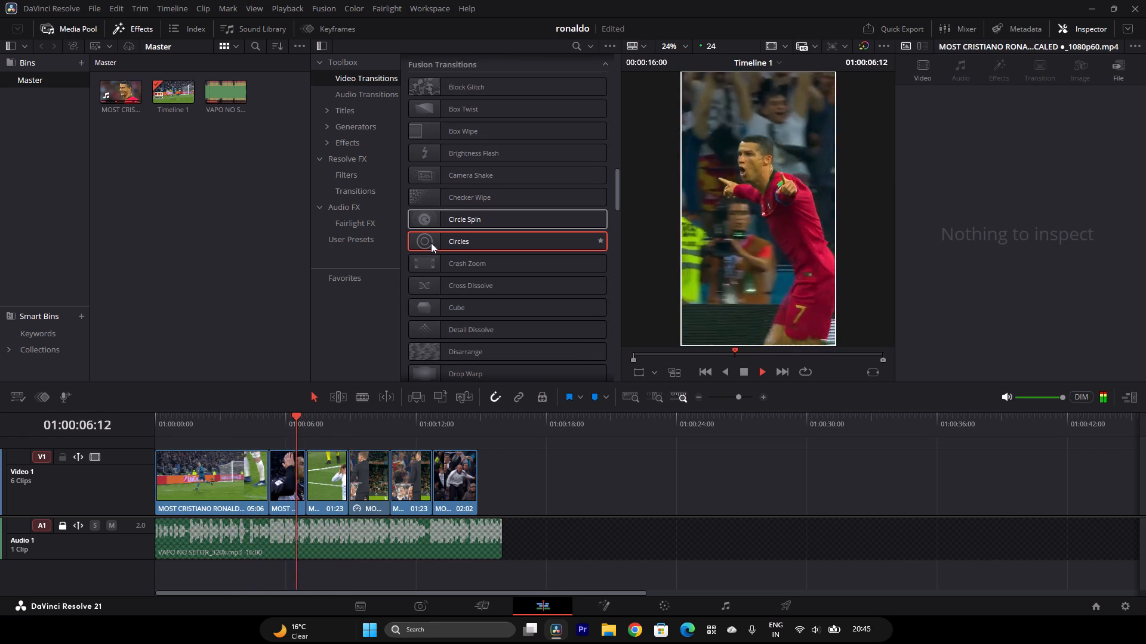
key(space)
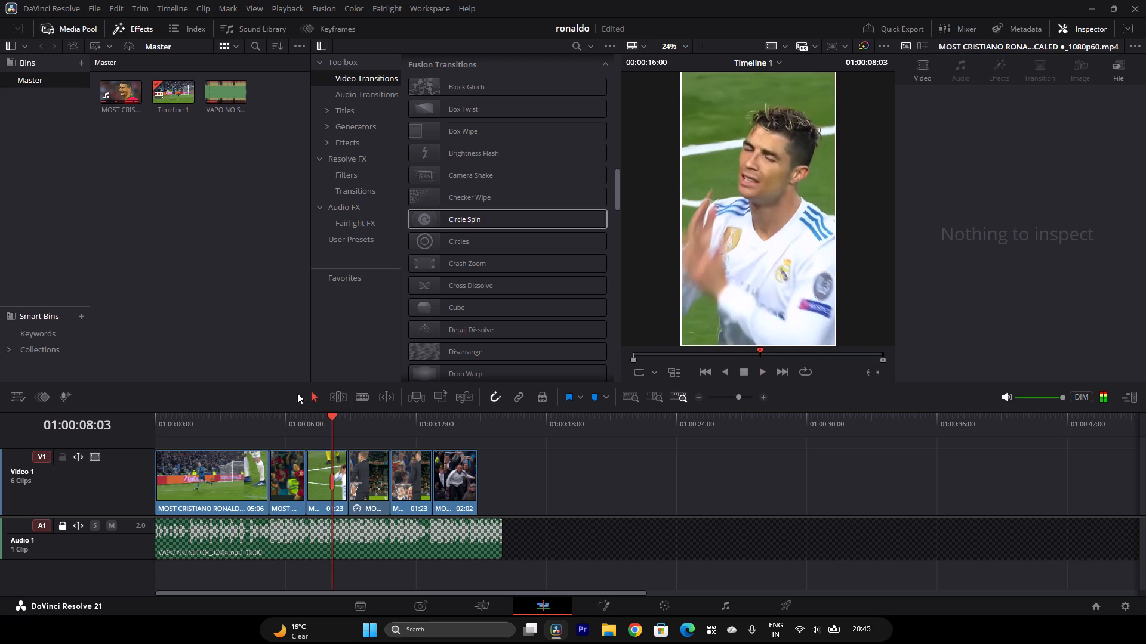
click(239, 422)
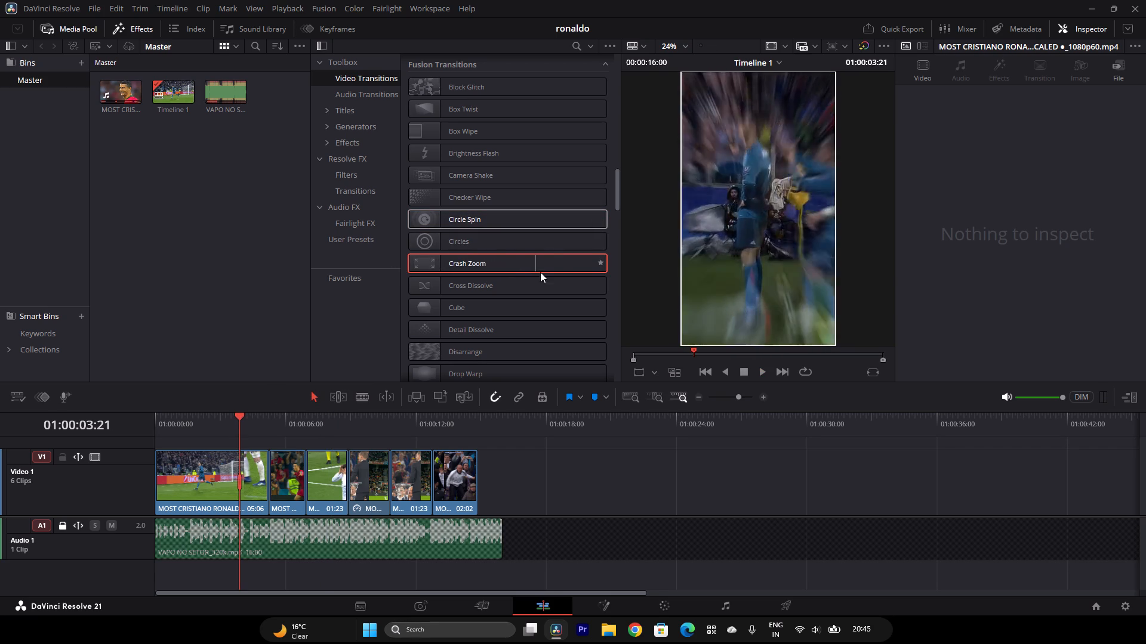
drag(440, 264, 273, 407)
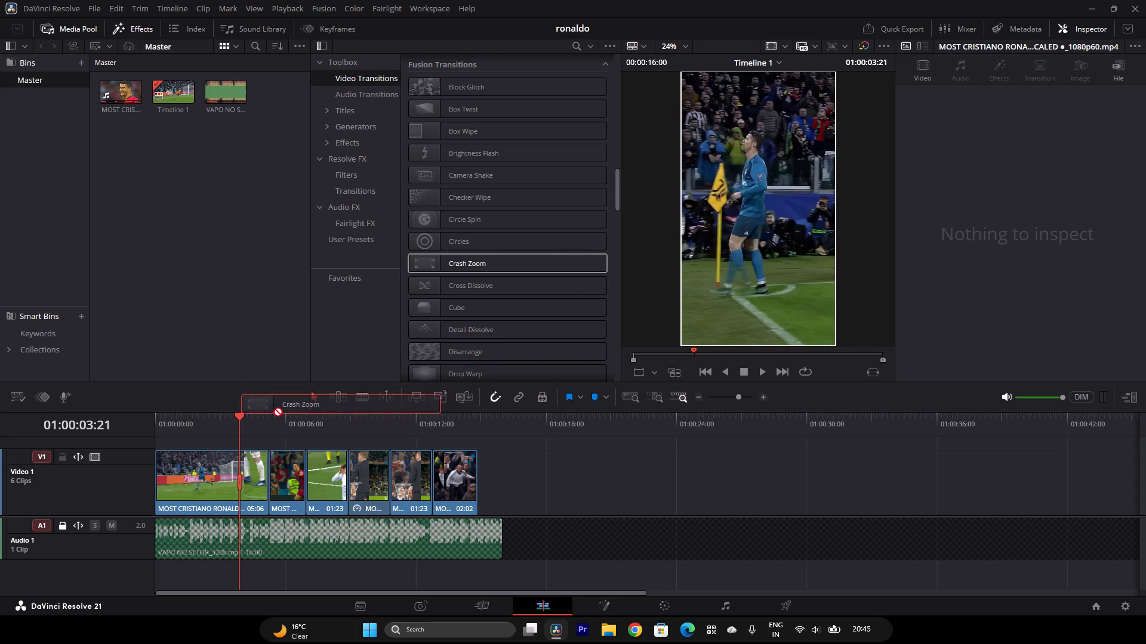
drag(273, 407, 259, 475)
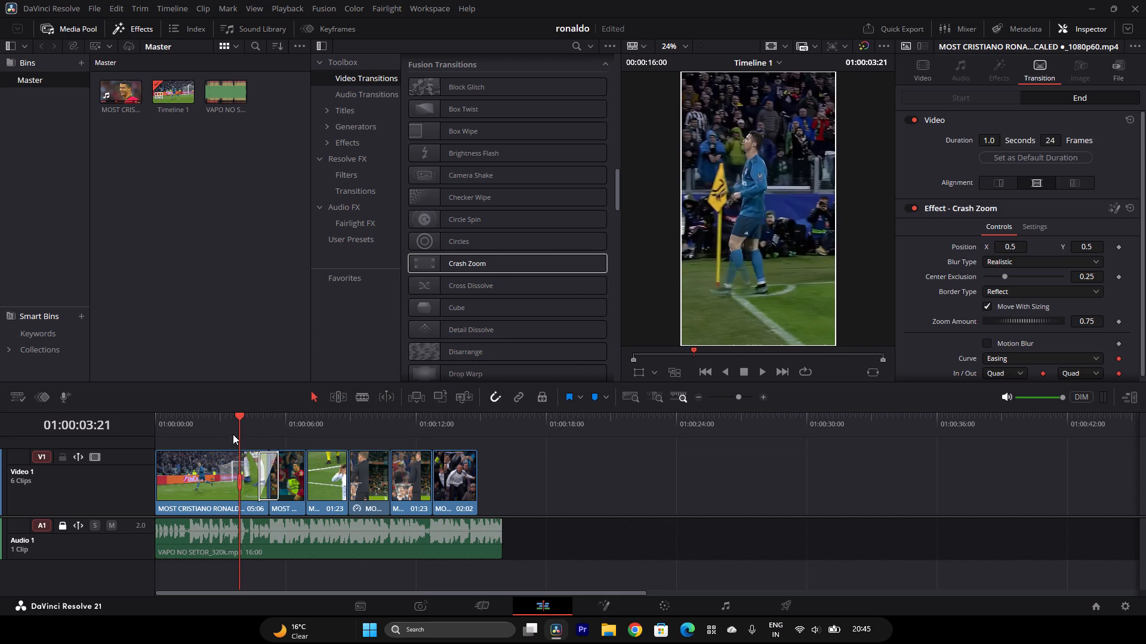
Set the first Crash Zoom transition's duration to 0.5 seconds (12 frames) and play across the cut from 01:00:03:21.
drag(991, 141, 988, 146)
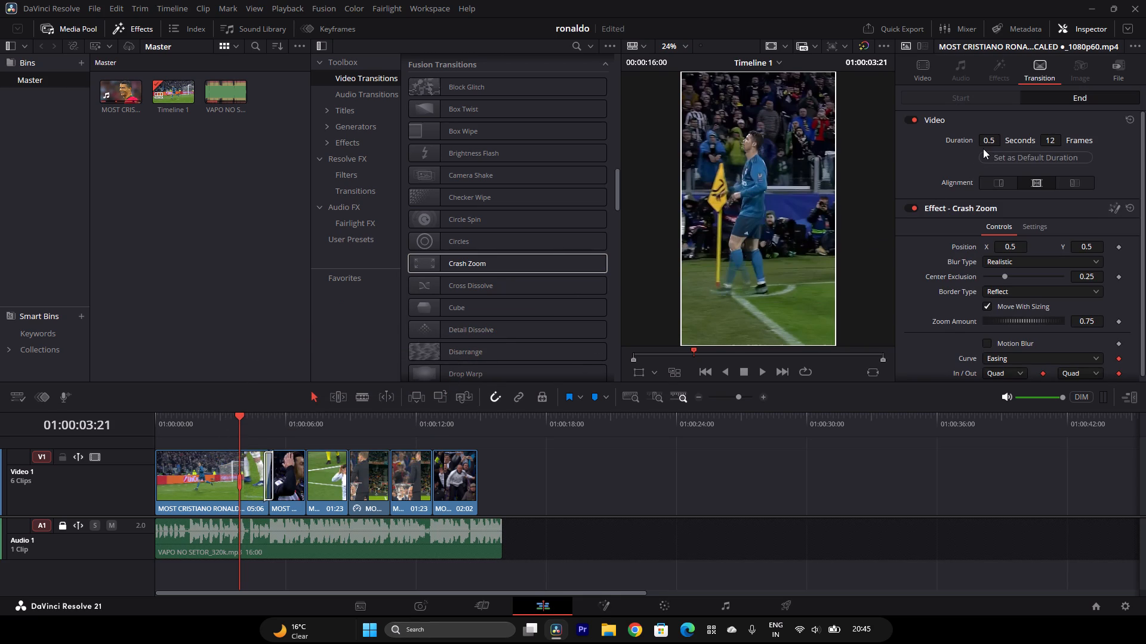
key(space)
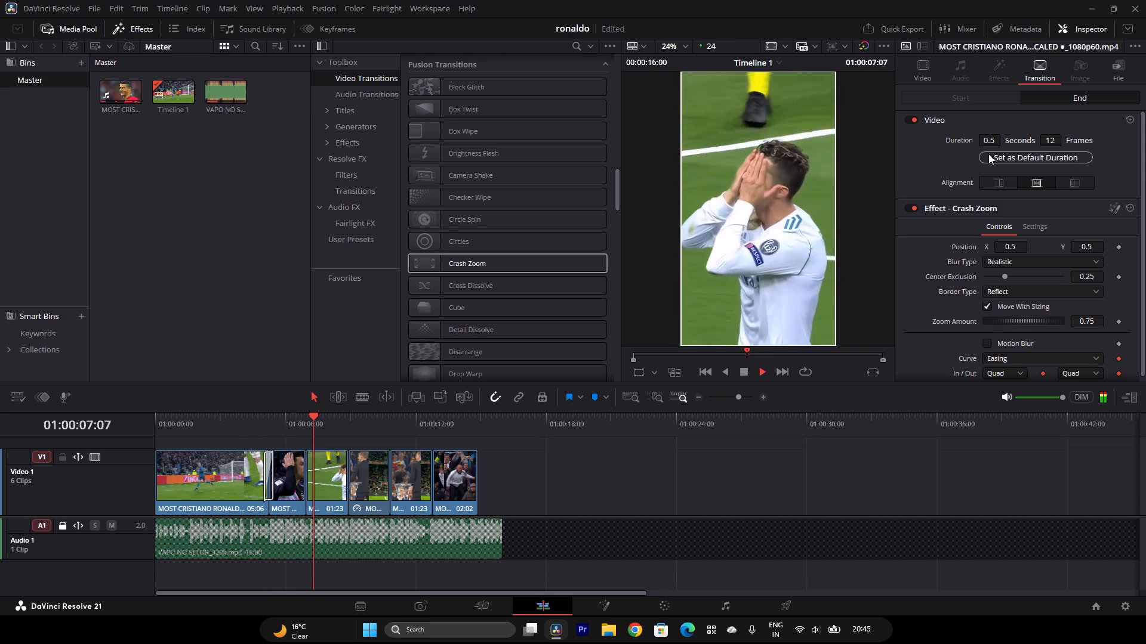
key(space)
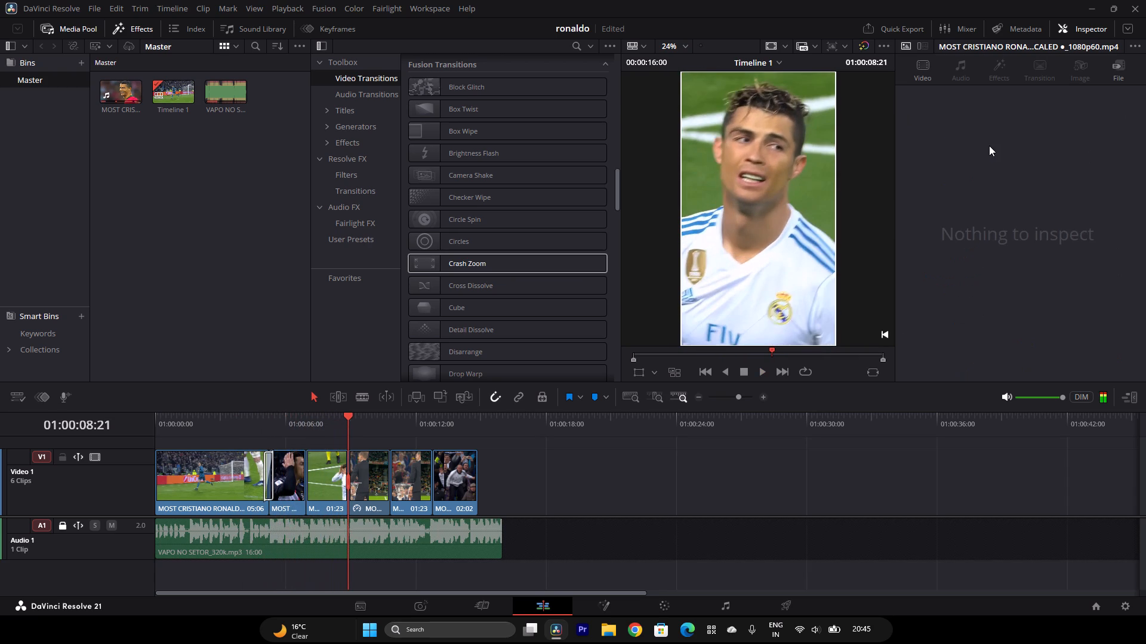
Apply Crash Zoom between the second and third clips with a duration of 0.3 seconds (6 frames).
drag(491, 264, 318, 460)
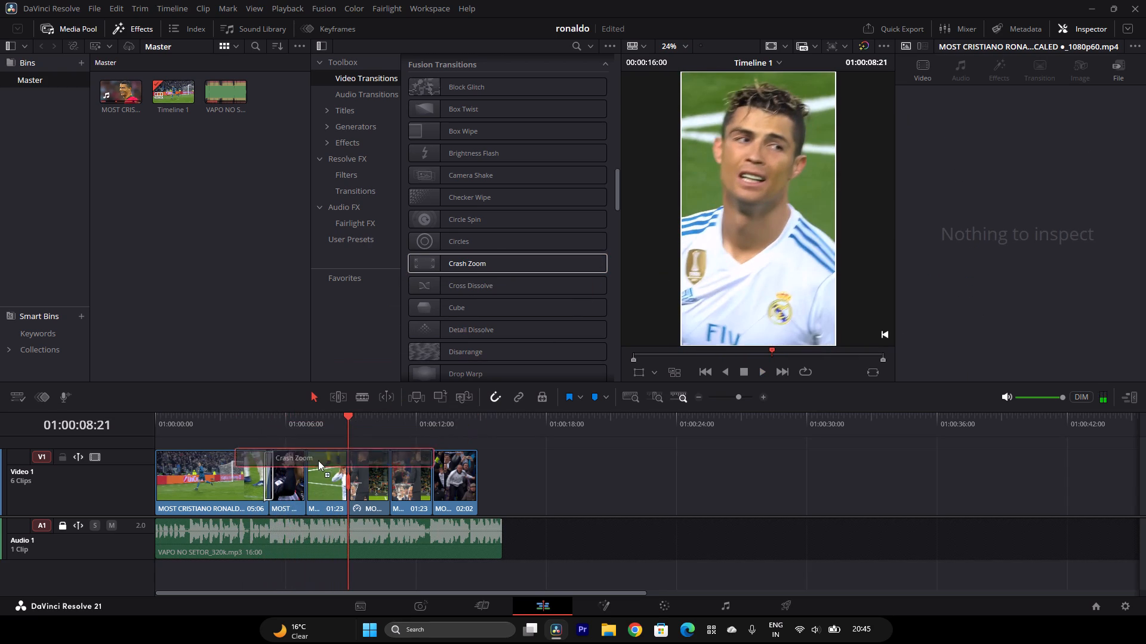
drag(318, 460, 309, 471)
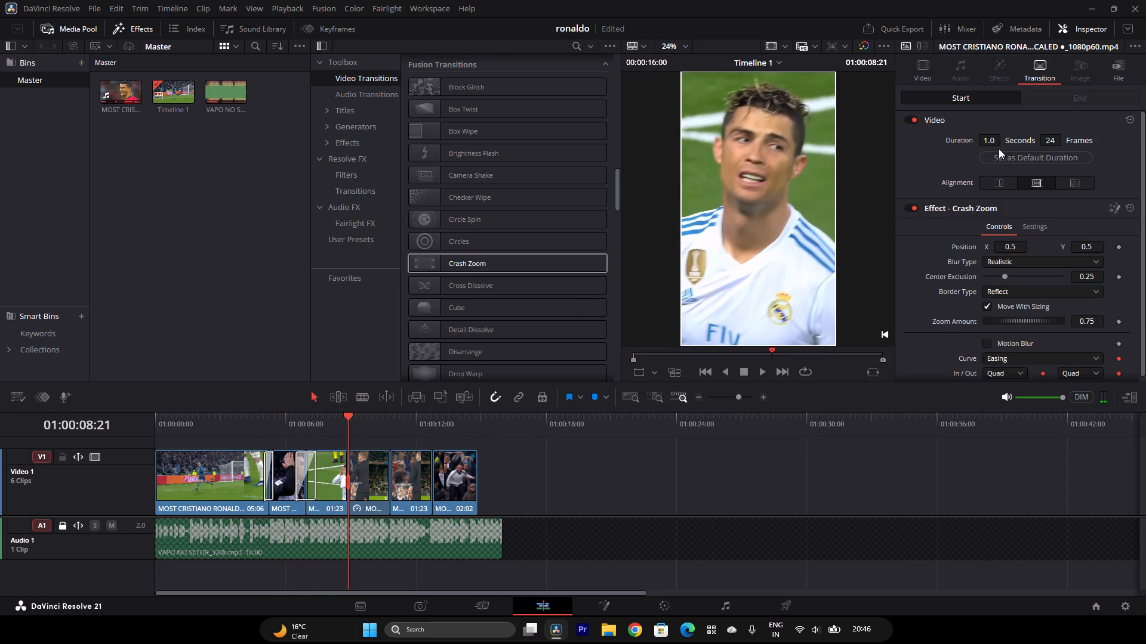
click(993, 143)
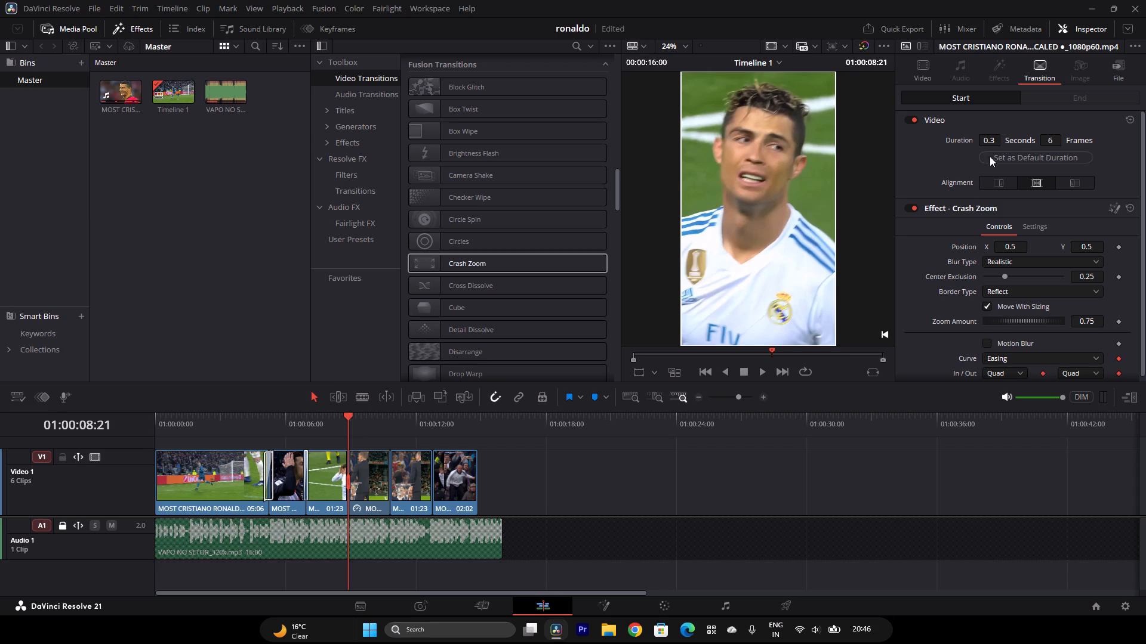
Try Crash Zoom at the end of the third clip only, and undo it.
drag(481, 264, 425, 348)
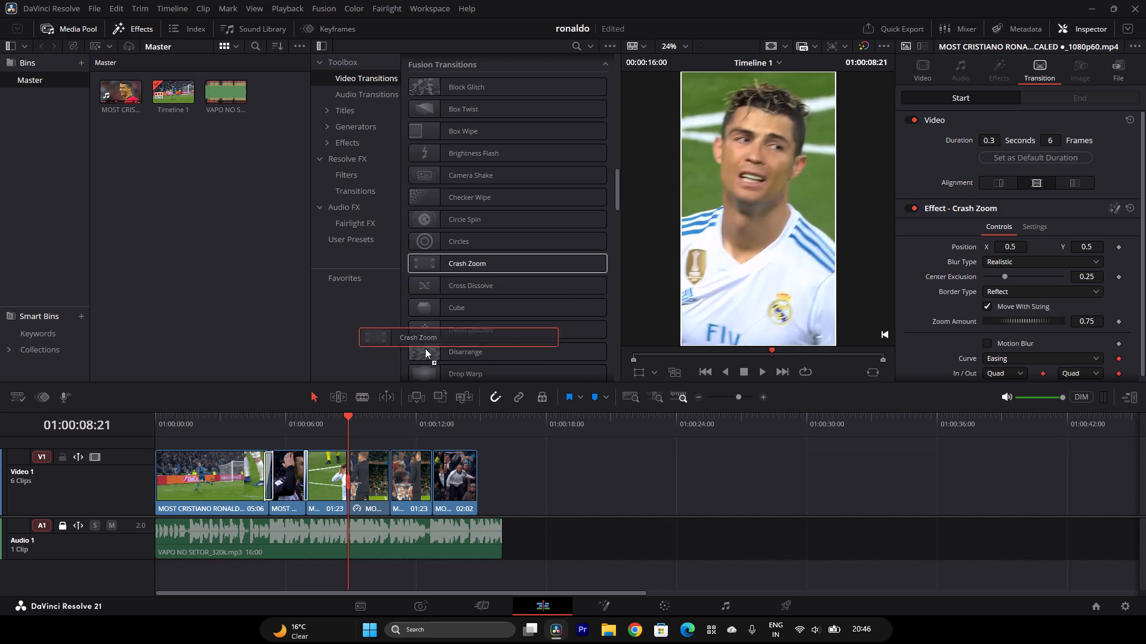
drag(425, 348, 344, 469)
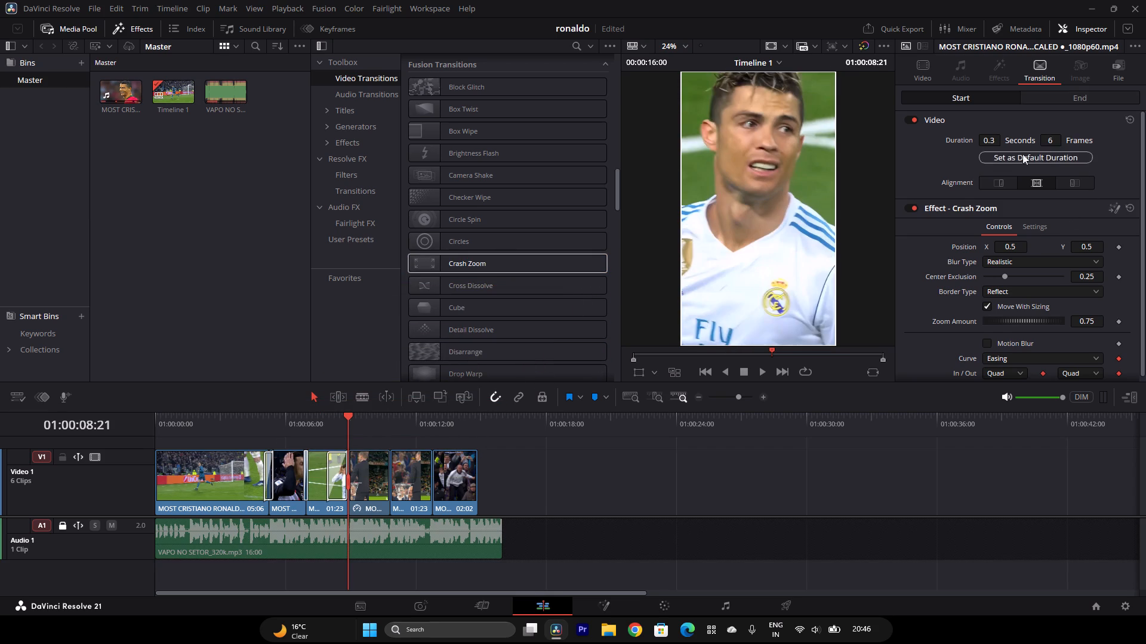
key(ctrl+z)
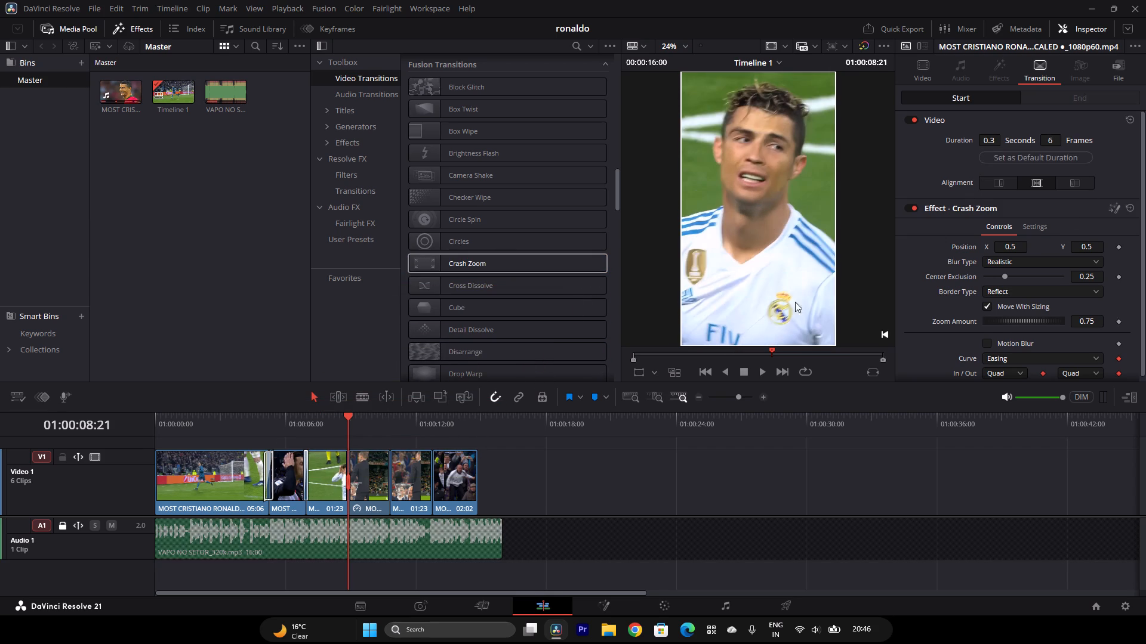
Apply Crash Zoom to the three remaining cuts: third to fourth, fourth to fifth, and fifth to sixth clip.
drag(515, 262, 343, 467)
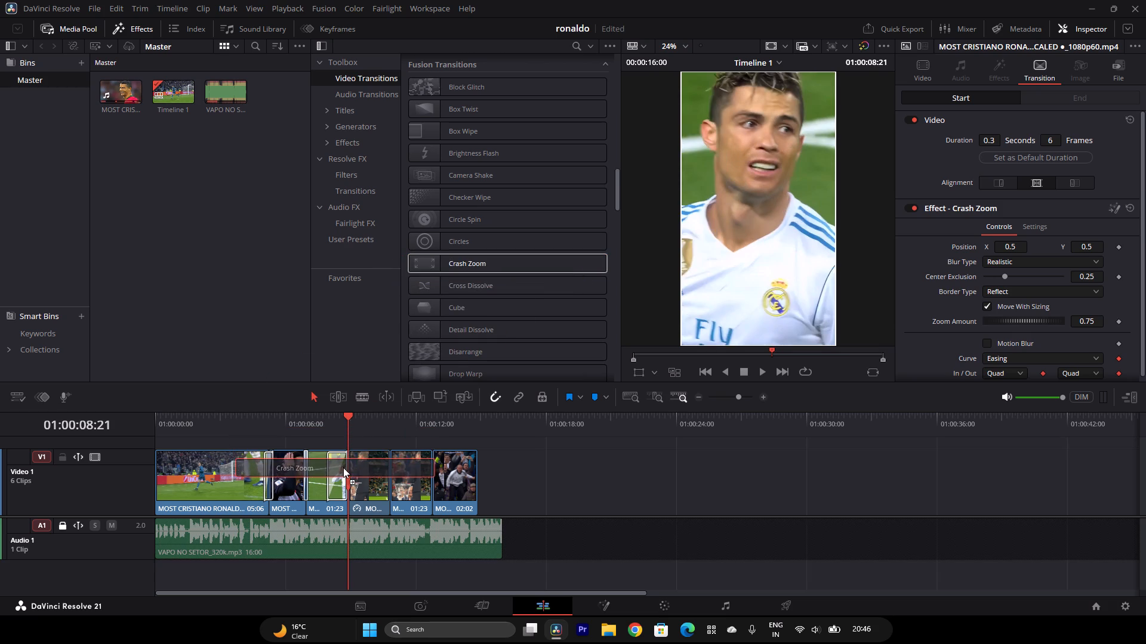
drag(343, 467, 347, 468)
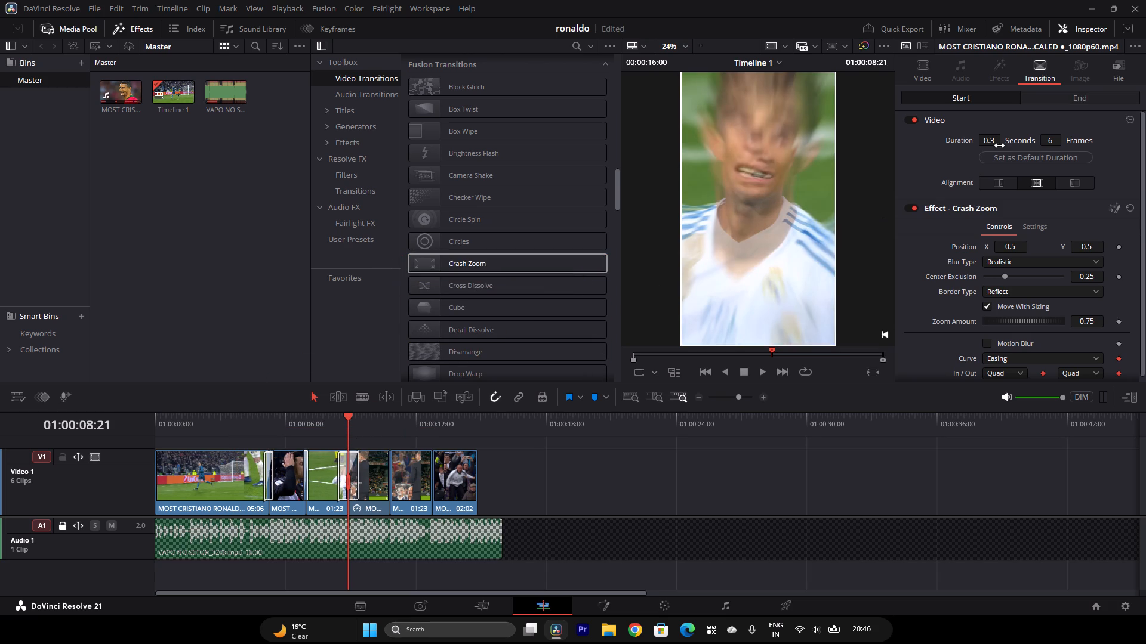
click(344, 470)
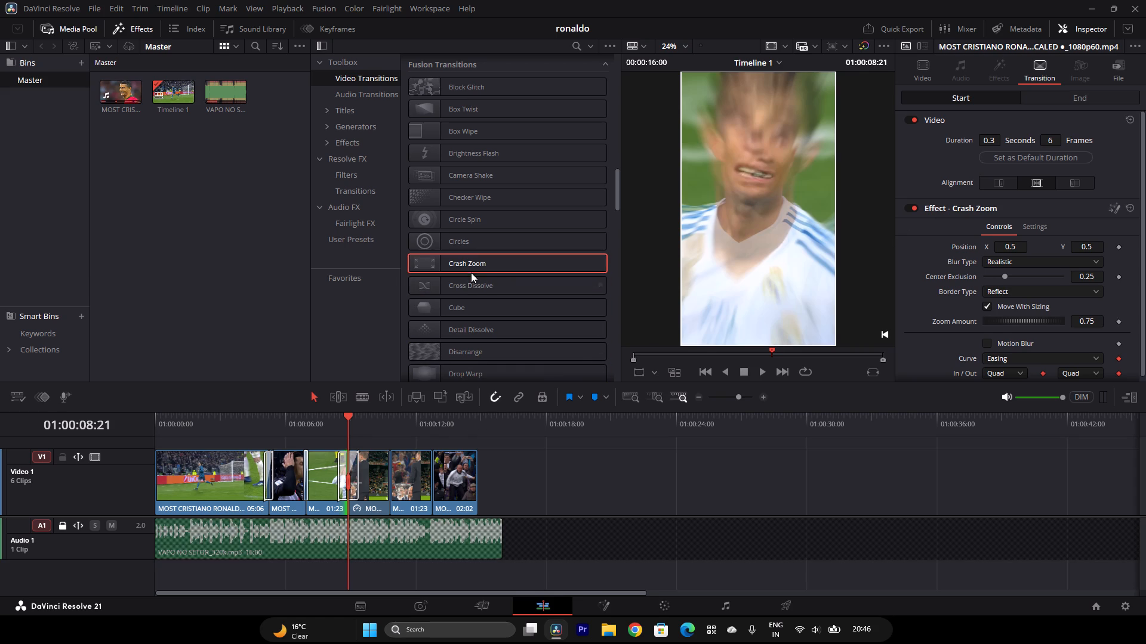
drag(474, 265, 387, 467)
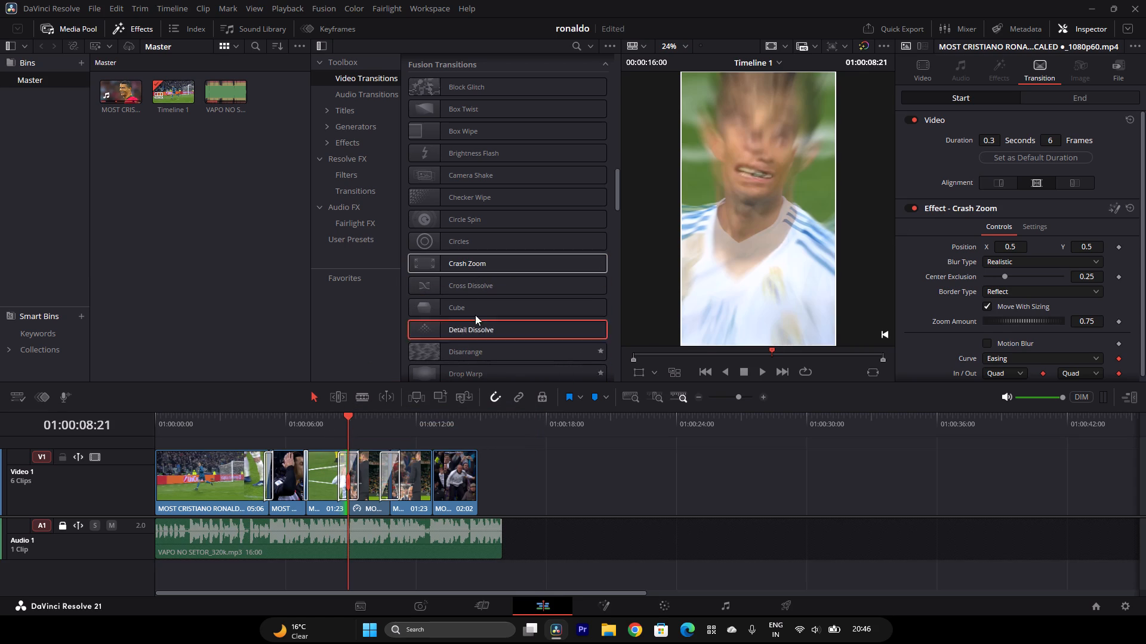
drag(492, 266, 437, 462)
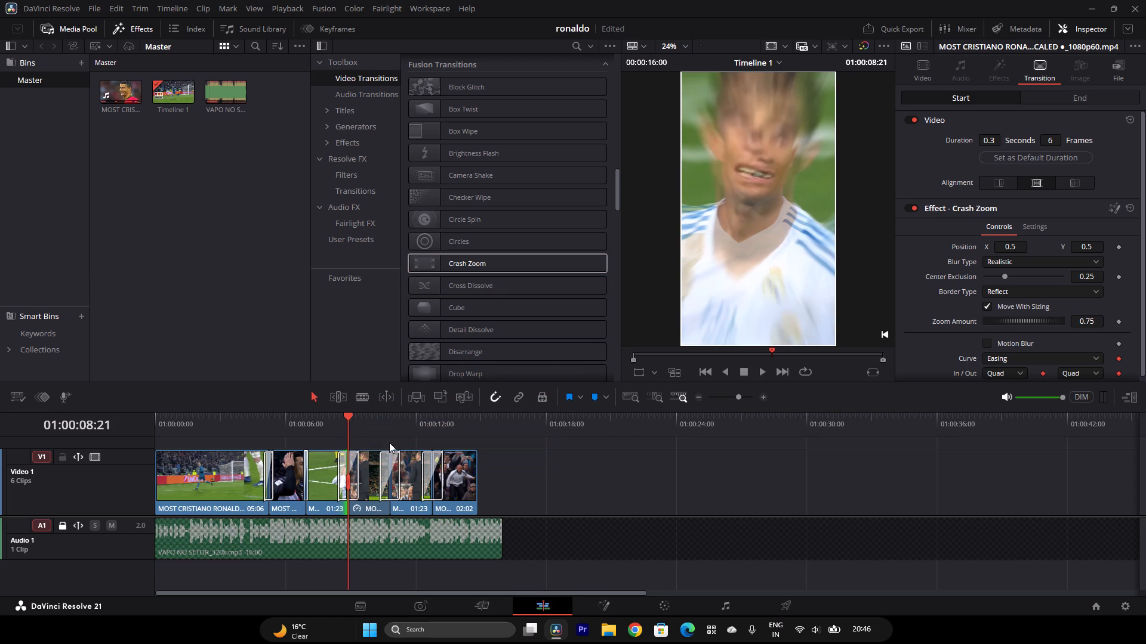
Play the edit from the beginning to review the Crash Zoom transitions.
drag(267, 420, 24, 444)
key(space)
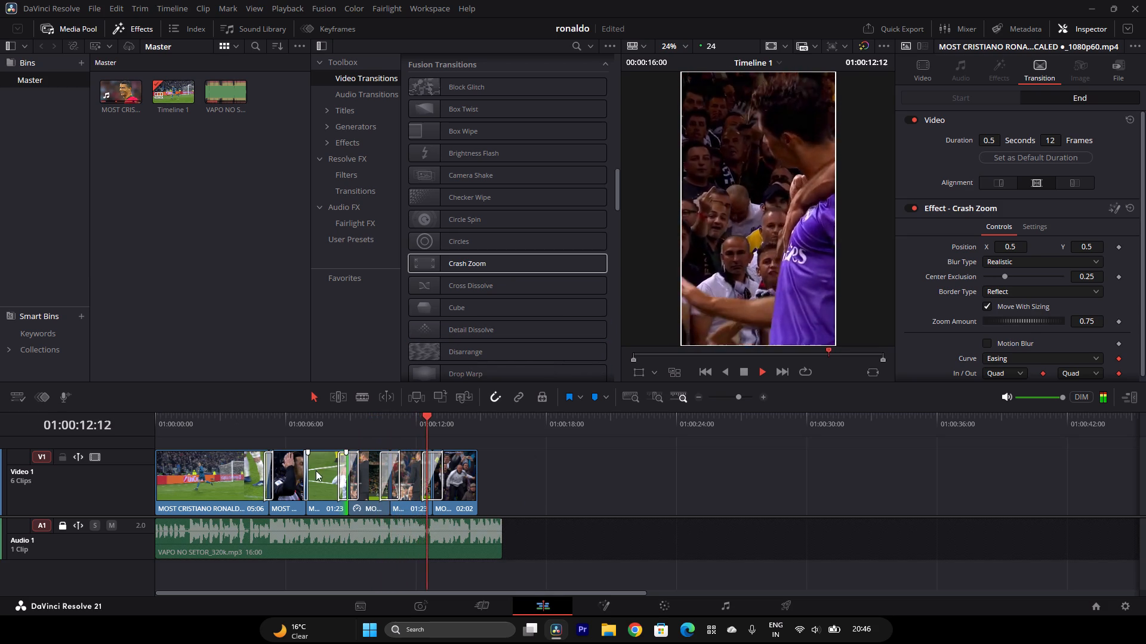
Shorten the last three Crash Zoom transitions to 0.5 seconds: 11 frames for the first two and 12 frames for the final one.
click(338, 470)
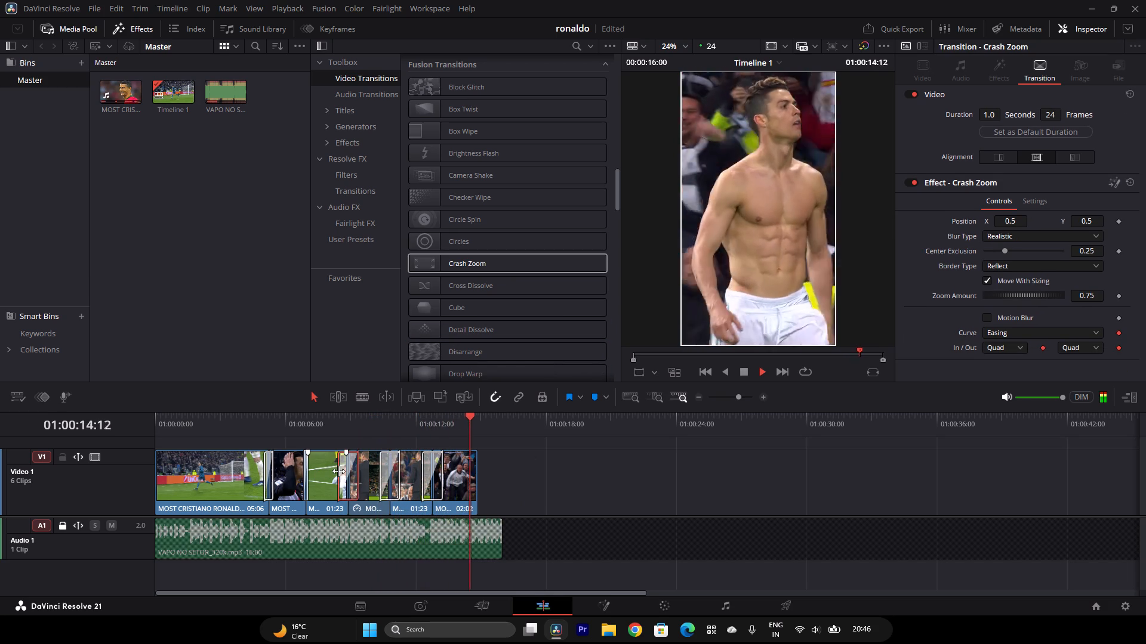
click(995, 115)
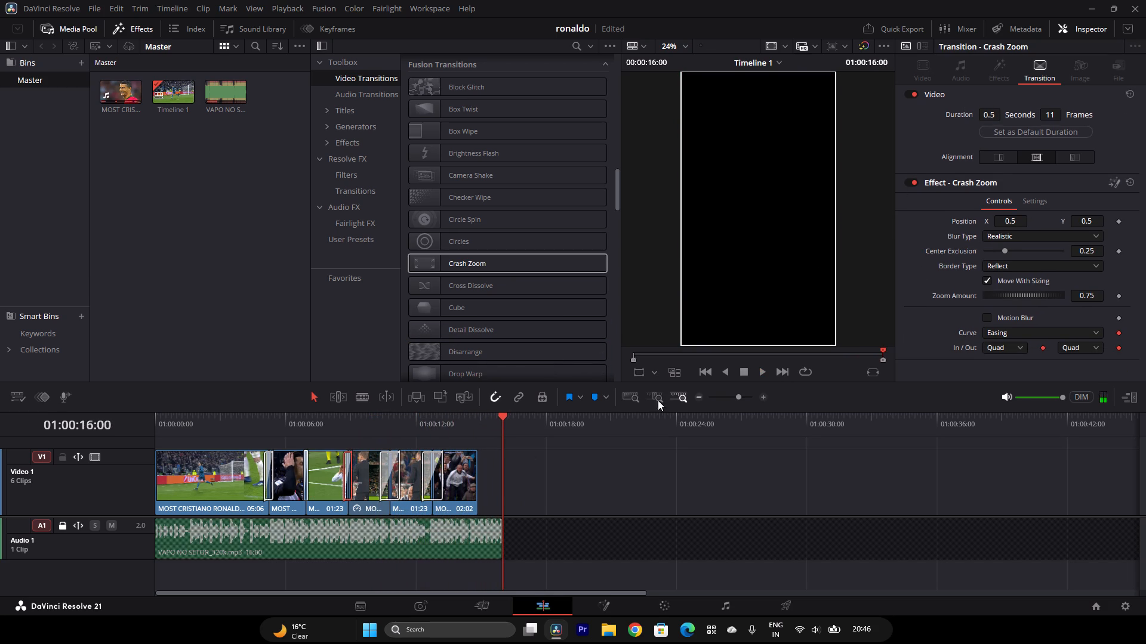
click(381, 479)
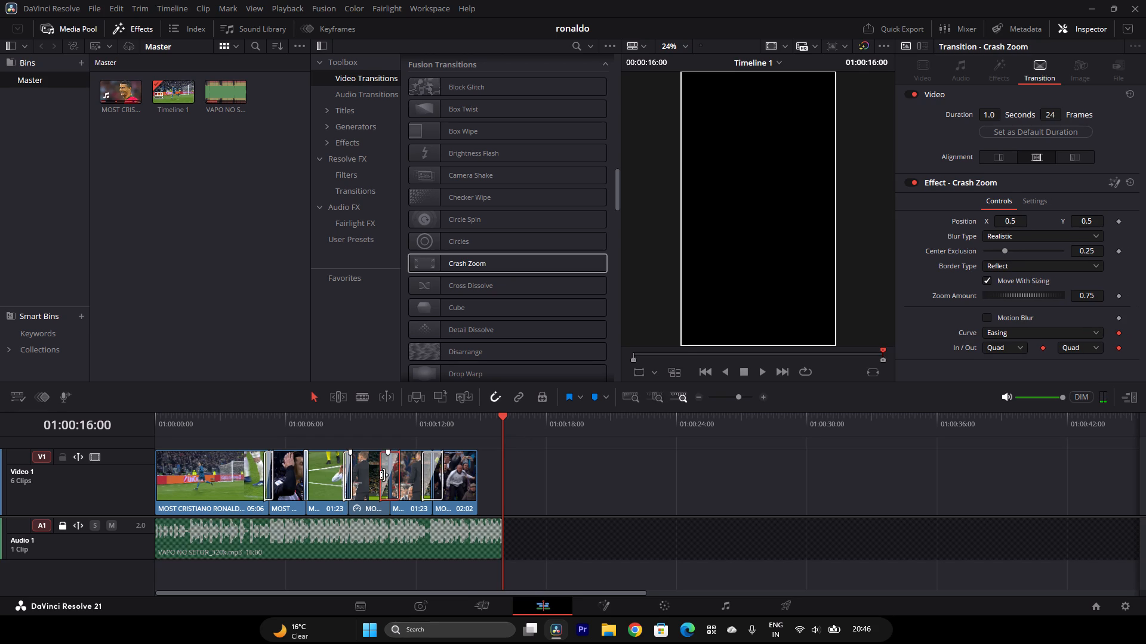
click(984, 118)
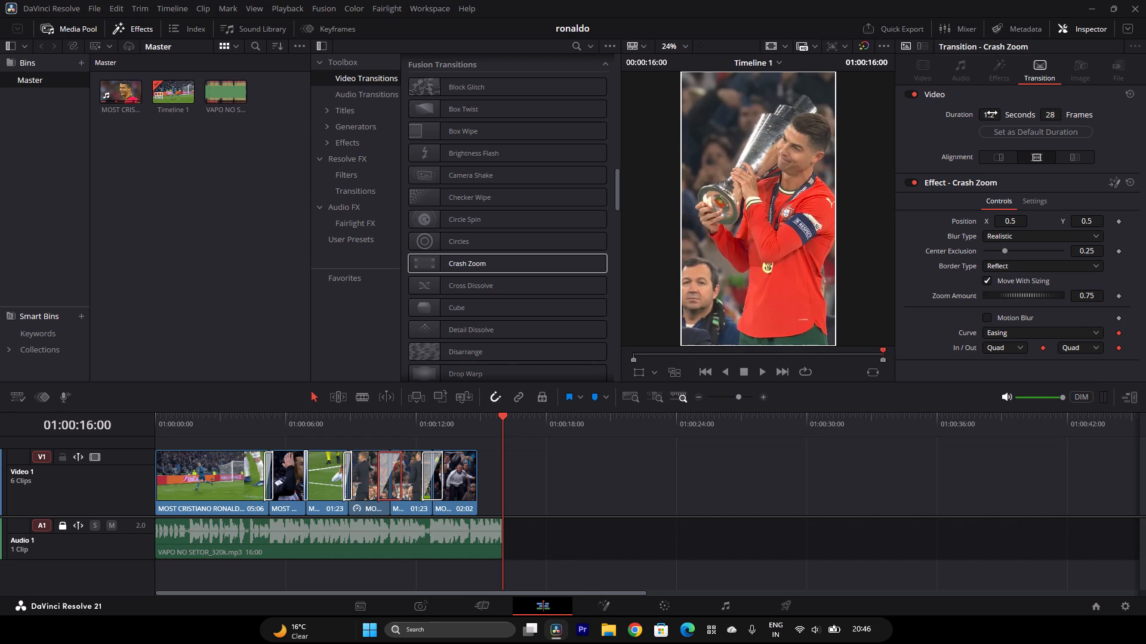
click(997, 110)
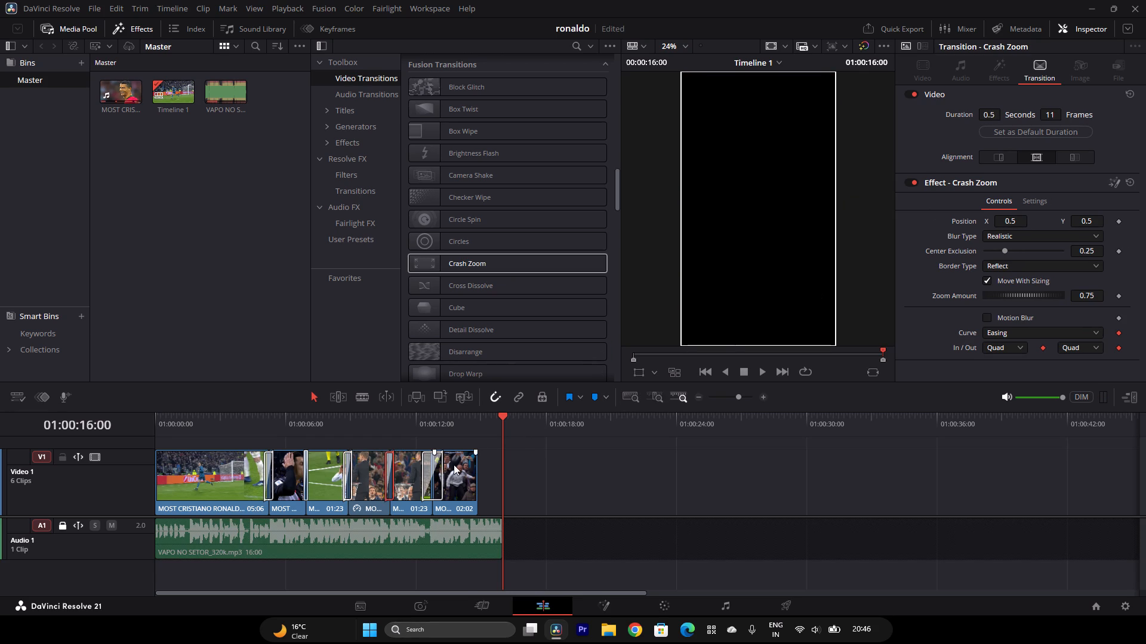
click(425, 476)
click(990, 115)
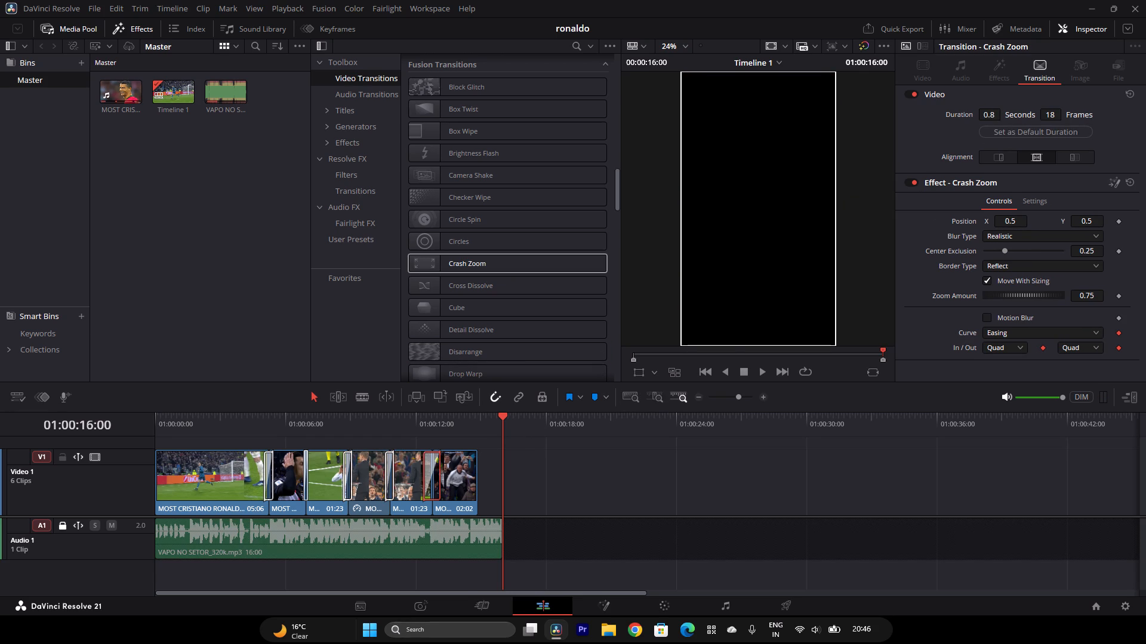
Review the whole edit from the start in full-screen playback on the Cut page.
drag(412, 429, 97, 434)
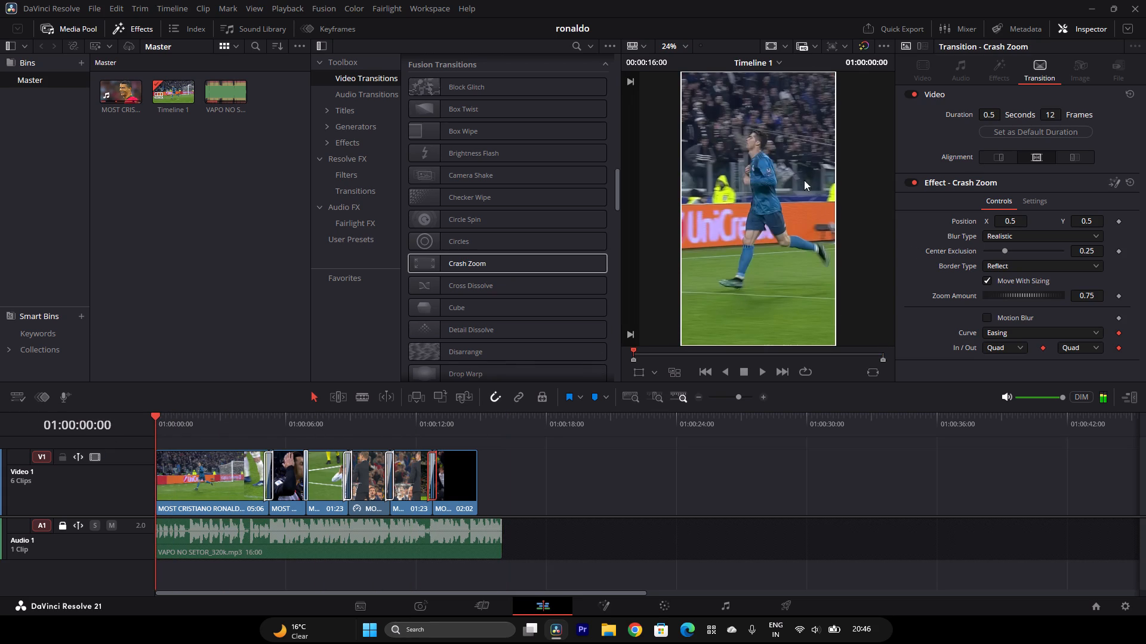
click(469, 600)
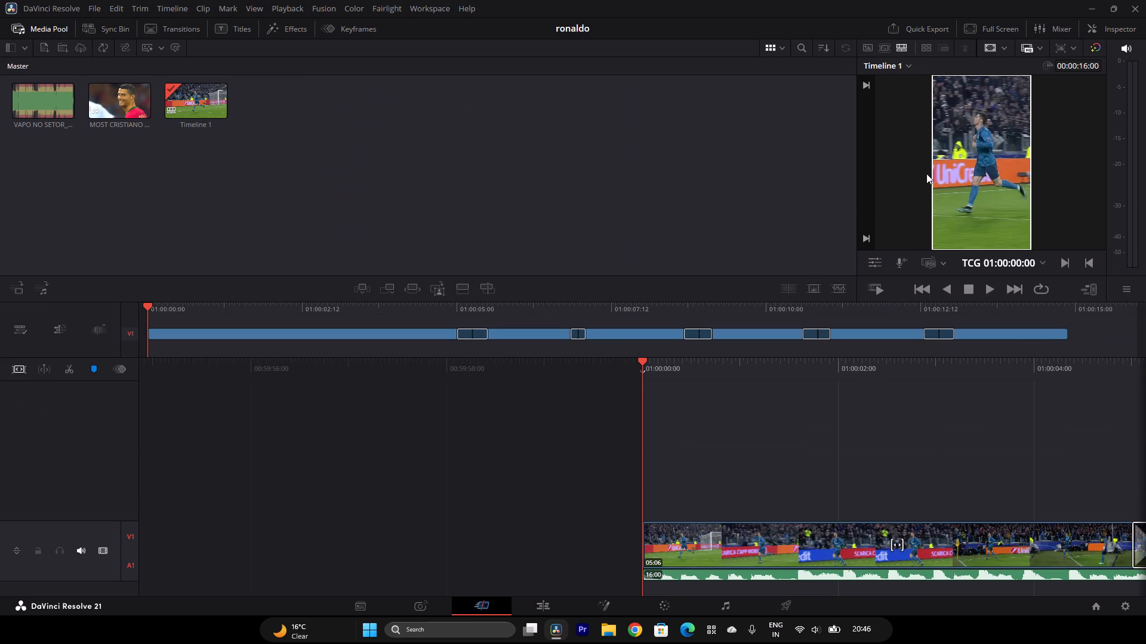
click(982, 29)
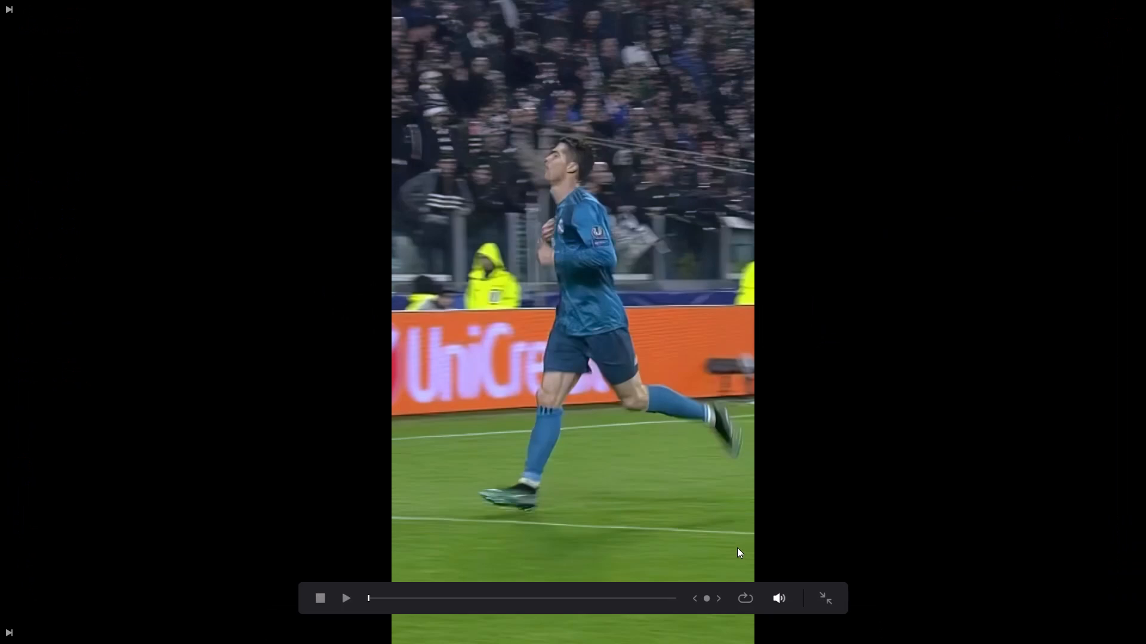
key(space)
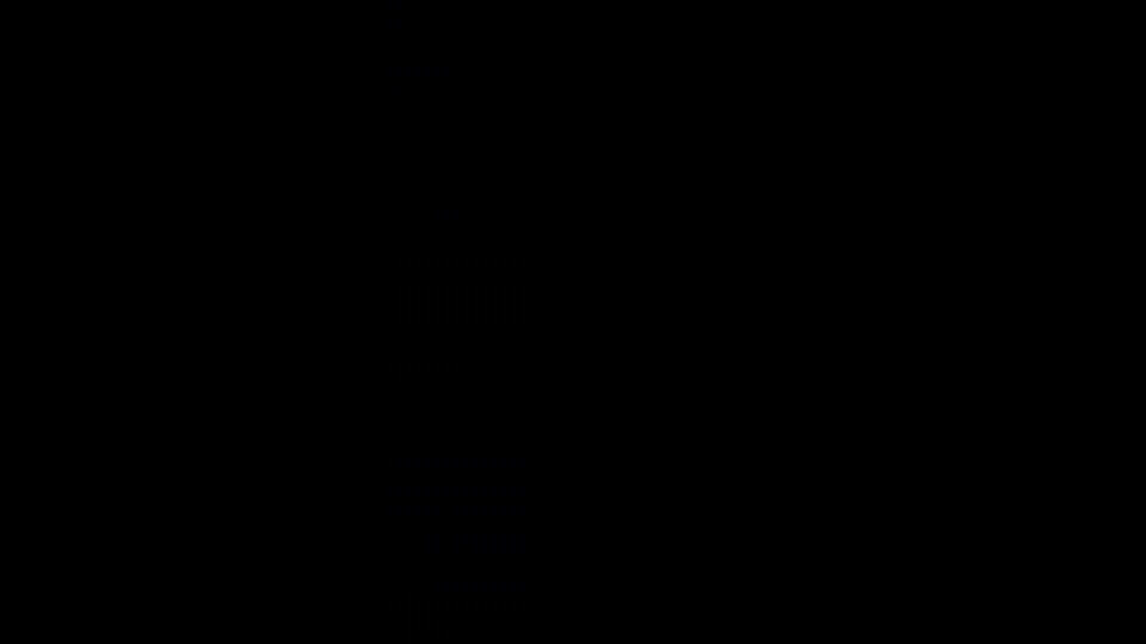
key(Escape)
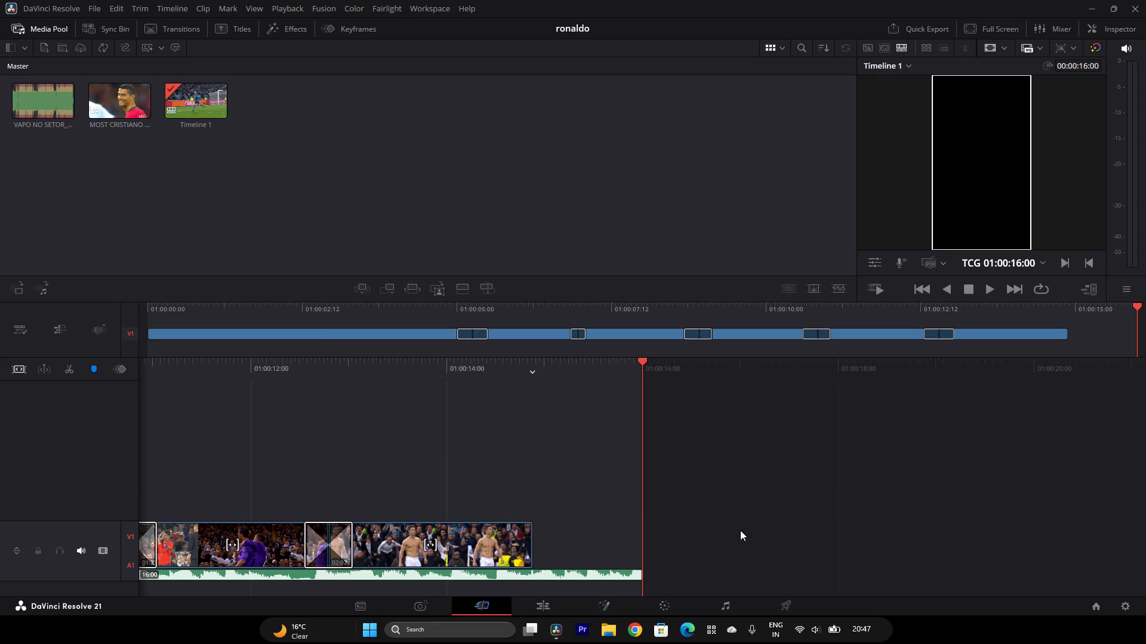
Return to the Edit page and move the playhead to 01:00:04:04 in the first clip.
click(545, 606)
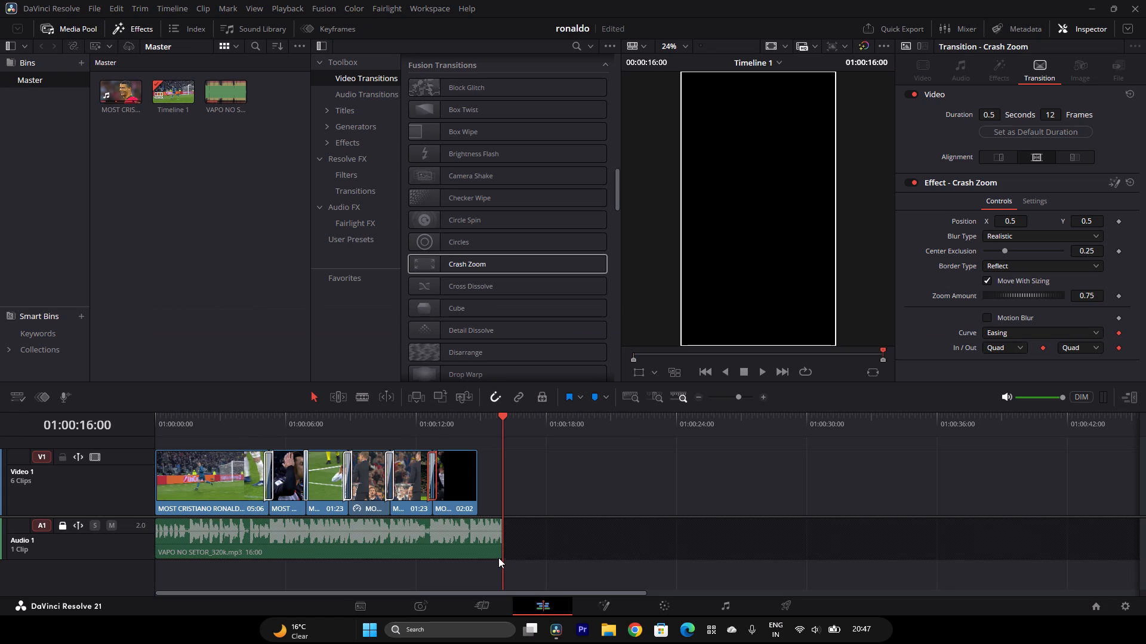
drag(269, 419, 247, 422)
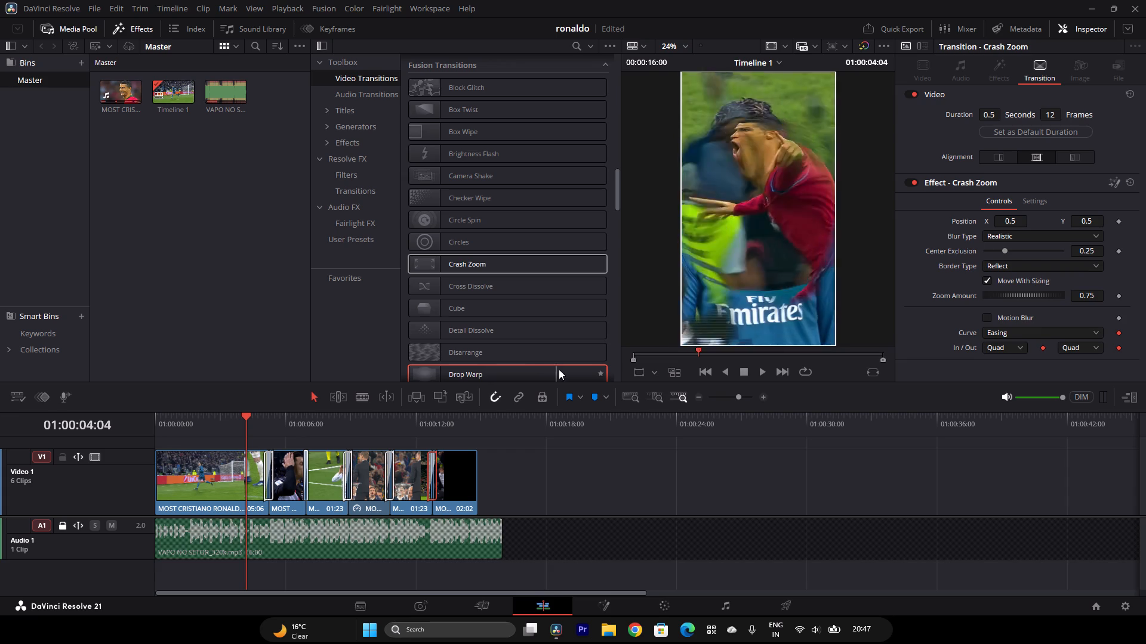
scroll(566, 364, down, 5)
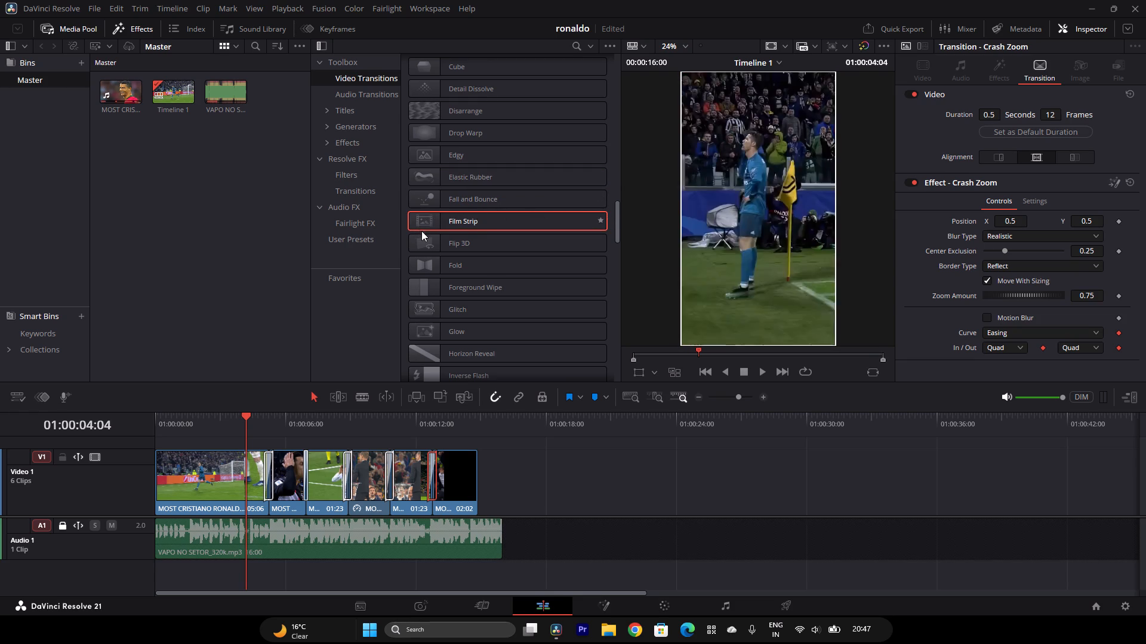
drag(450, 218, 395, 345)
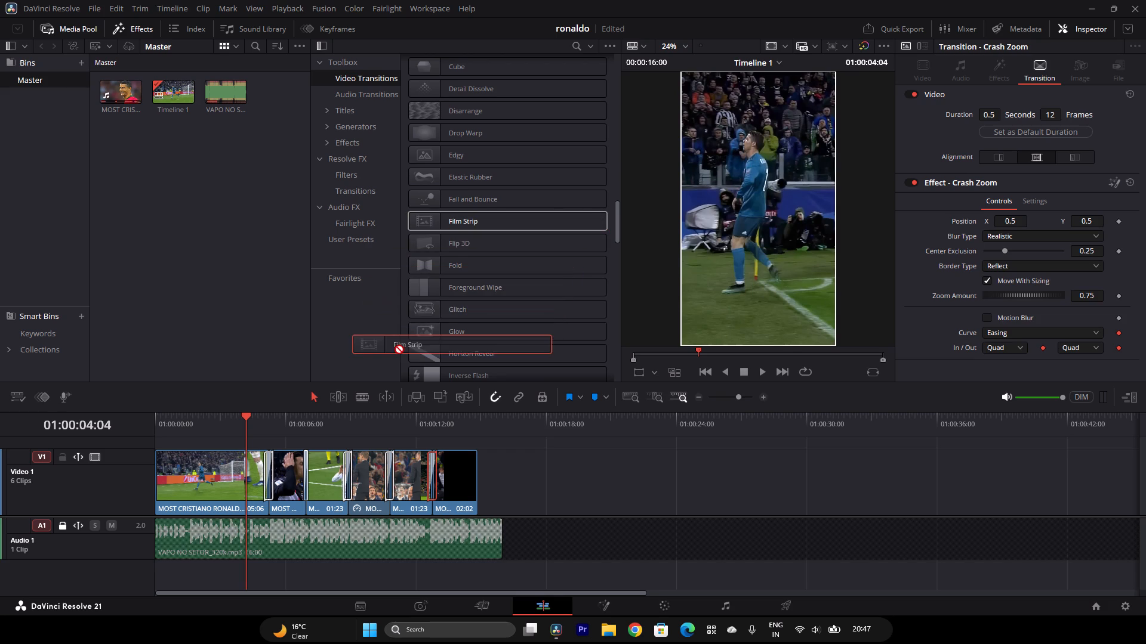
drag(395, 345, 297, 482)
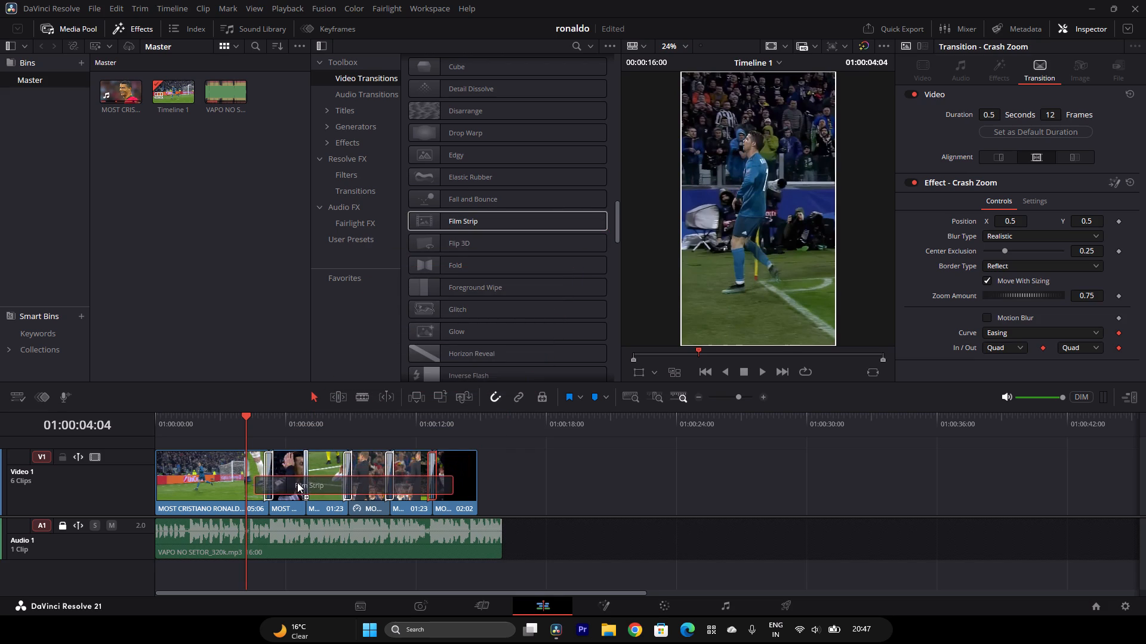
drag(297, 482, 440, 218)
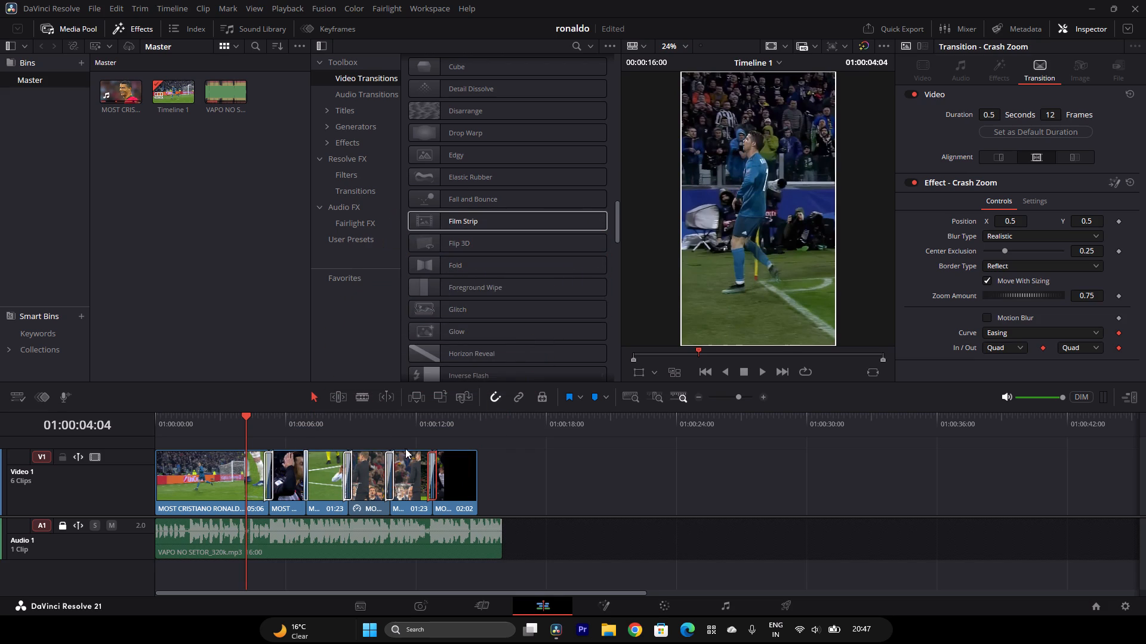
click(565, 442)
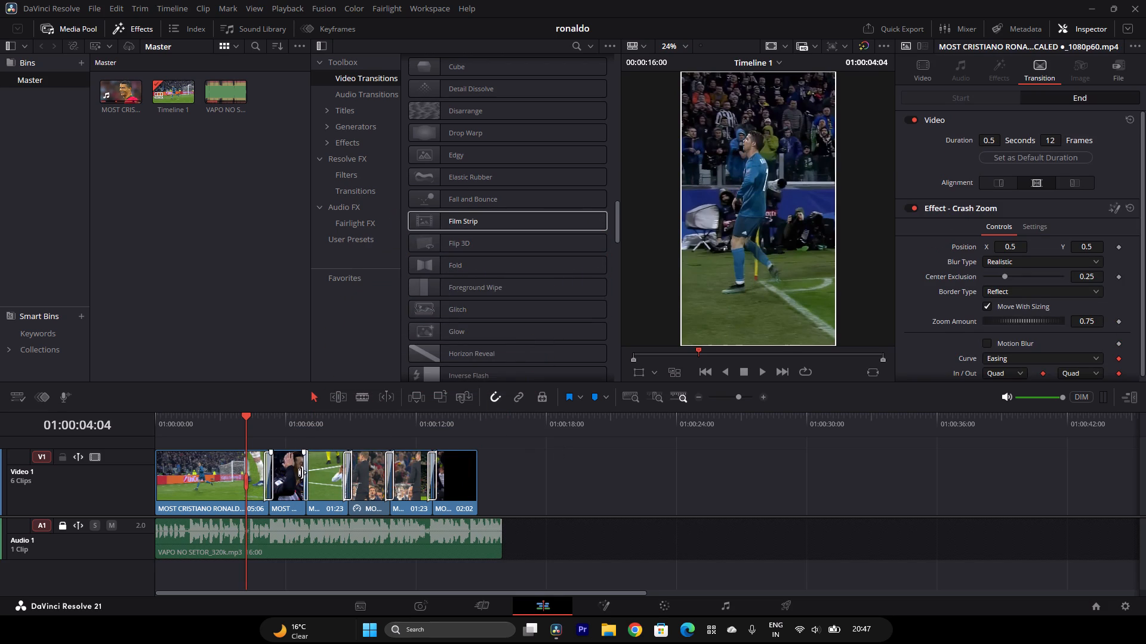
Delete the Crash Zoom transition between the second and third clips.
click(304, 472)
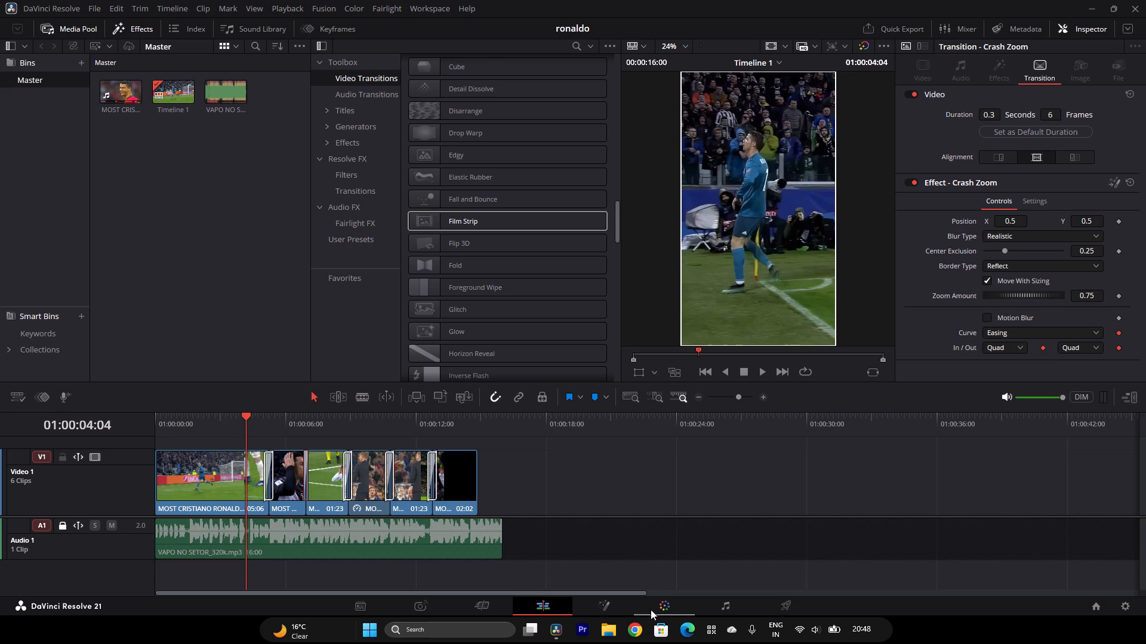
click(716, 626)
click(757, 542)
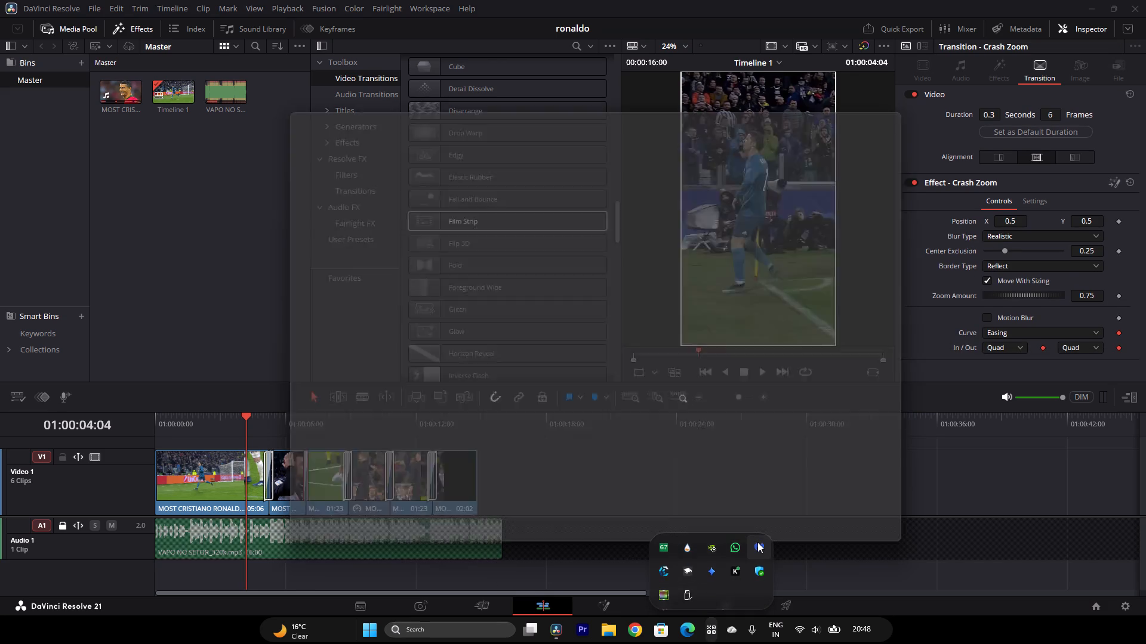
click(884, 131)
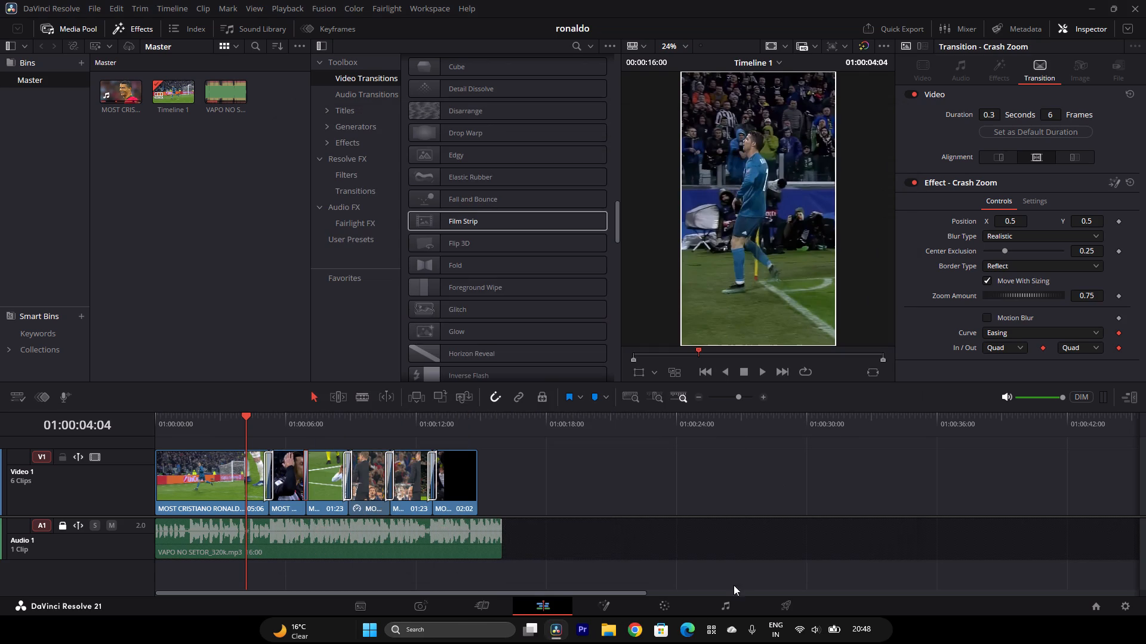
click(716, 633)
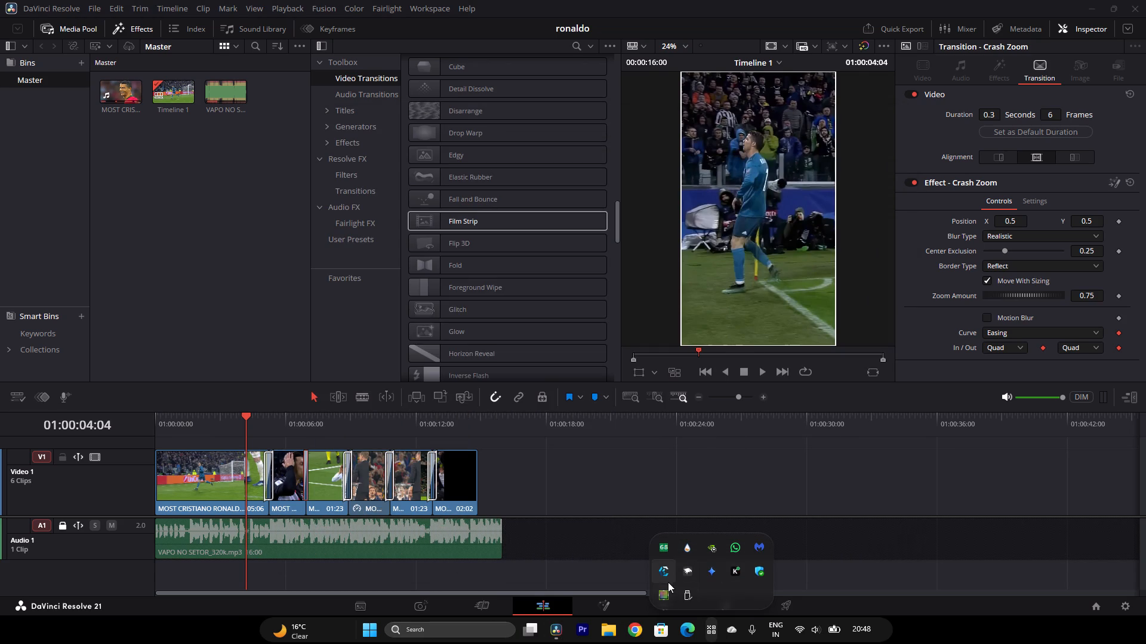
click(666, 576)
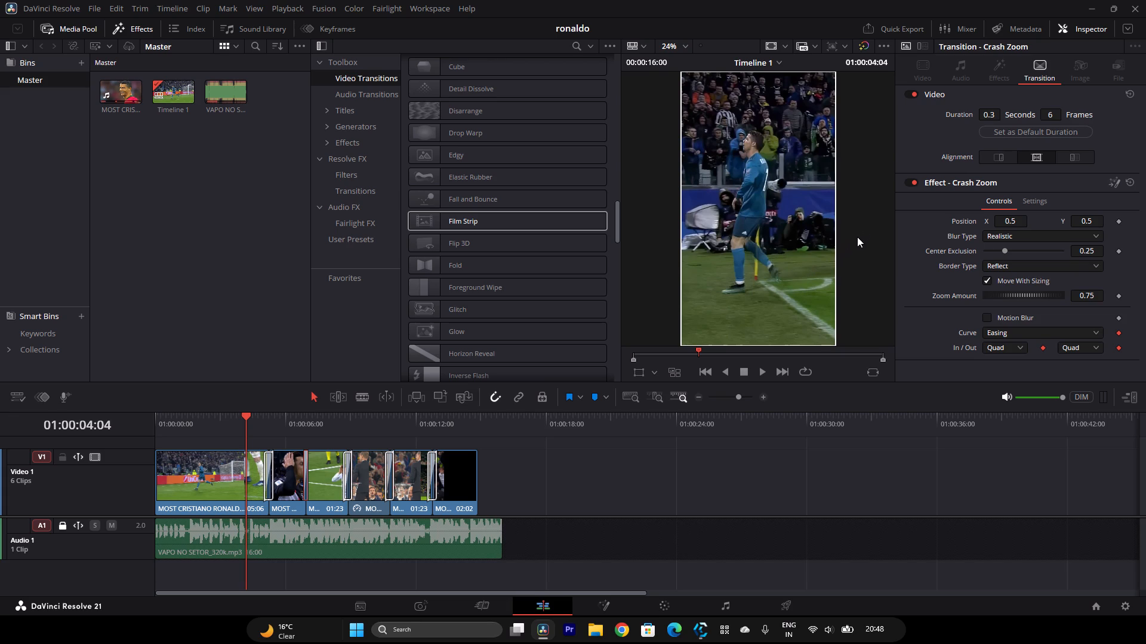
key(BackSpace)
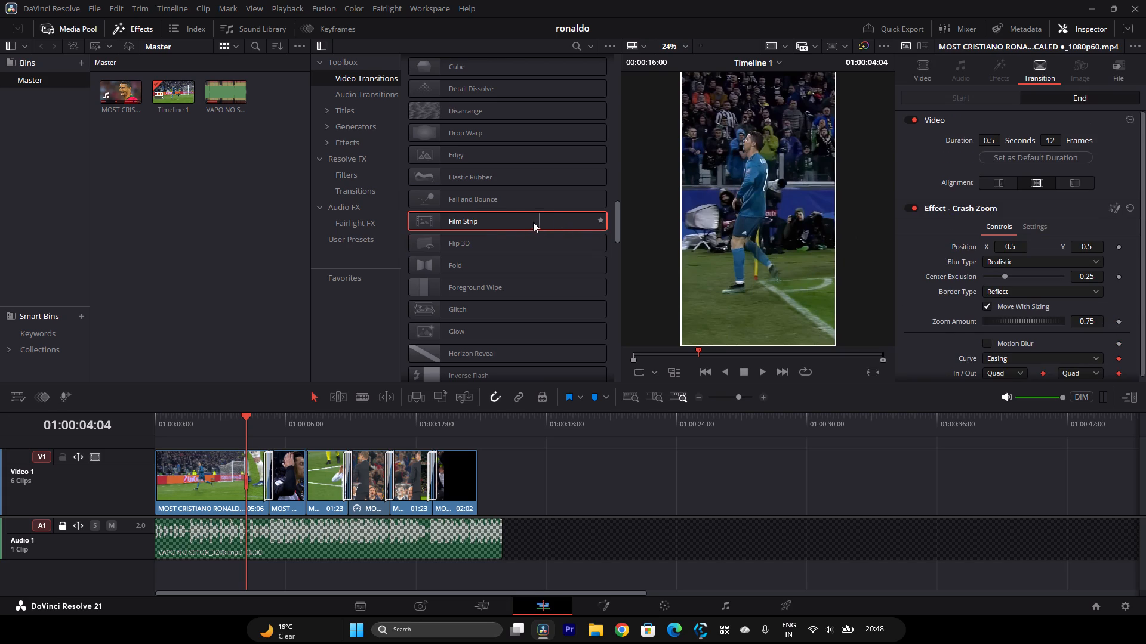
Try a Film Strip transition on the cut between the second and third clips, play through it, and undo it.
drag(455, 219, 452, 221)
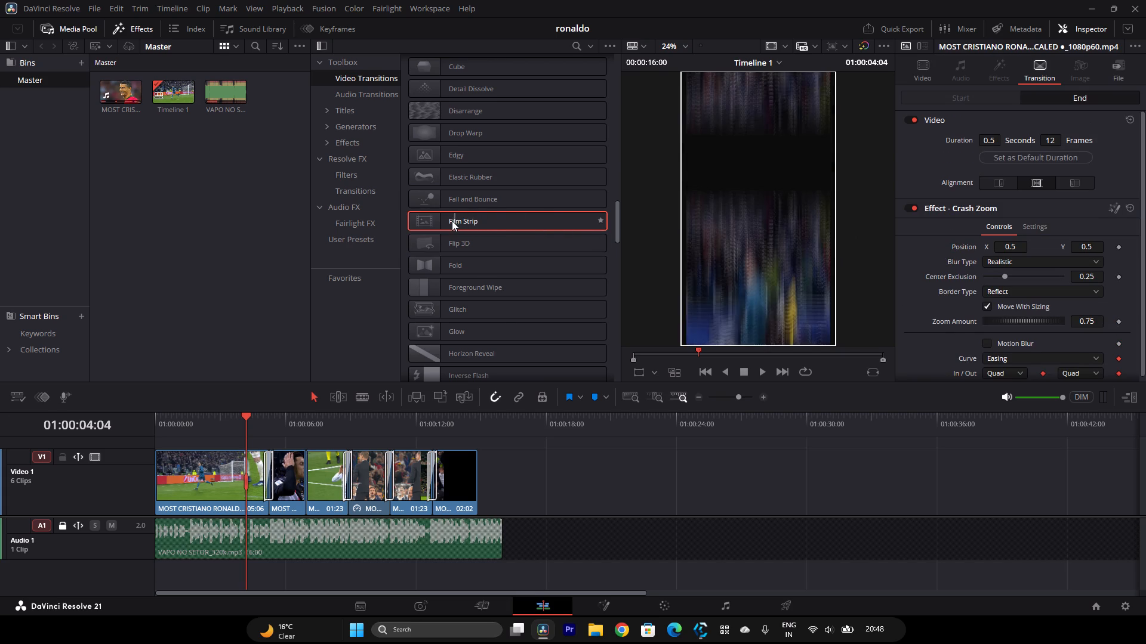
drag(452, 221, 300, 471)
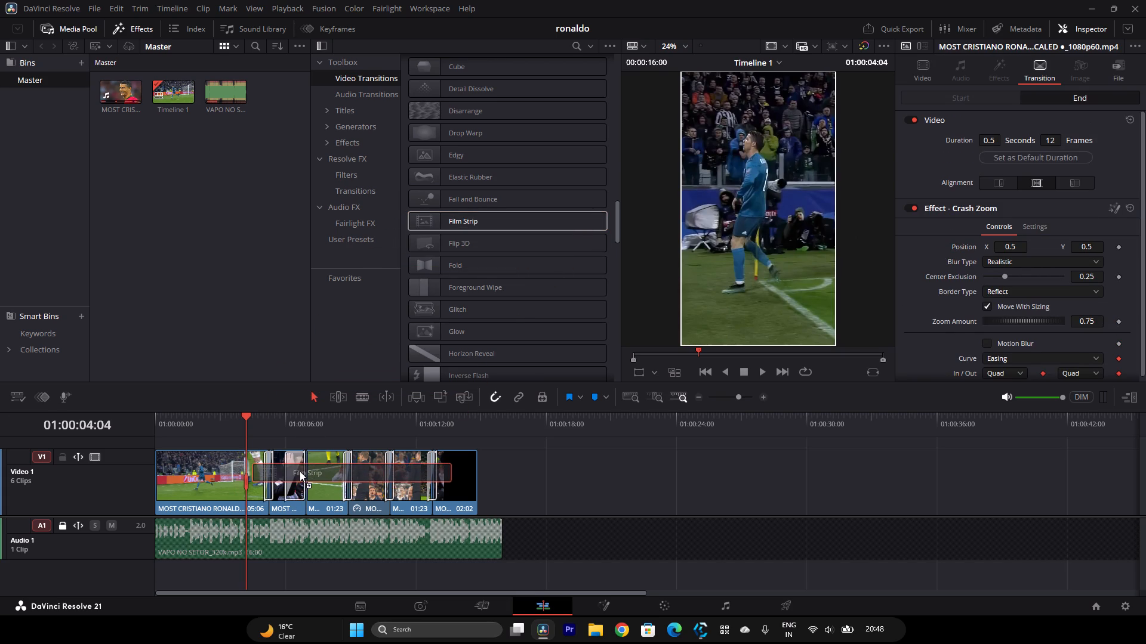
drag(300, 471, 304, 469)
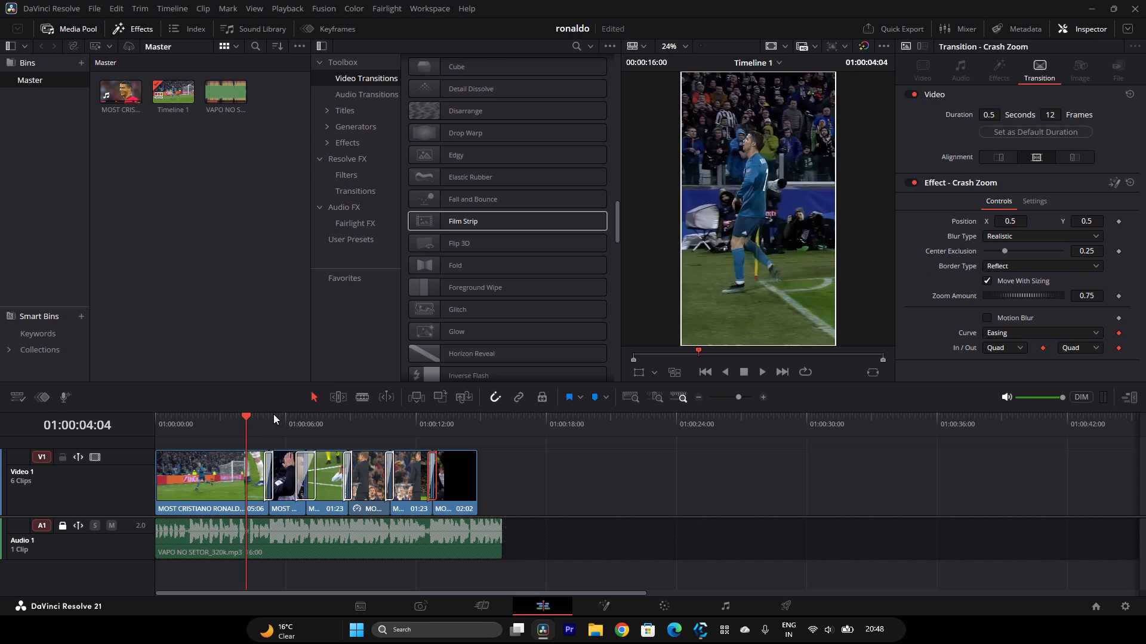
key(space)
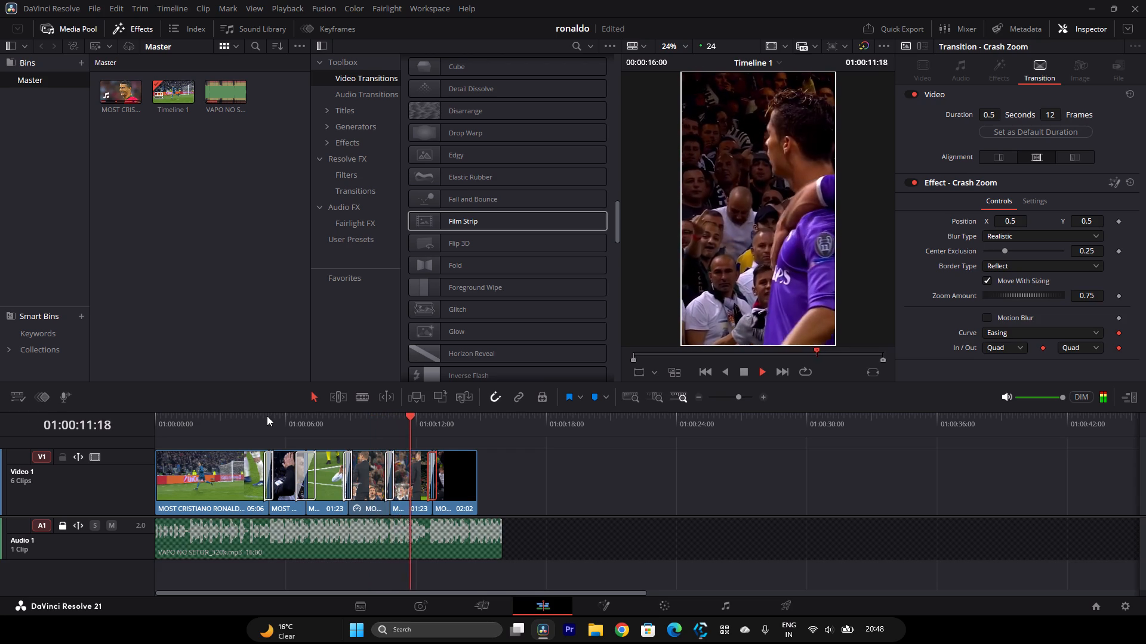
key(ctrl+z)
Replay part of the first clip and stop with the playhead at 01:00:01:21.
click(237, 425)
drag(216, 425, 210, 426)
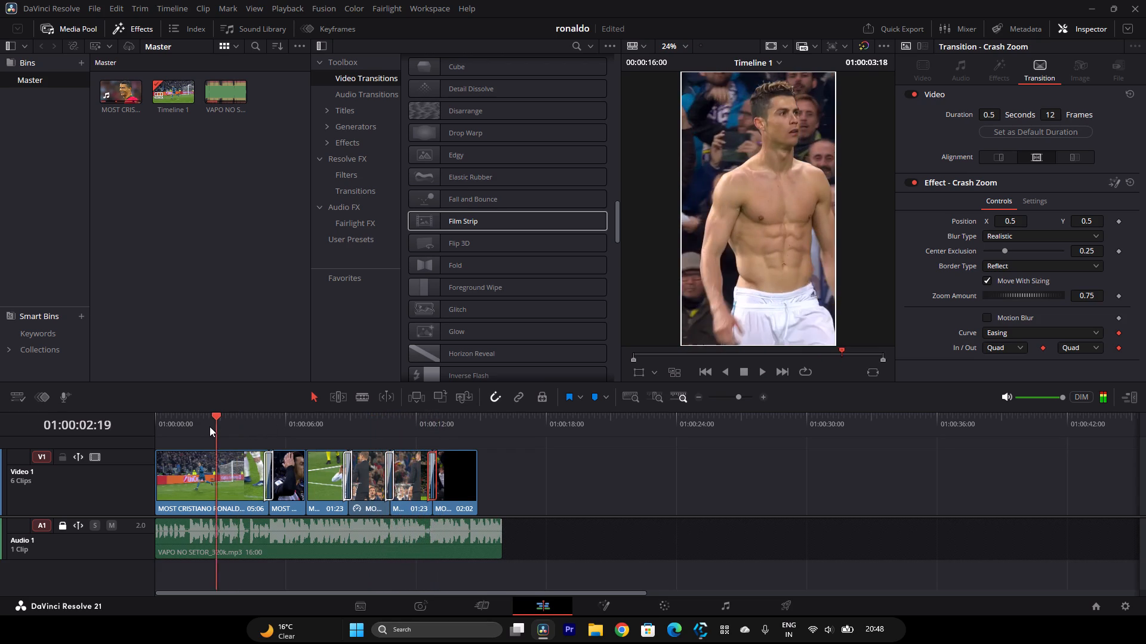
drag(210, 426, 207, 426)
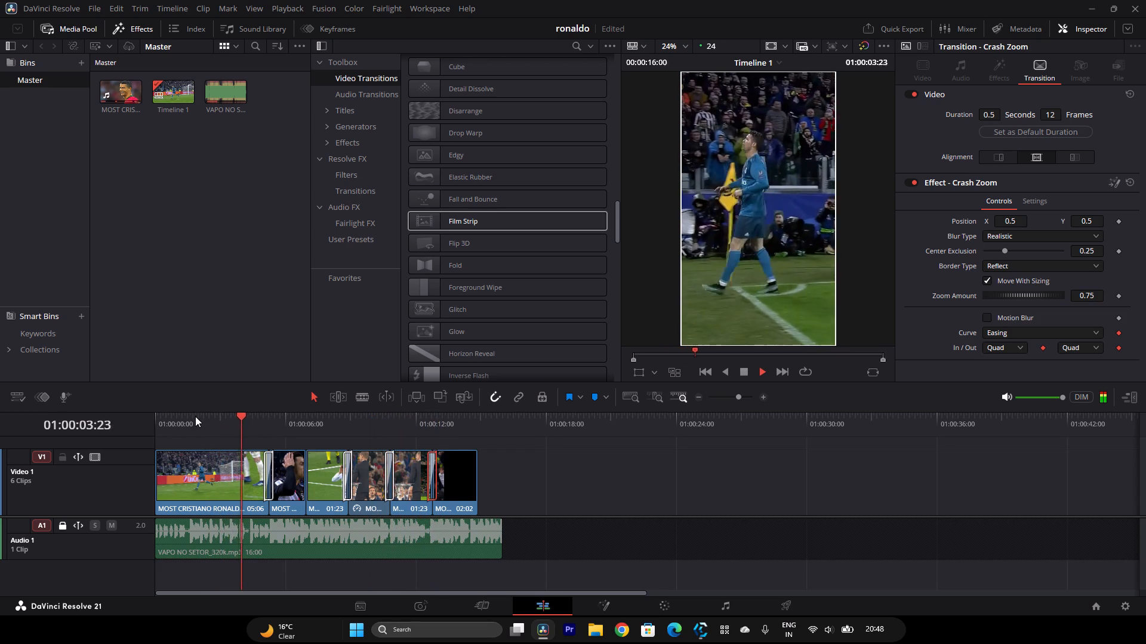
click(195, 416)
key(space)
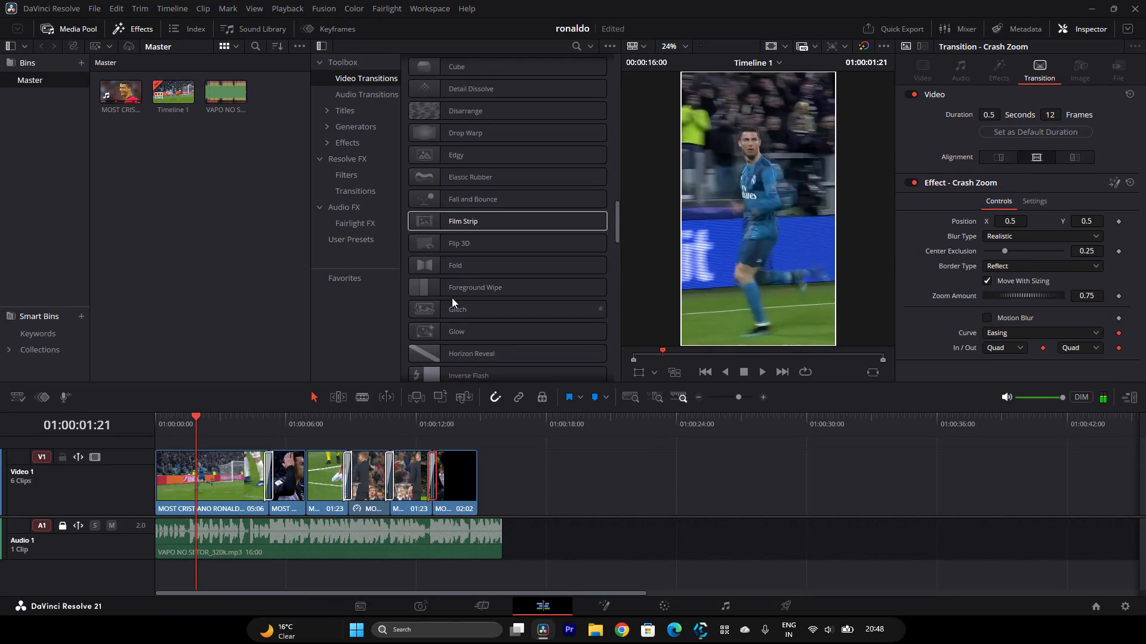
Browse the remaining Fusion and Resolve FX video transitions for a replacement on the cut between the second and third clips.
scroll(455, 312, down, 5)
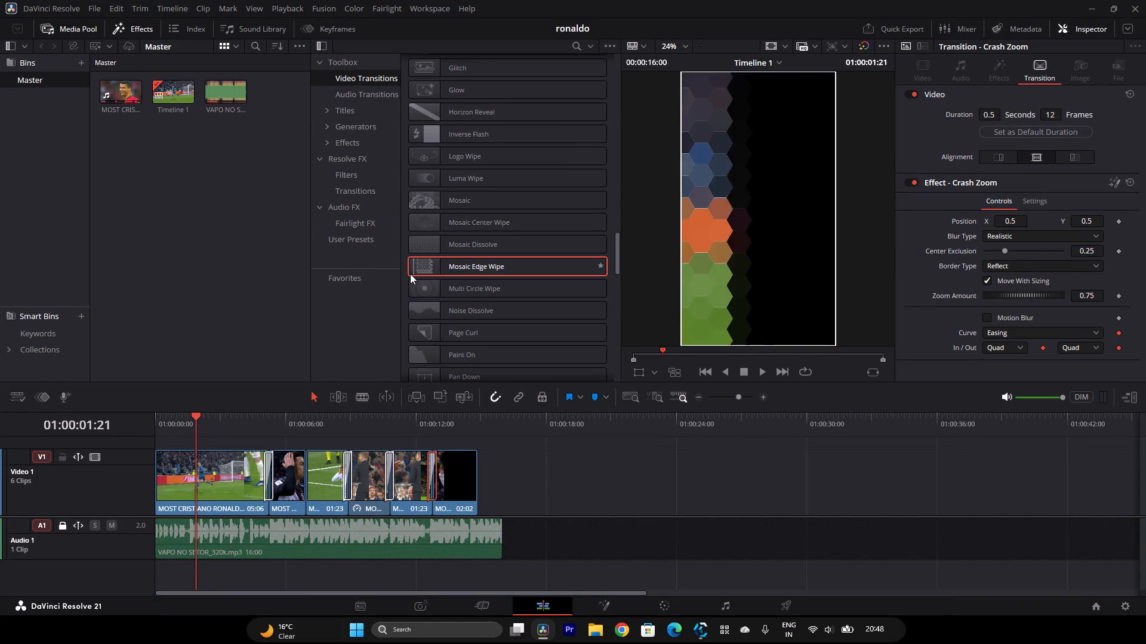
scroll(382, 302, down, 3)
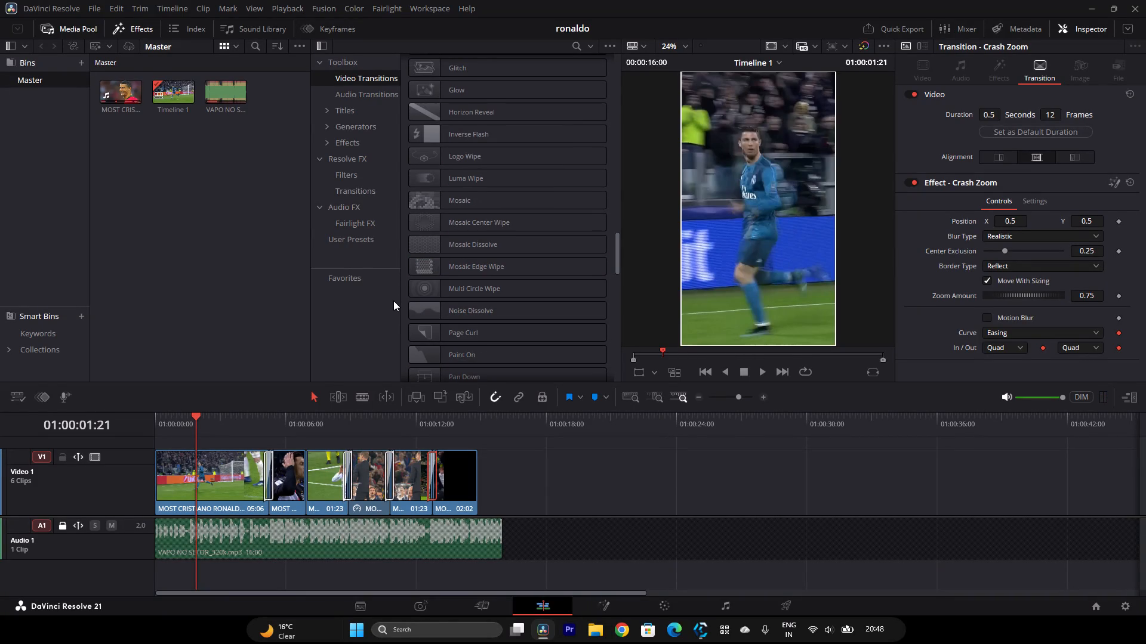
scroll(393, 301, down, 10)
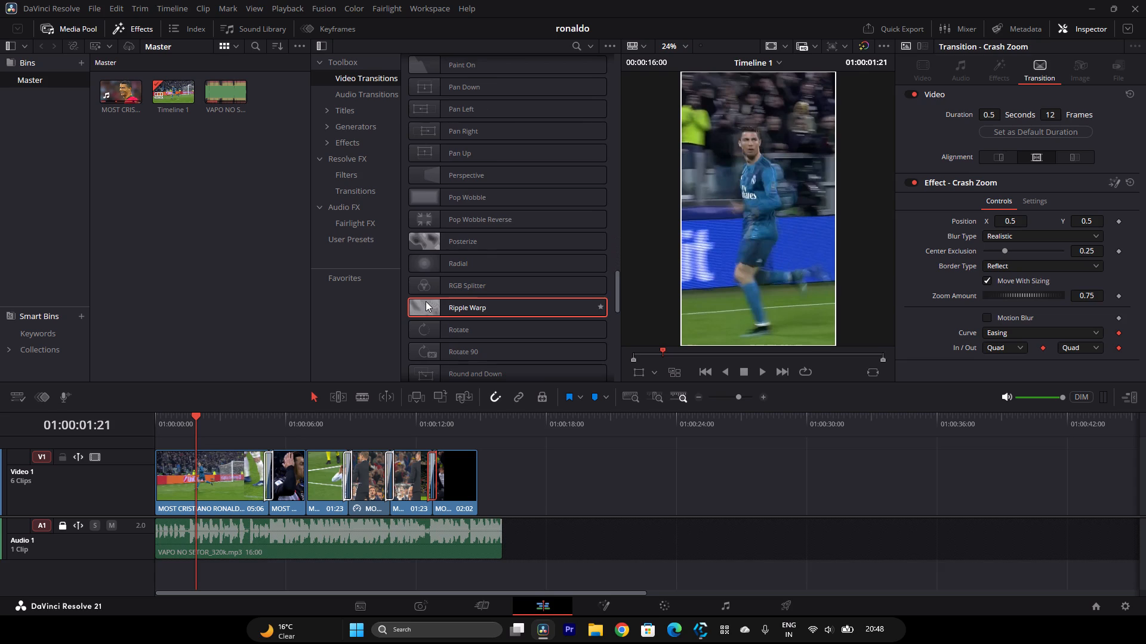
scroll(426, 301, down, 4)
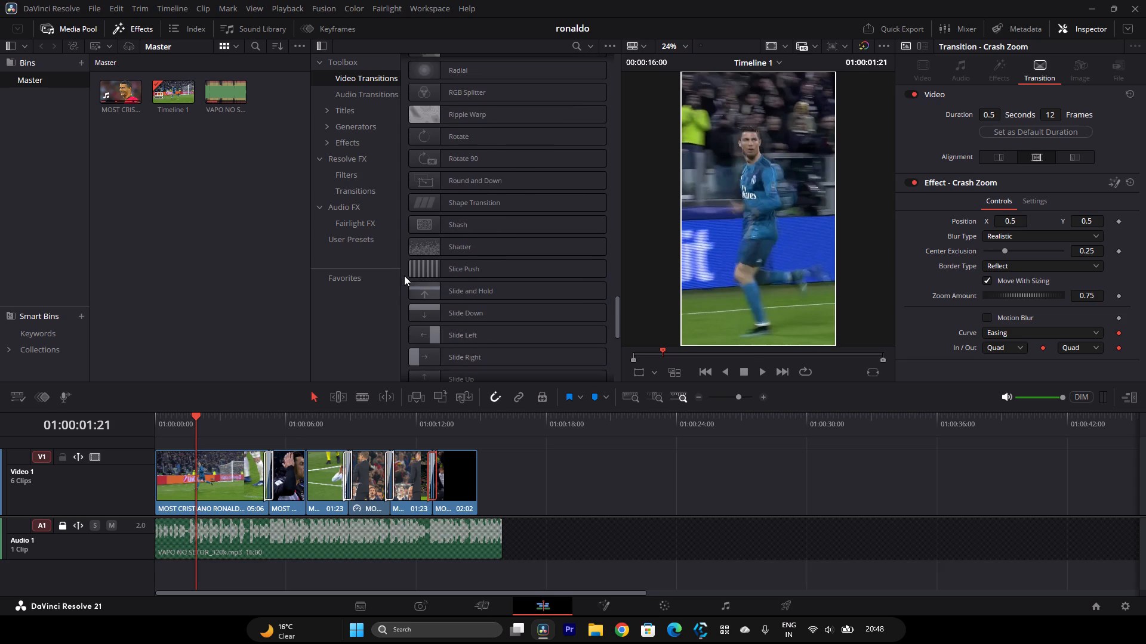
scroll(372, 300, down, 6)
scroll(436, 304, down, 3)
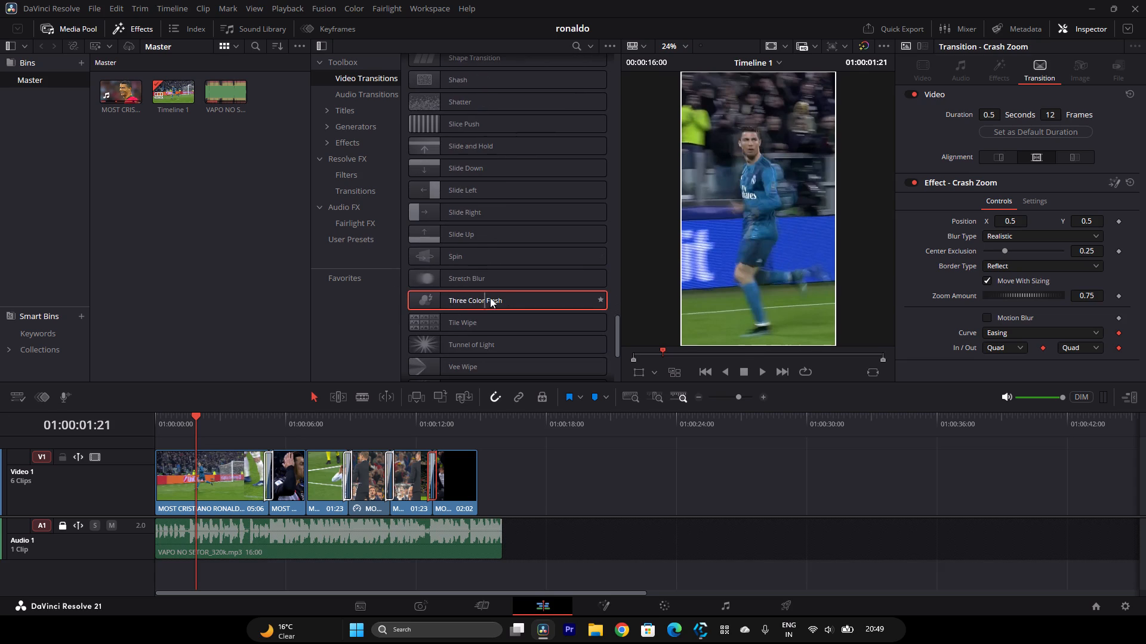
scroll(504, 296, down, 1)
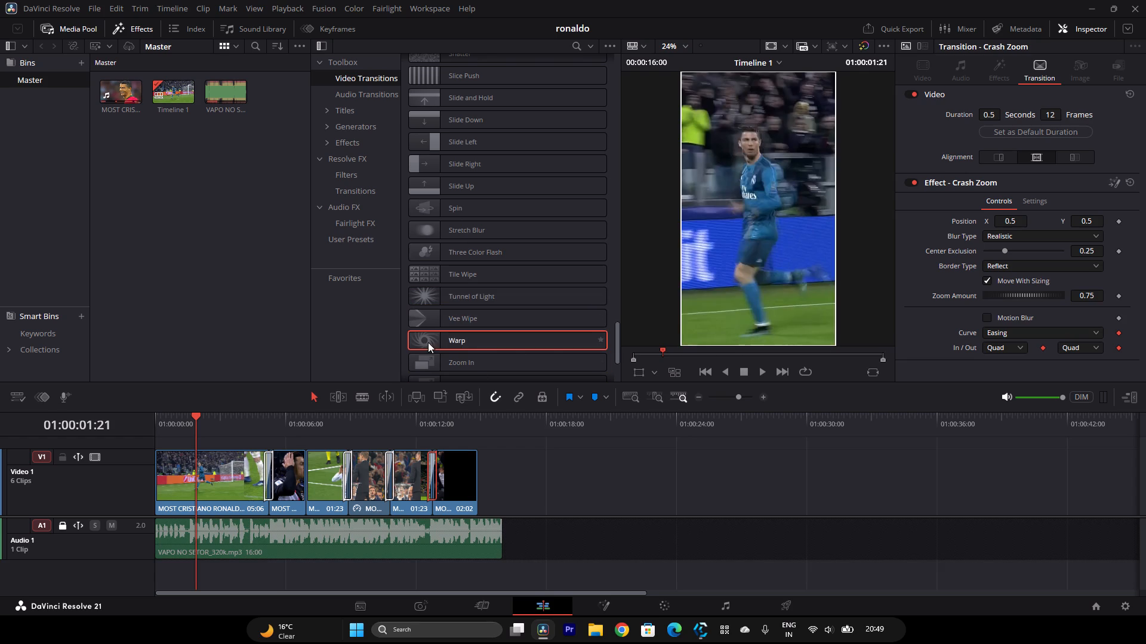
scroll(546, 338, down, 3)
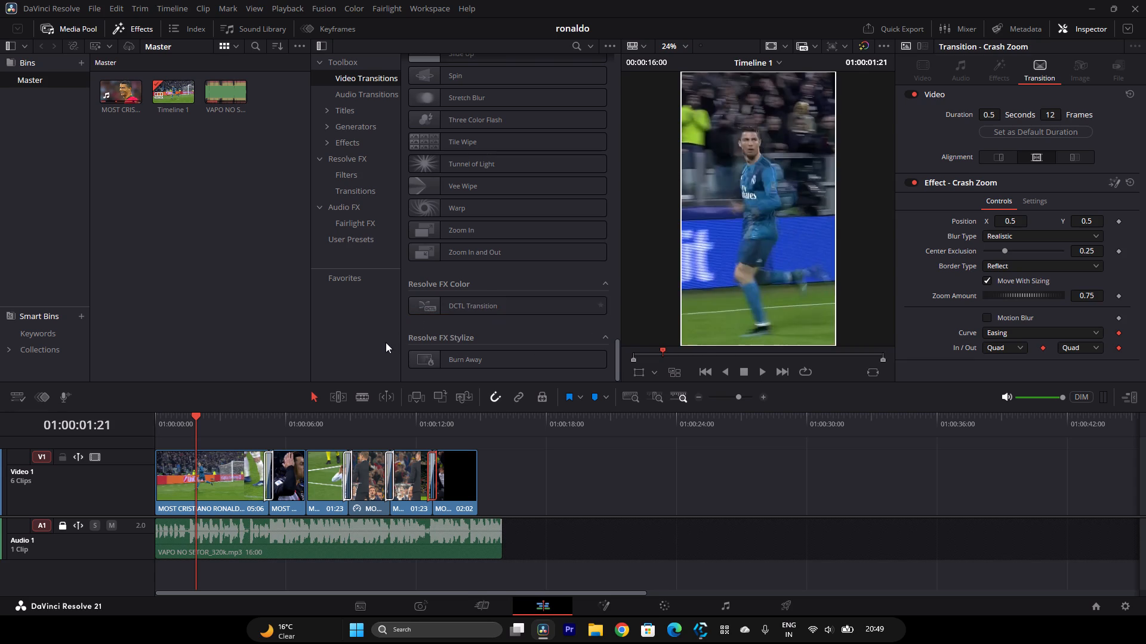
scroll(522, 339, down, 13)
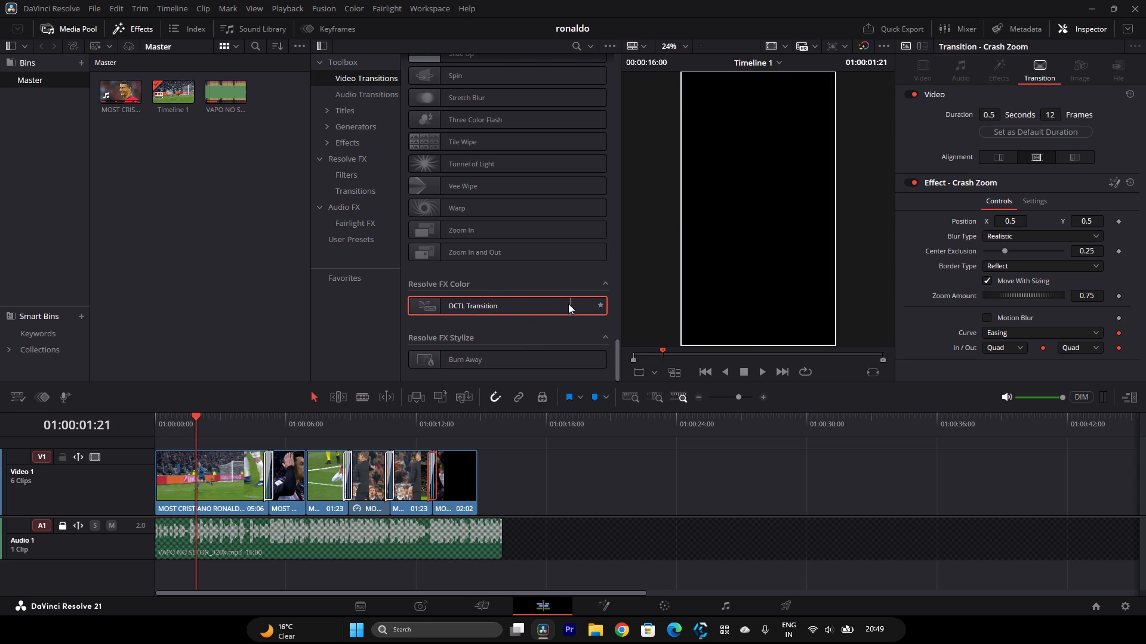
click(347, 94)
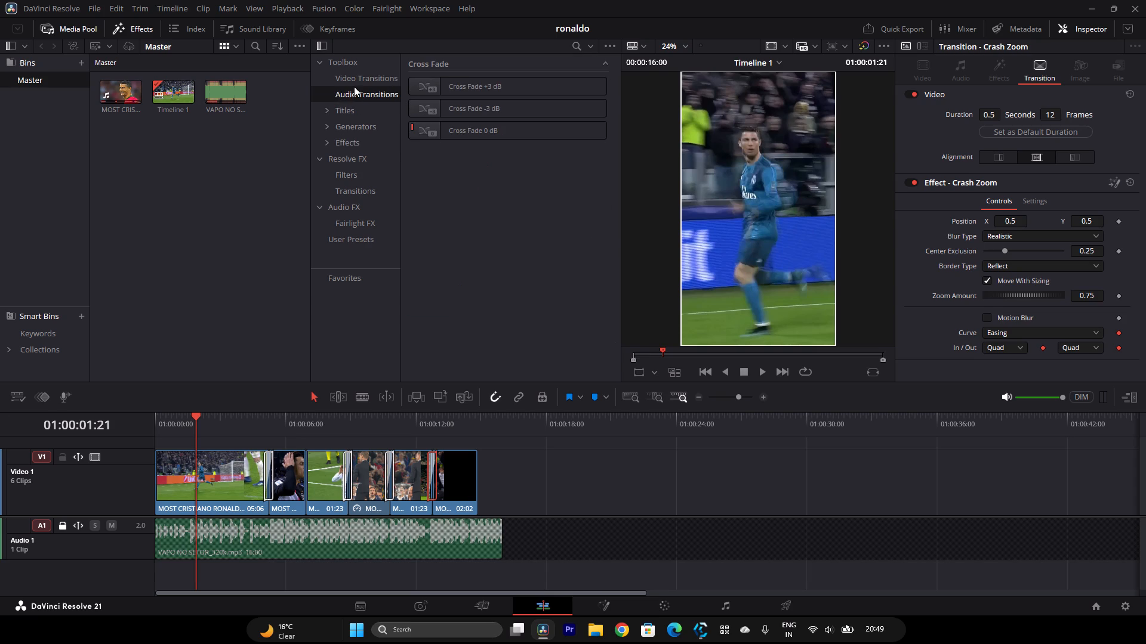
click(354, 85)
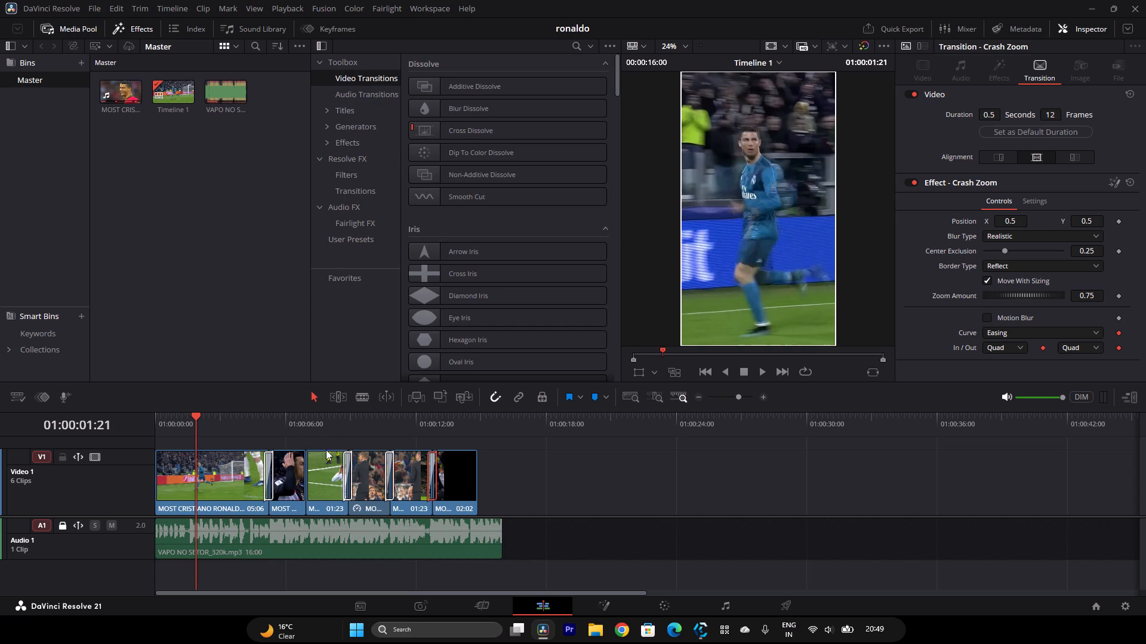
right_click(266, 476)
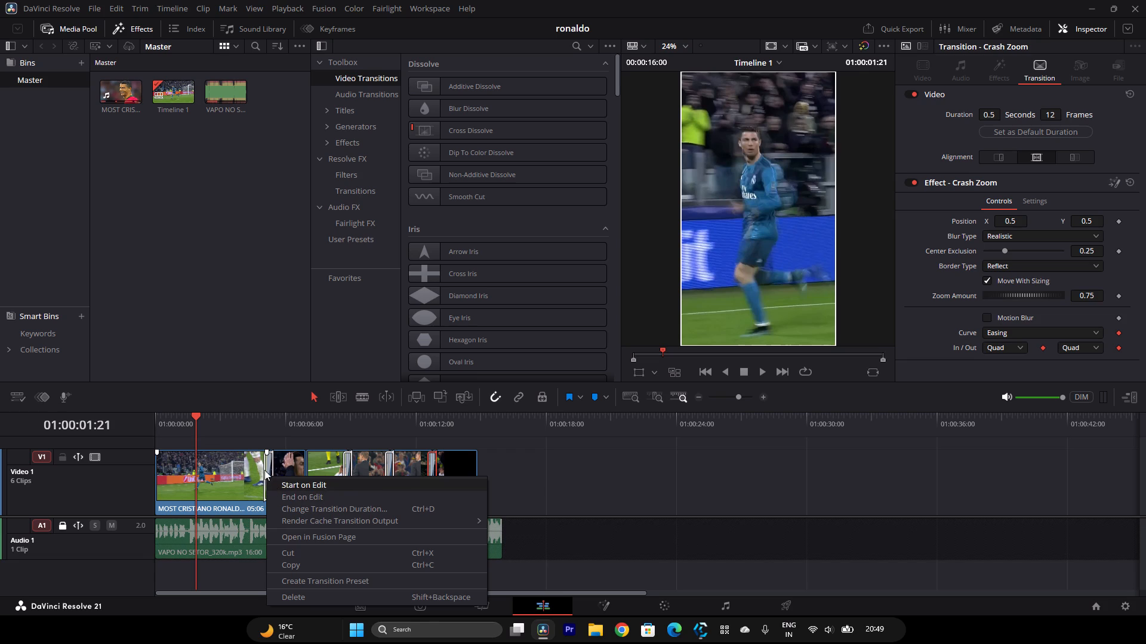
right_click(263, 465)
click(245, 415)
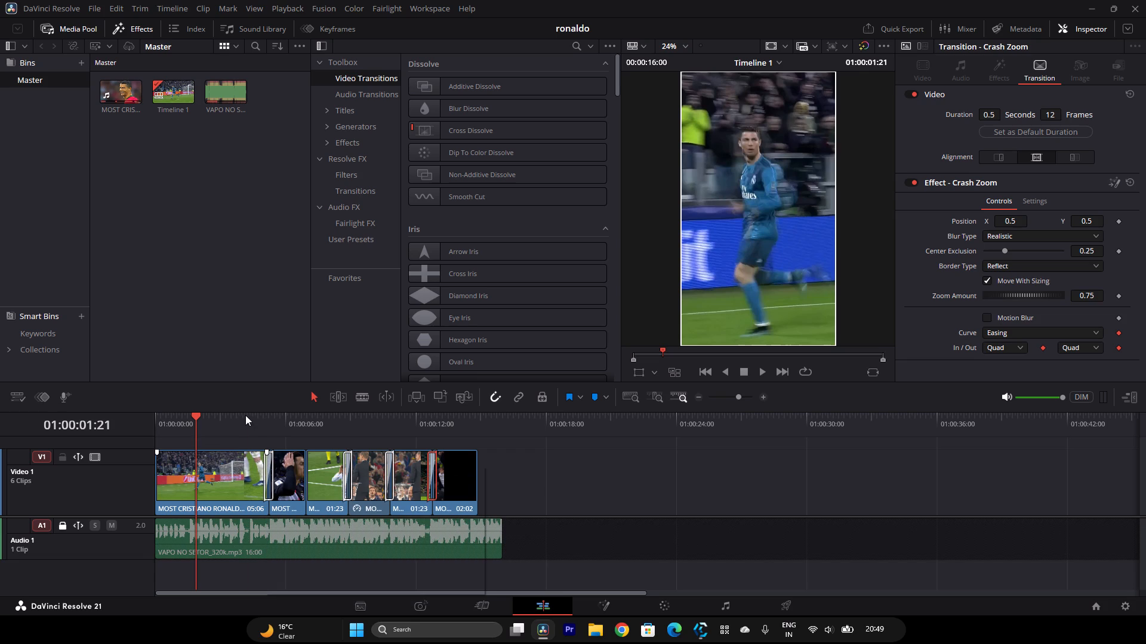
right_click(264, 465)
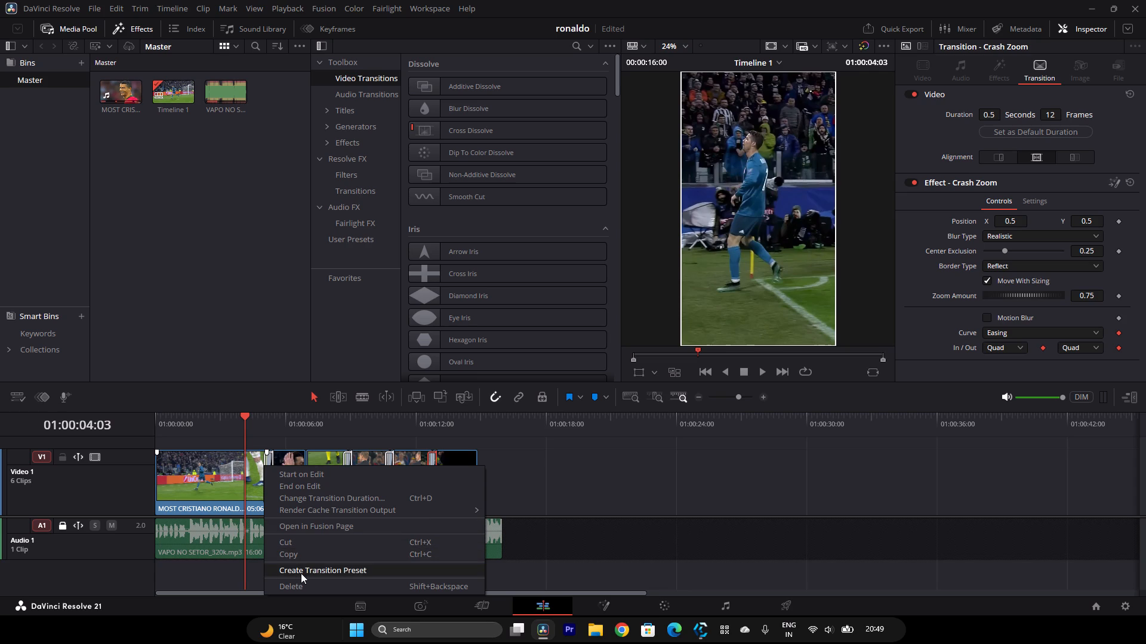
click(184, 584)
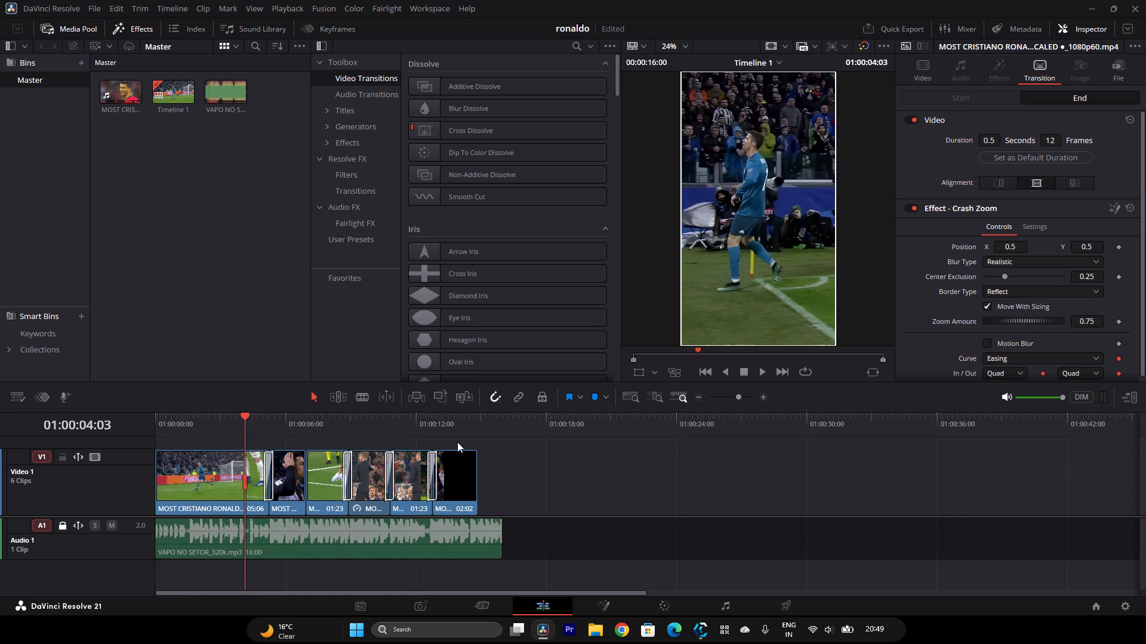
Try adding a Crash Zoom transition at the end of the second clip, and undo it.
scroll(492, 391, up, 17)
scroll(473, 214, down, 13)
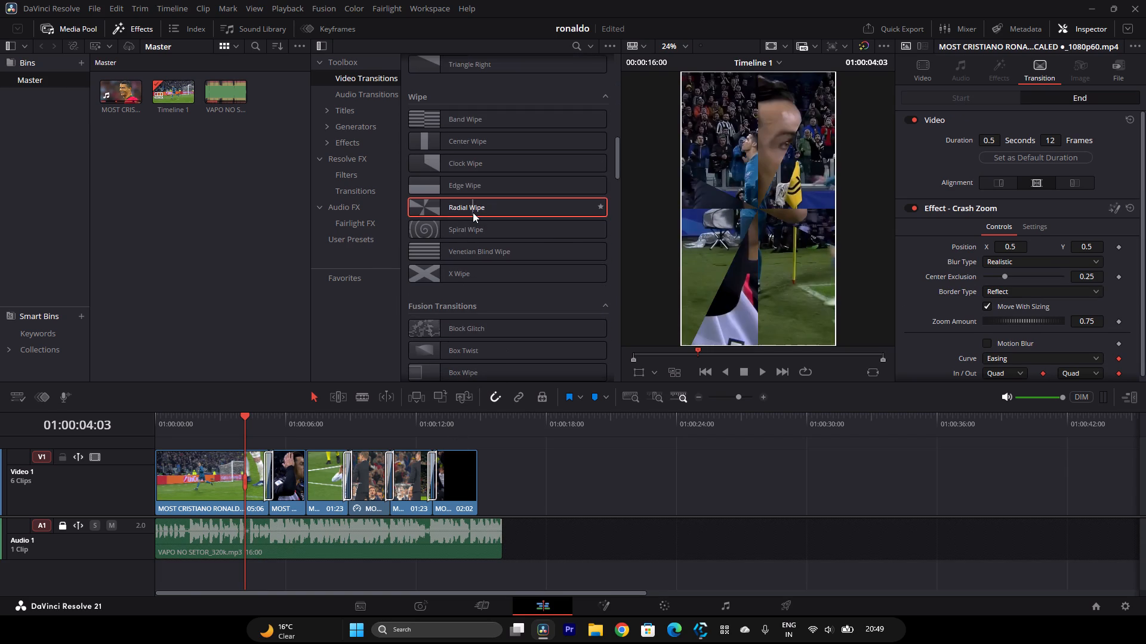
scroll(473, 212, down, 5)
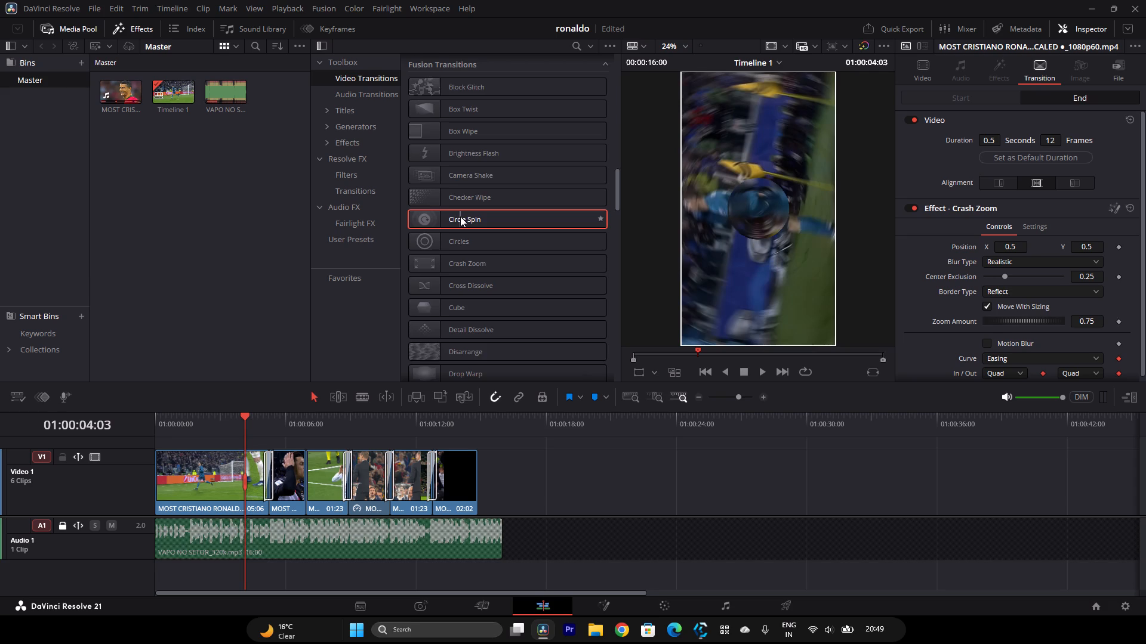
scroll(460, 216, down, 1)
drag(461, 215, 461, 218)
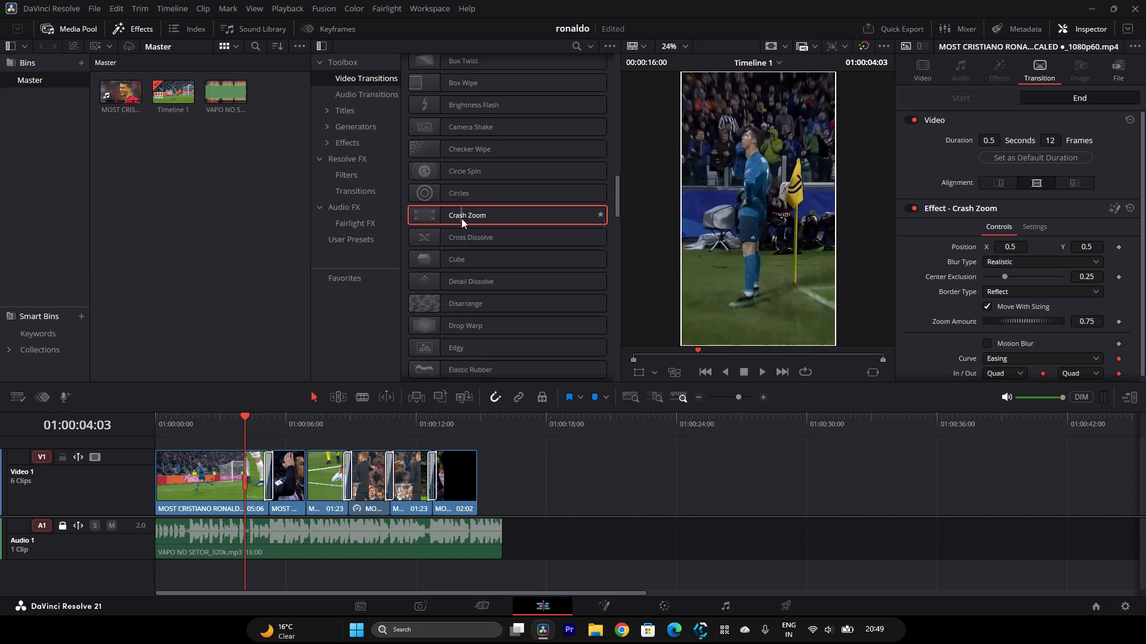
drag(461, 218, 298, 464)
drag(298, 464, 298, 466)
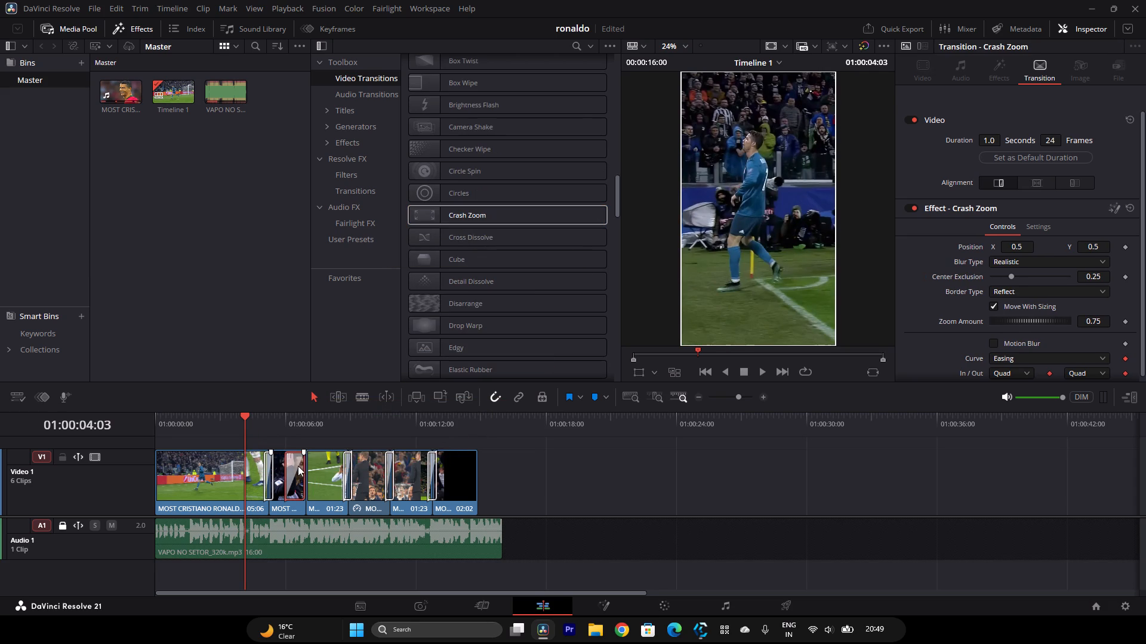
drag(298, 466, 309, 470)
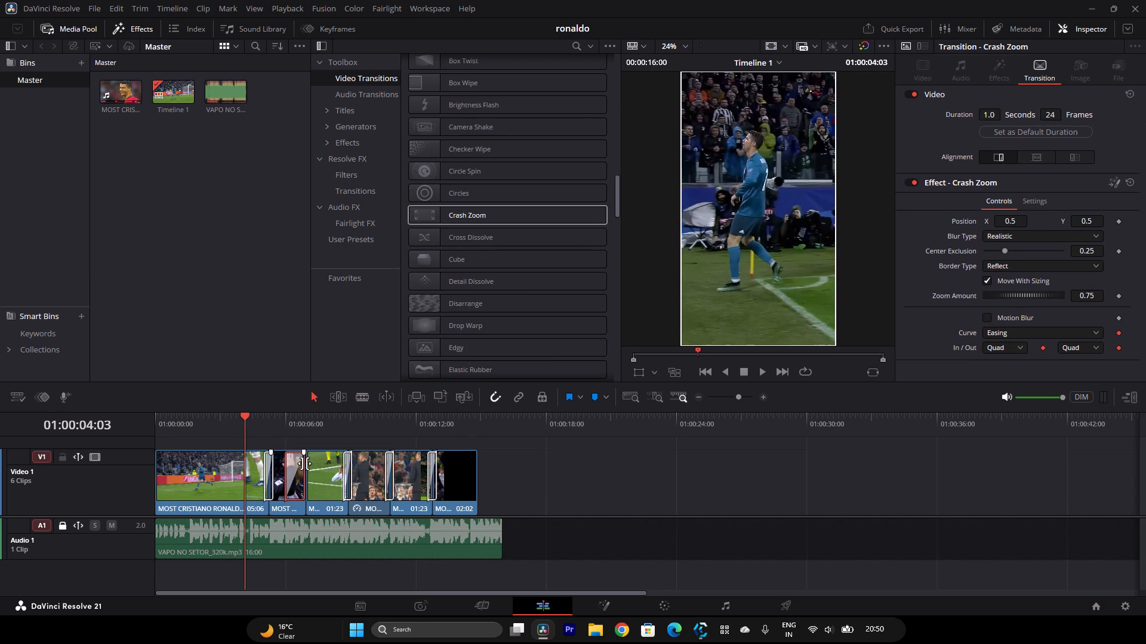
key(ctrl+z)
Add a Crash Zoom transition on the cut between the second and third clips and set its duration to 0.5 seconds.
drag(439, 210, 306, 478)
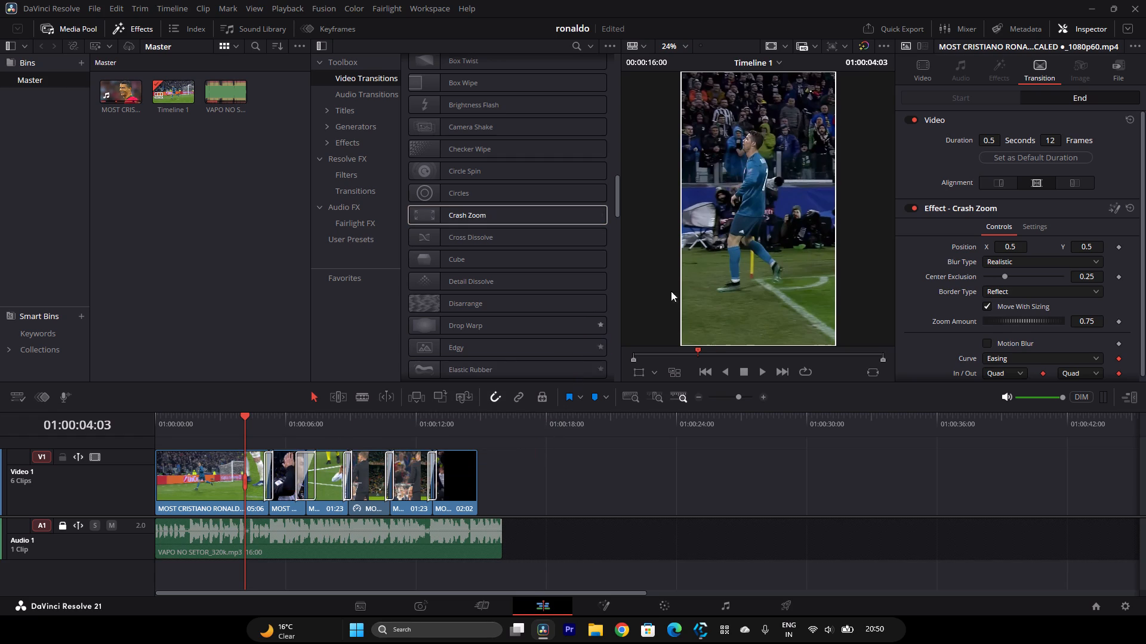
click(296, 476)
click(992, 118)
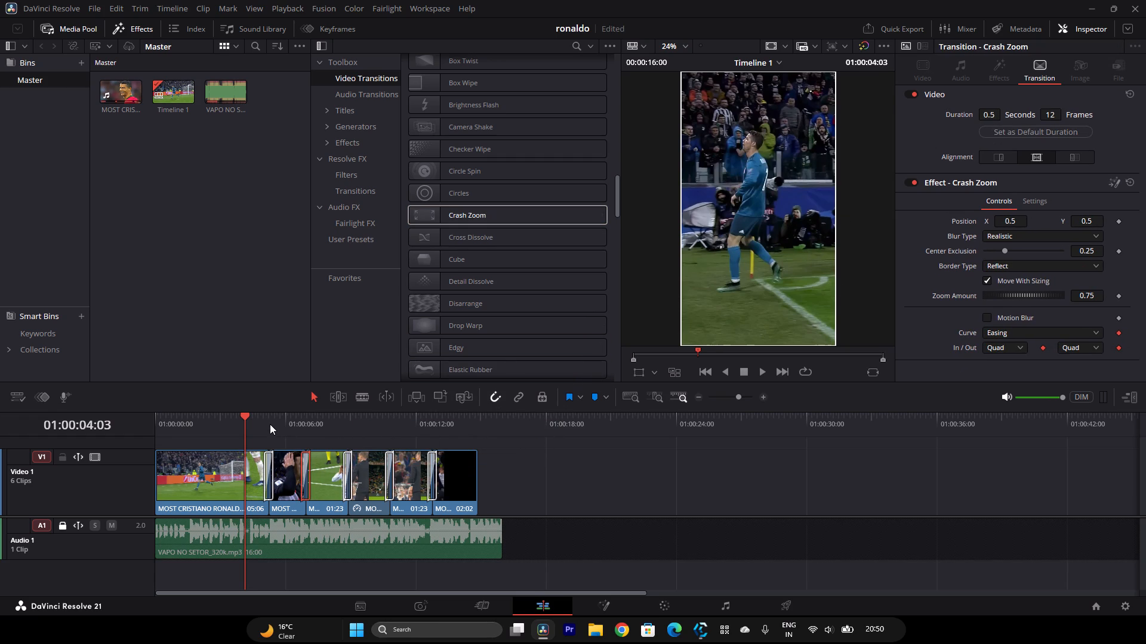
Play the whole timeline from the start to review the edit with all its transitions.
drag(269, 424, 122, 439)
key(space)
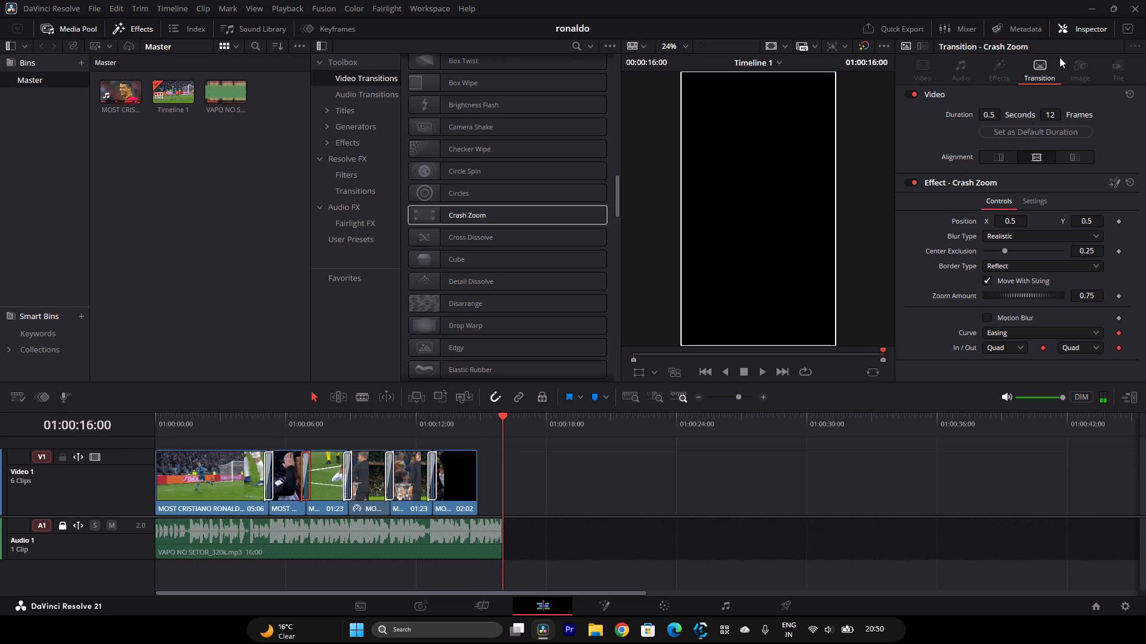
Hide the Inspector and clear the timeline selection.
click(1070, 30)
click(713, 448)
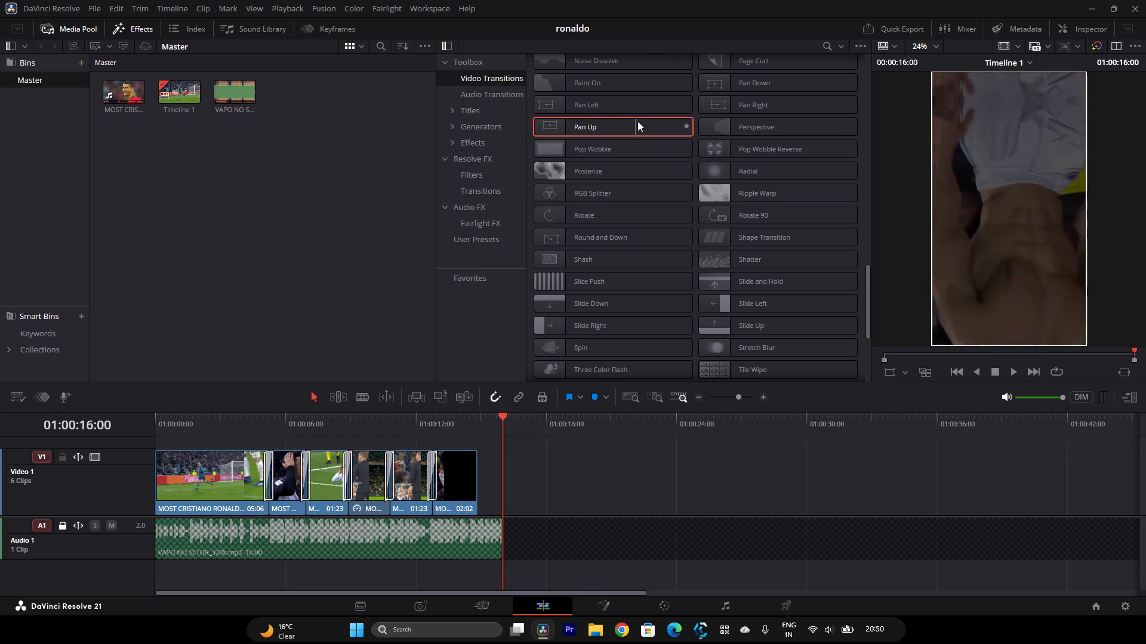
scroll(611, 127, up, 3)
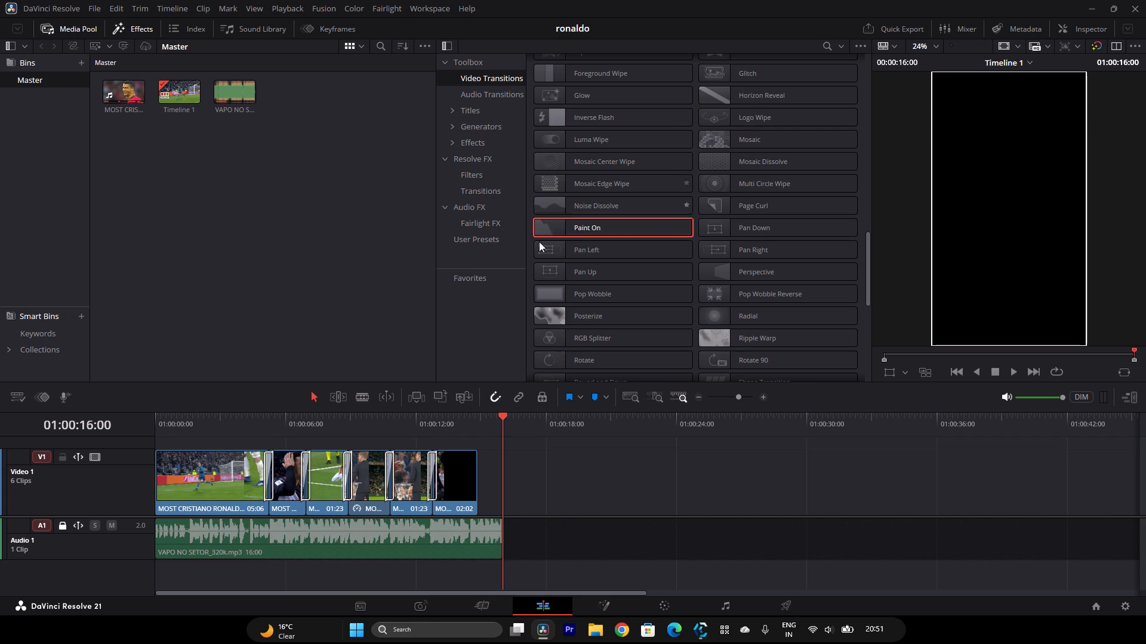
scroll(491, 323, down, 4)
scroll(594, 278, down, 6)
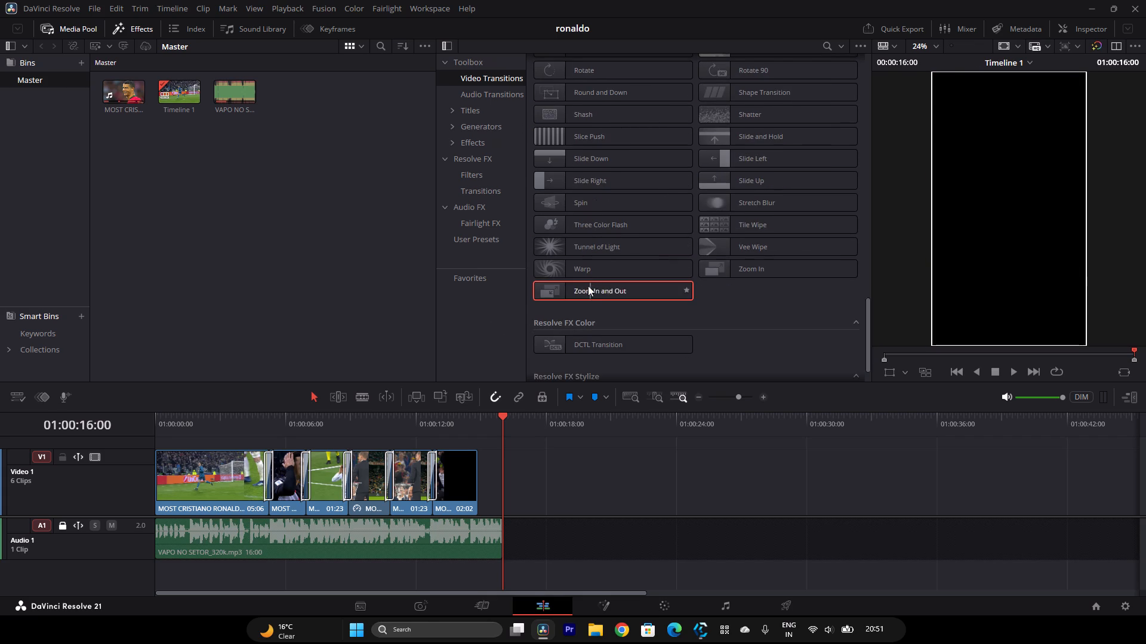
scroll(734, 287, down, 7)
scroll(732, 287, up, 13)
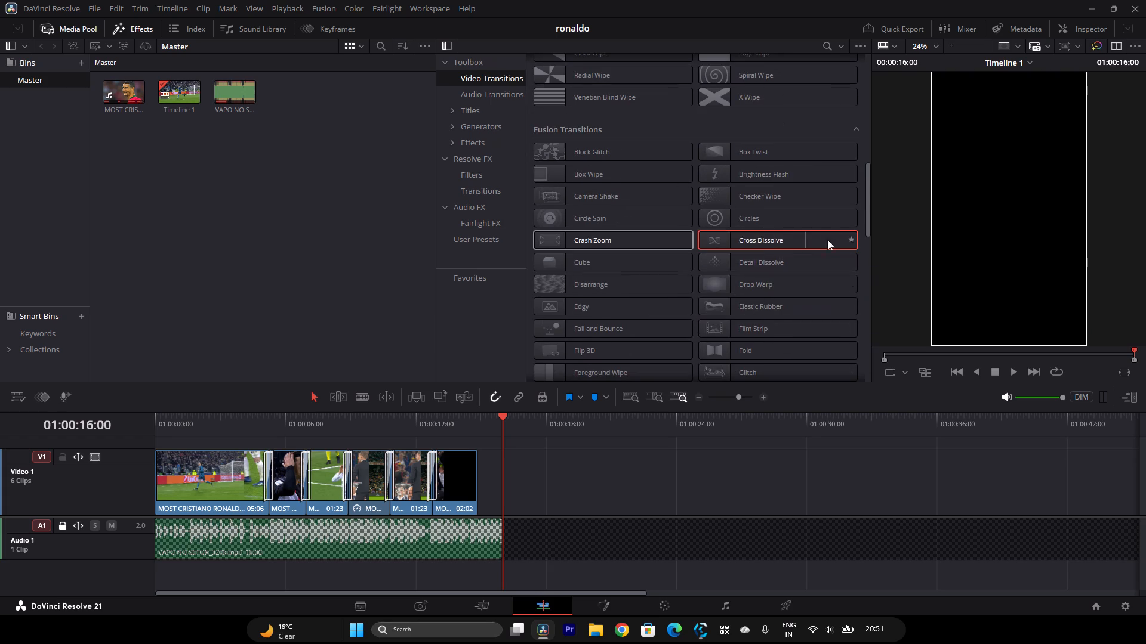
Show the hidden background app icons in the Windows system tray.
click(723, 622)
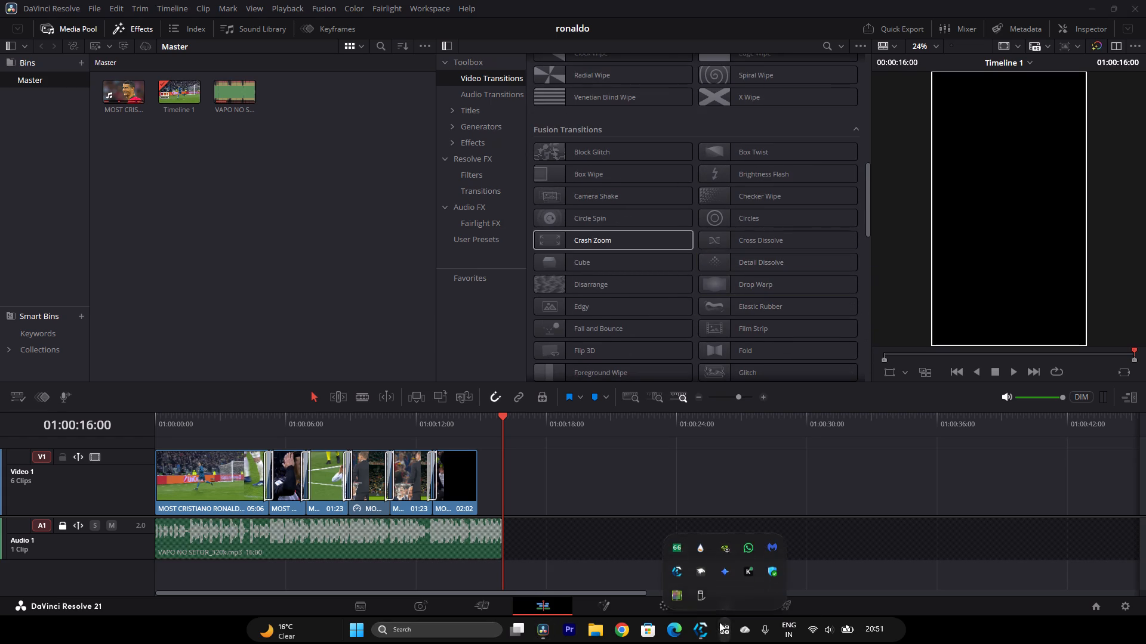
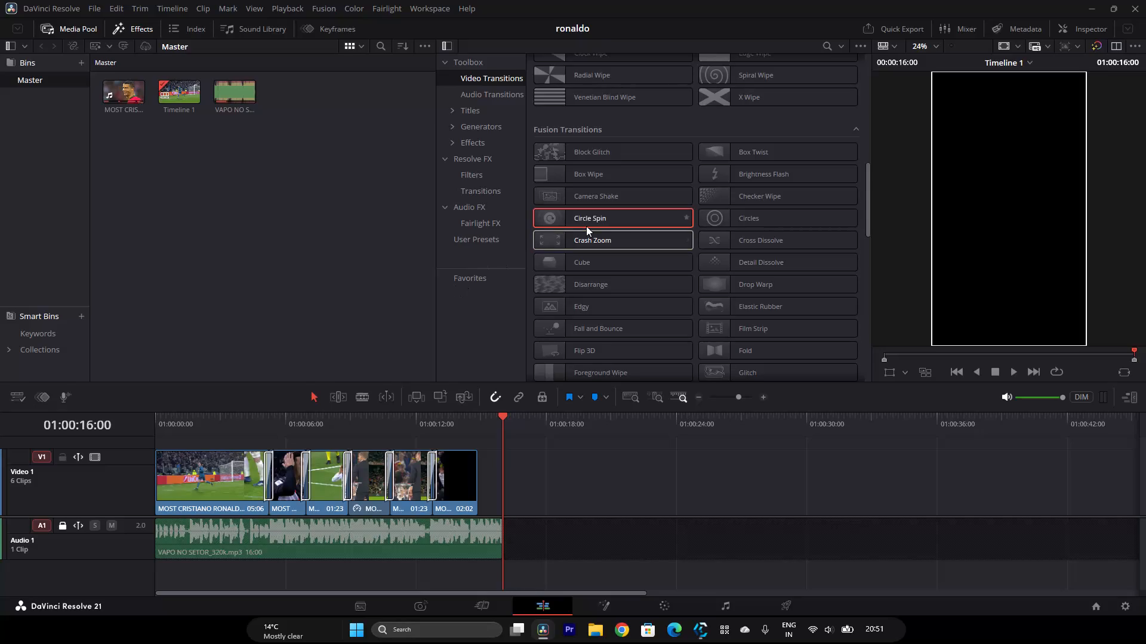
Mark the Crash Zoom Fusion transition as a favorite and display the favorite effects.
click(686, 238)
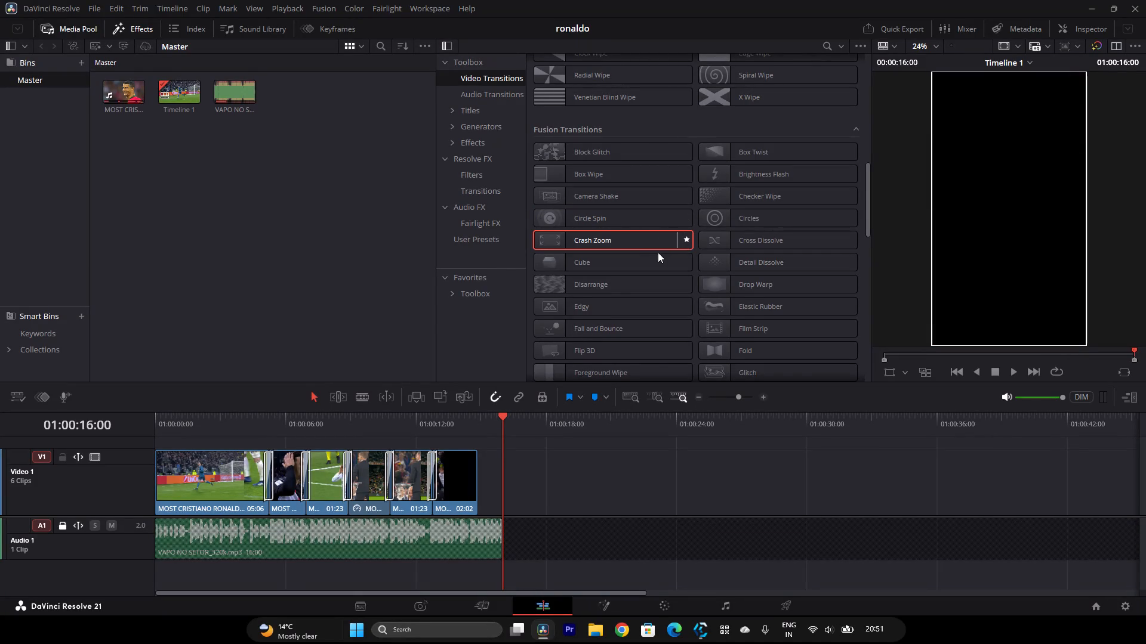
click(445, 280)
click(449, 283)
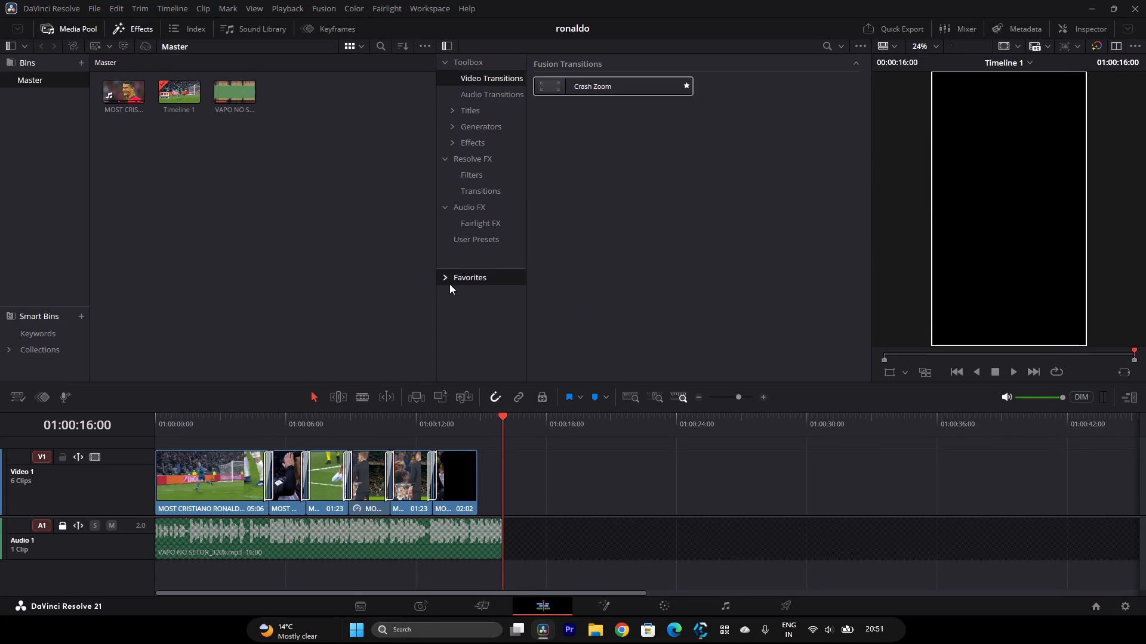
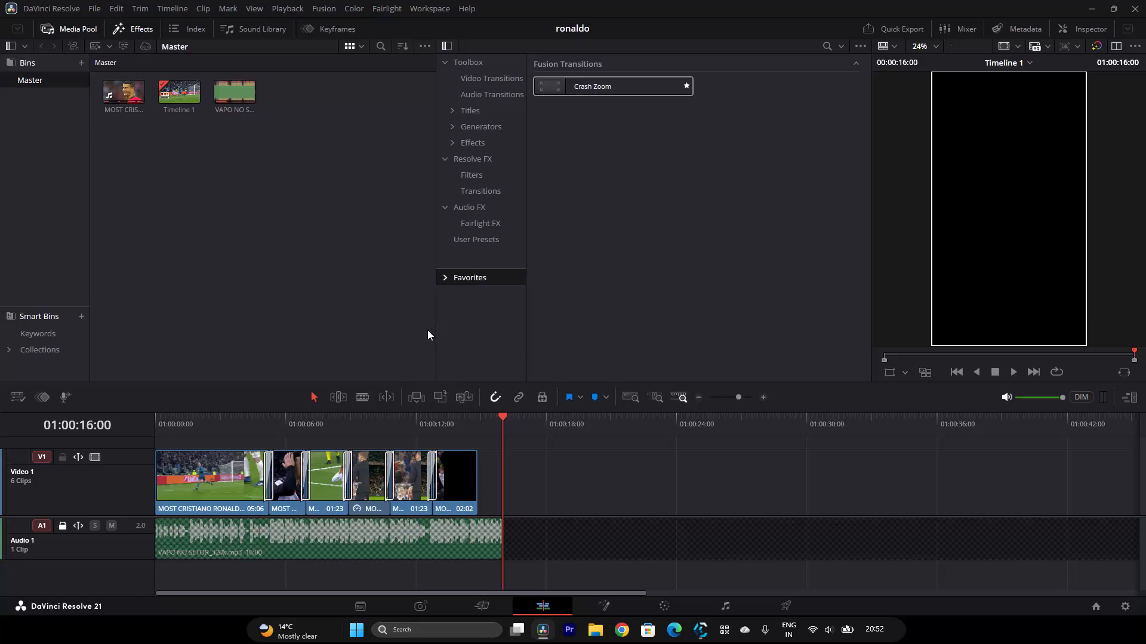
Play the edit from the start of the timeline into the transition between the first and second clips to review it.
drag(338, 424, 319, 420)
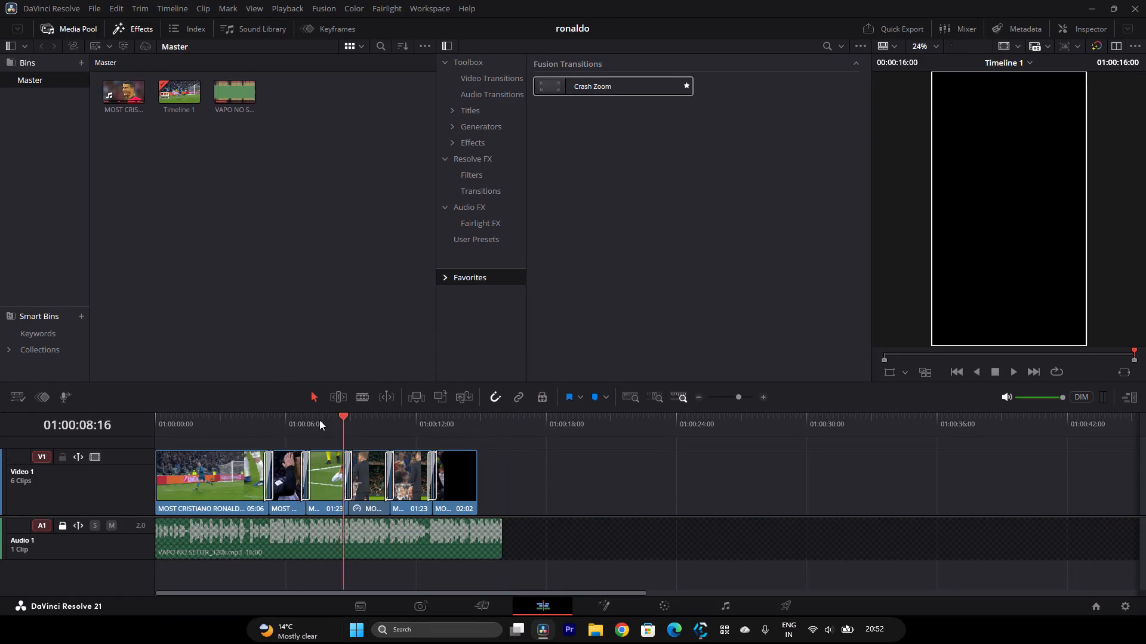
drag(319, 420, 135, 445)
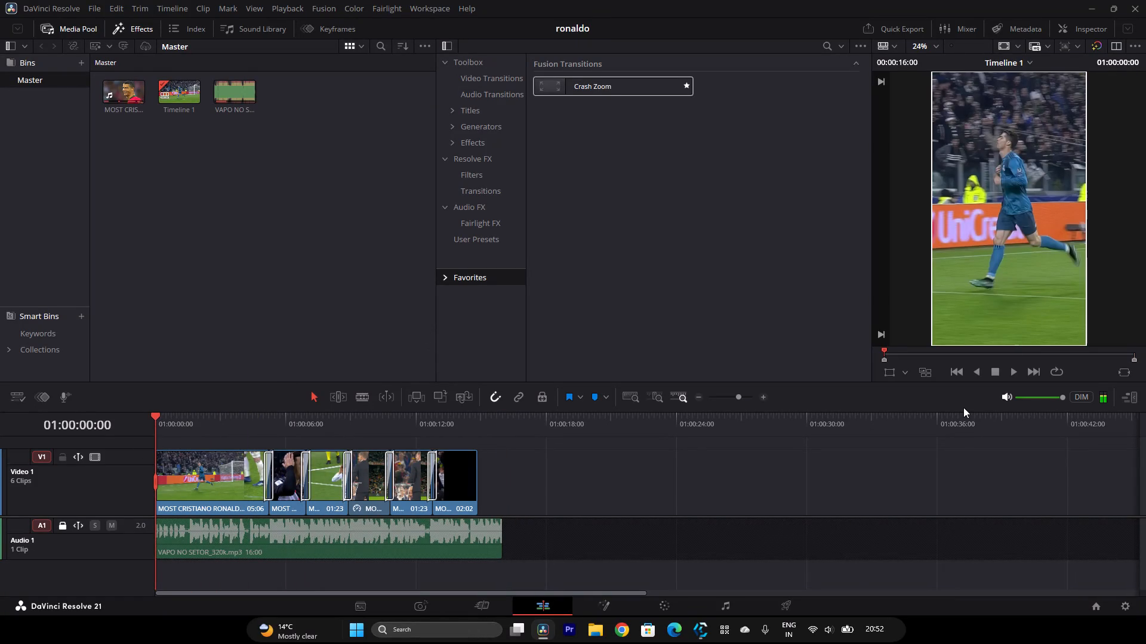
click(763, 394)
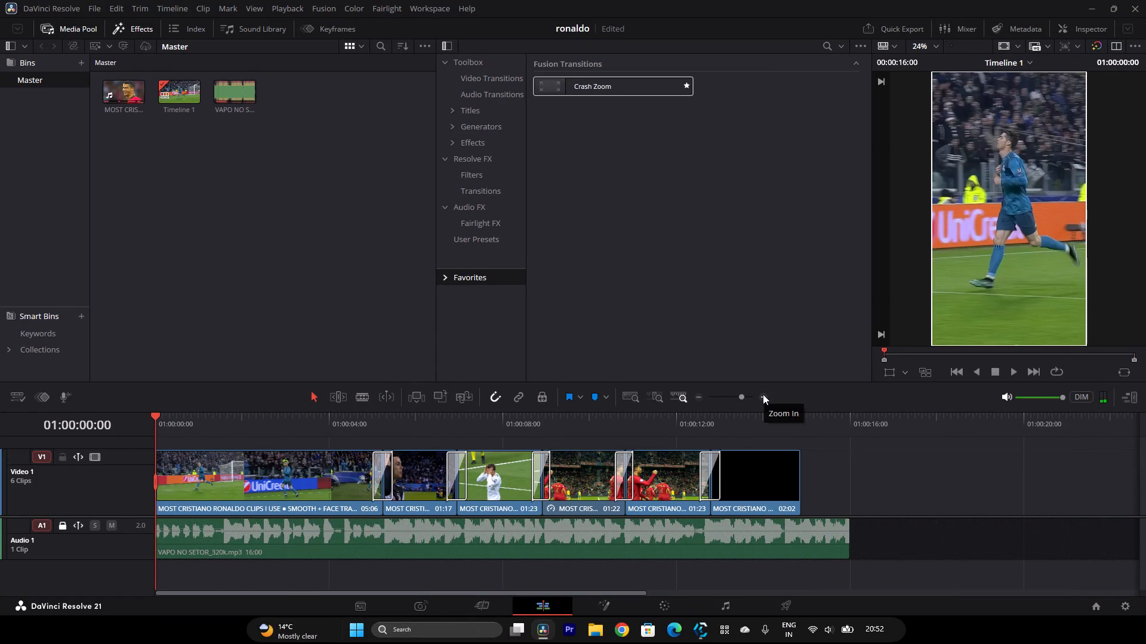
click(763, 394)
click(698, 394)
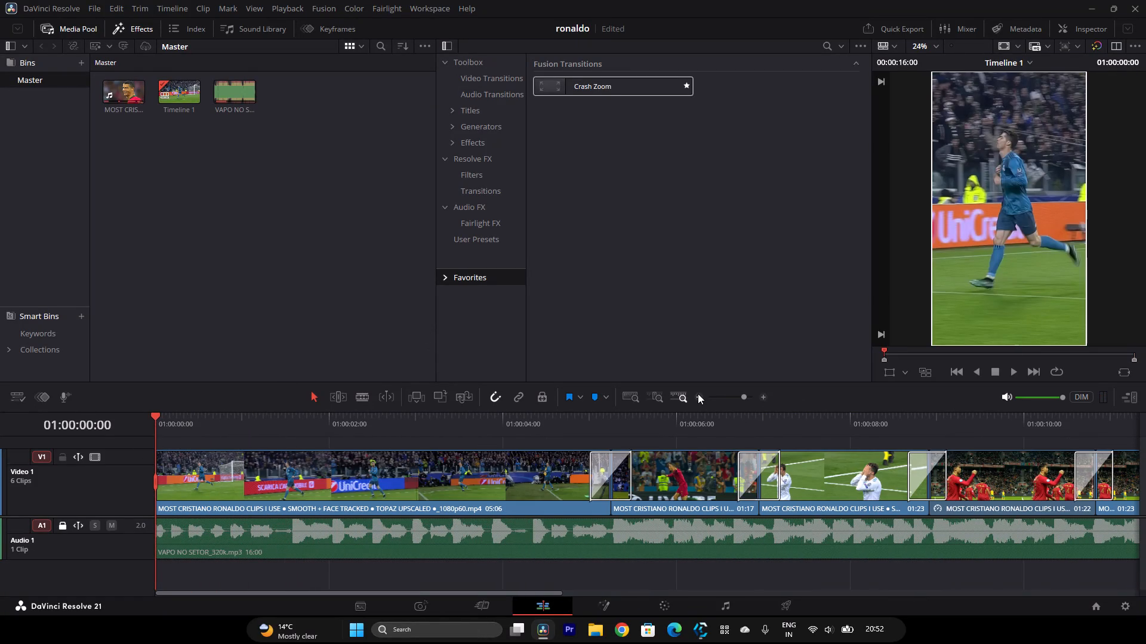
click(742, 395)
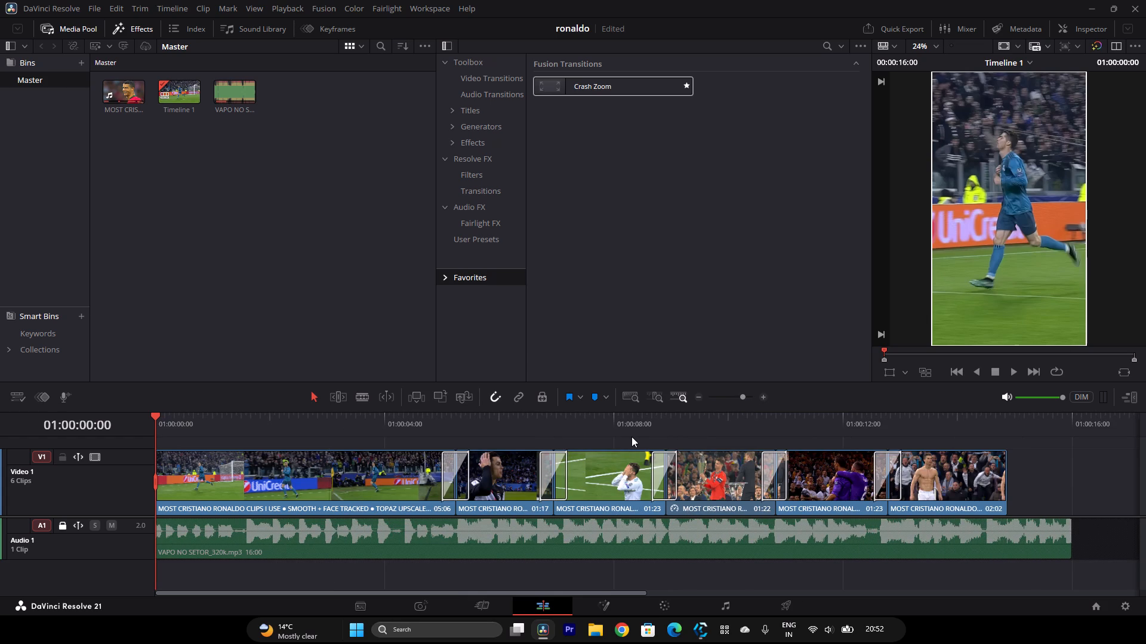
key(space)
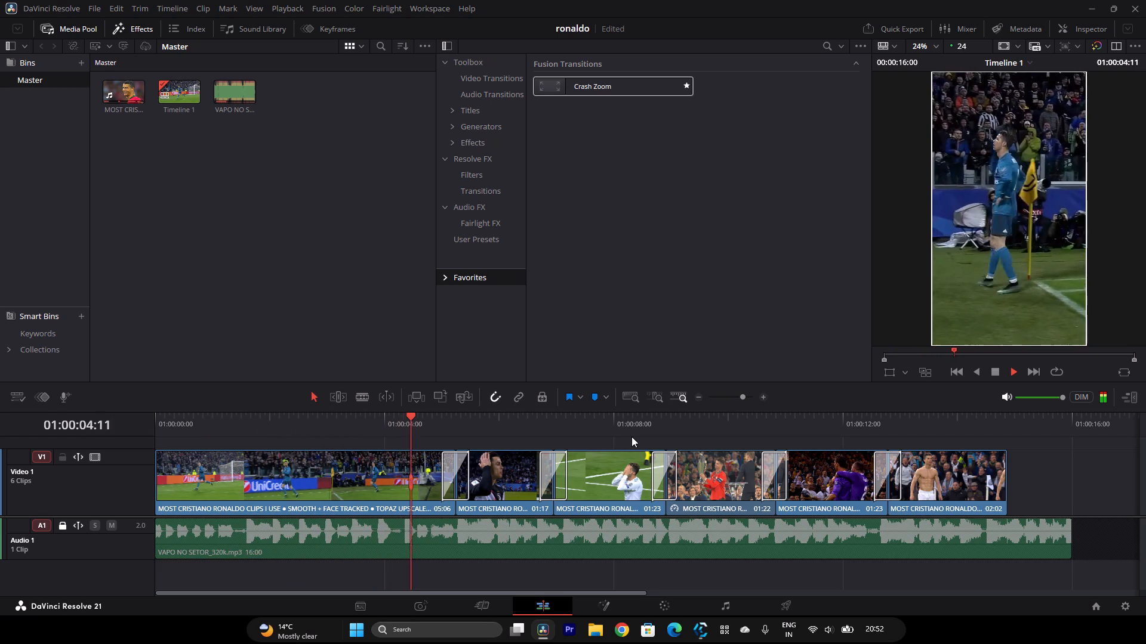
key(space)
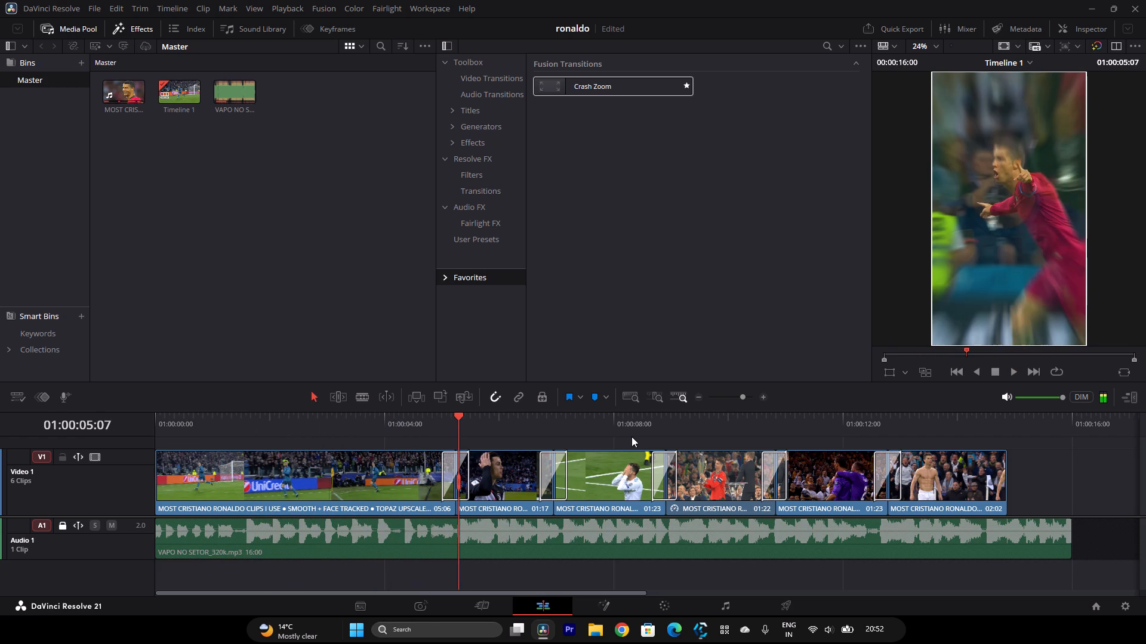
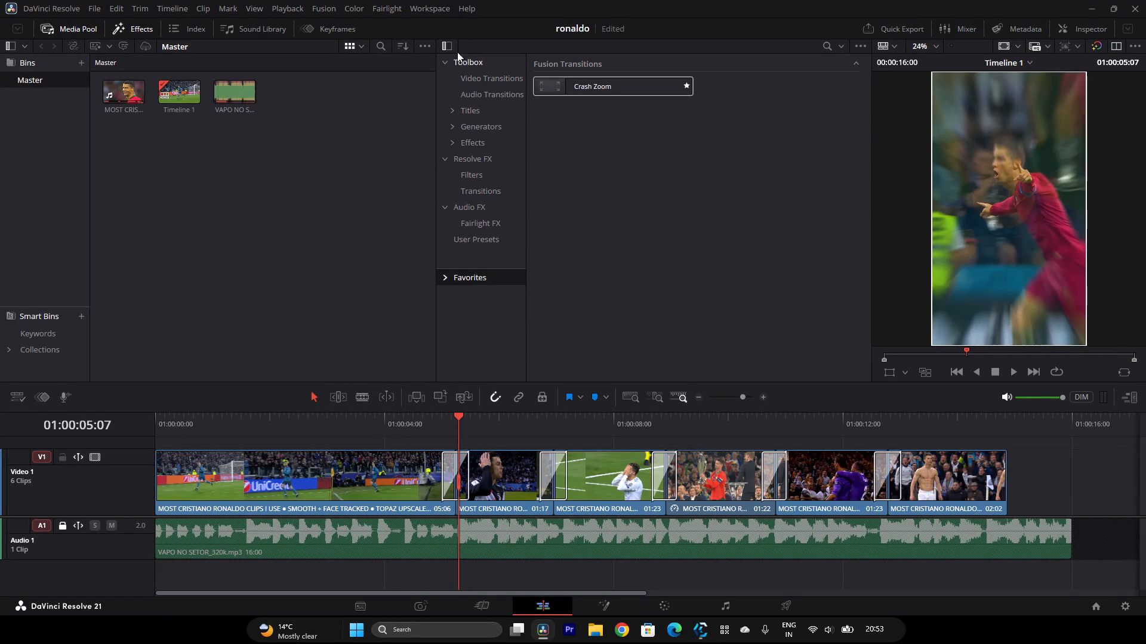
Browse the effects library's Fusion Effects and Krokodove categories to examine the available effects.
click(454, 144)
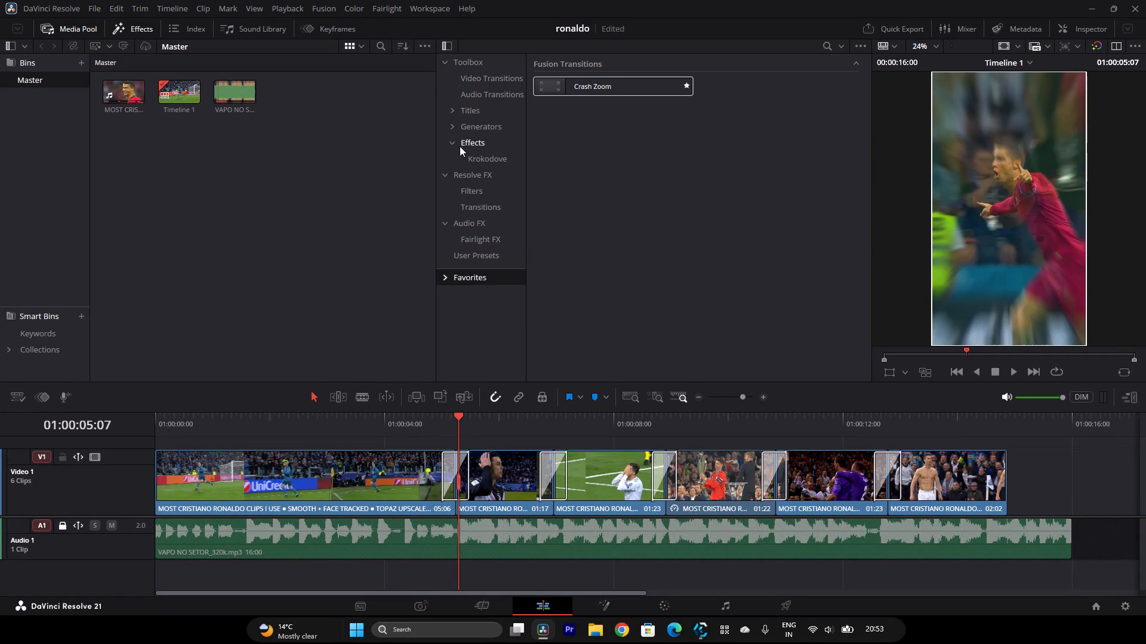
click(469, 141)
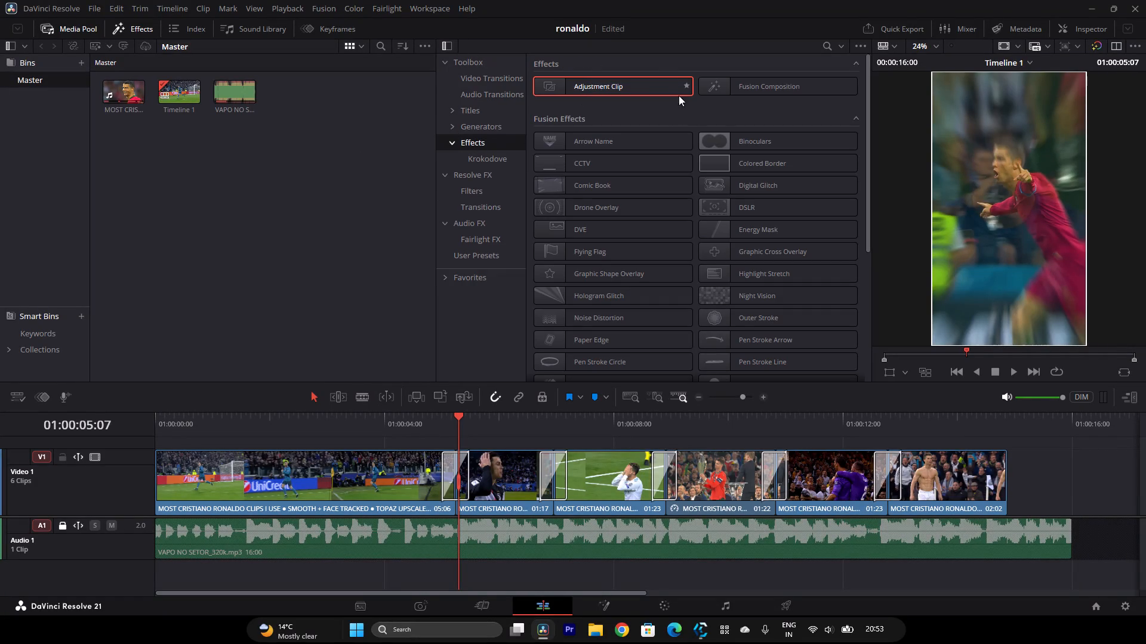
scroll(694, 134, down, 2)
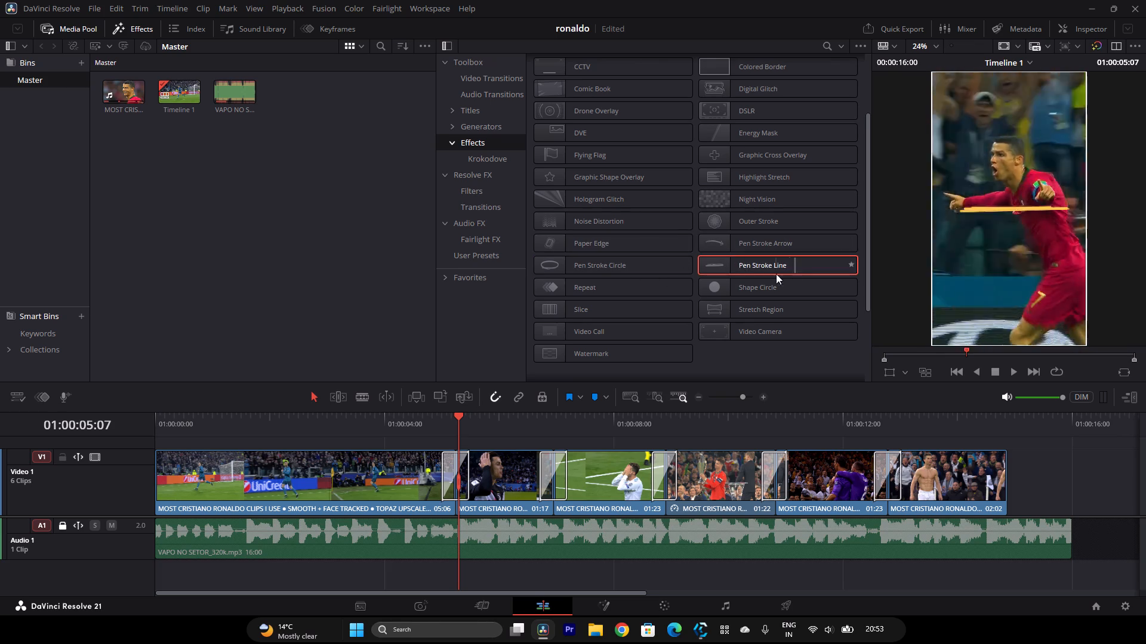
scroll(702, 351, down, 3)
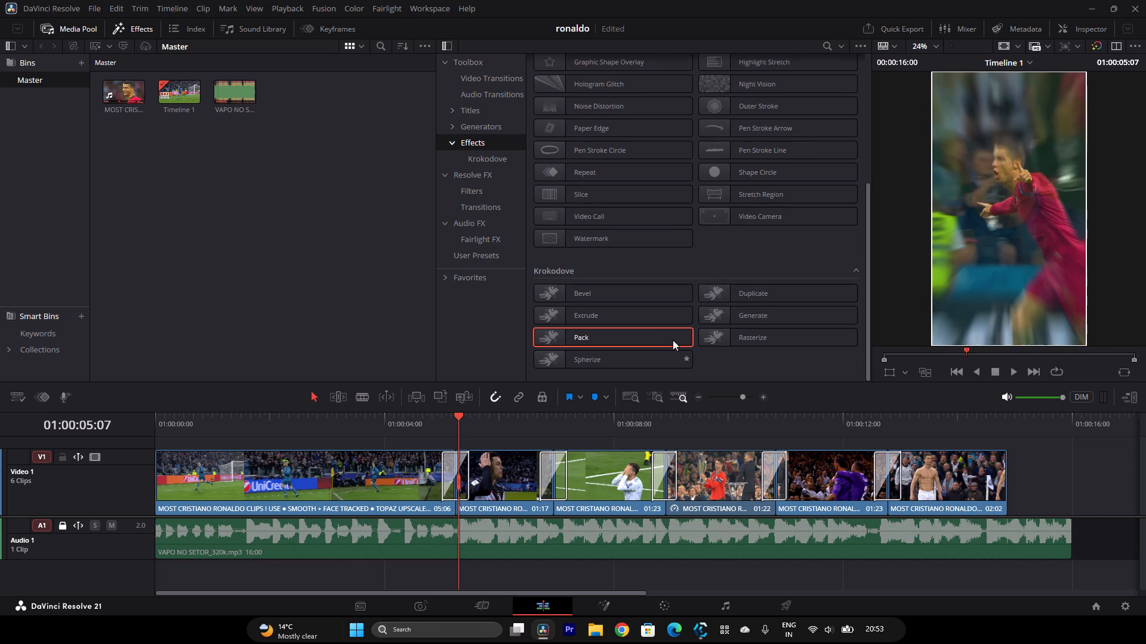
scroll(663, 334, down, 4)
scroll(685, 304, up, 11)
scroll(661, 209, up, 2)
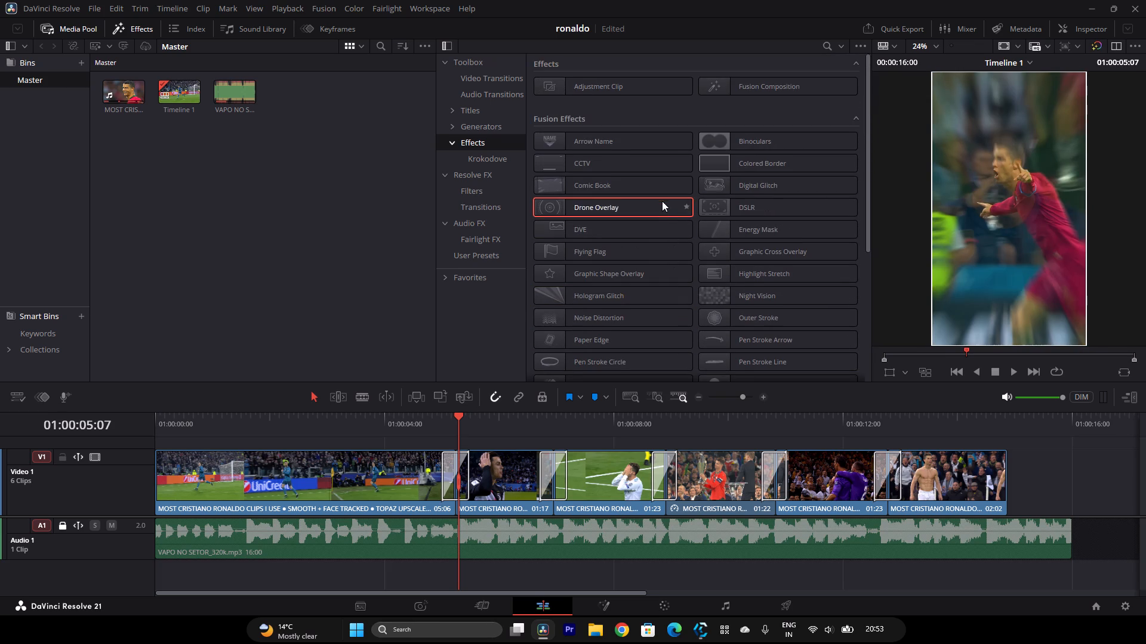
scroll(662, 201, up, 5)
click(450, 141)
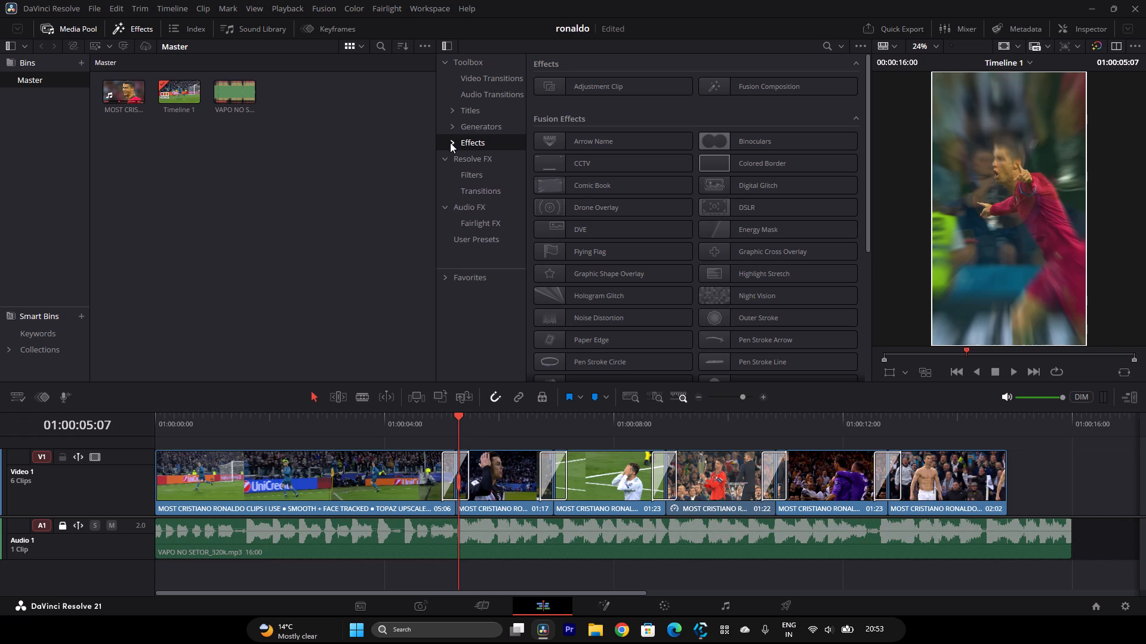
click(450, 143)
click(476, 158)
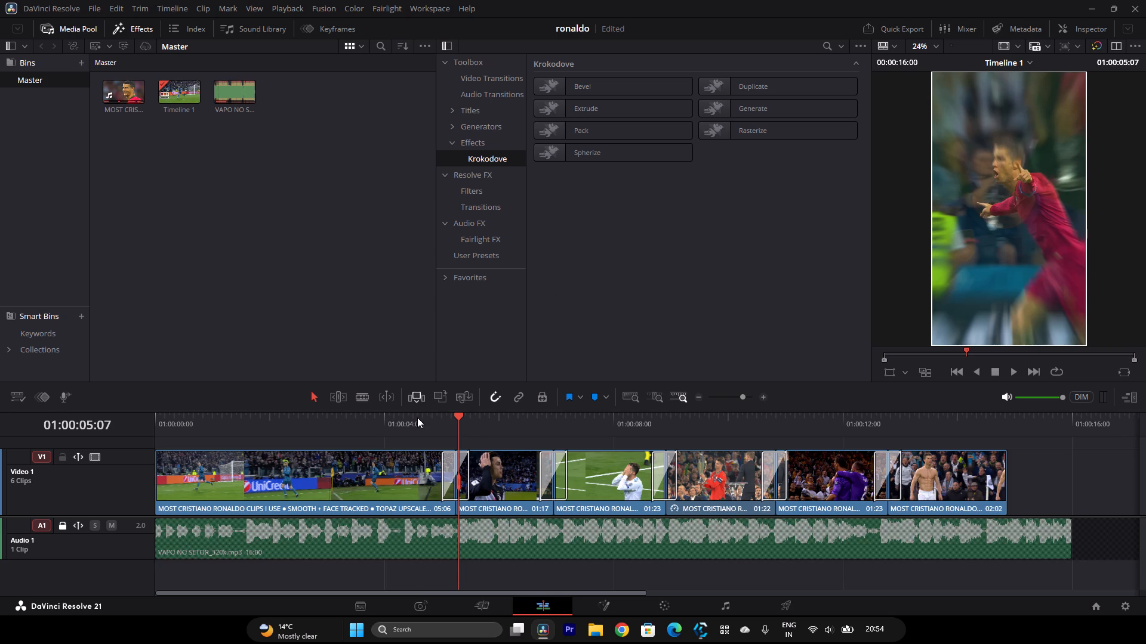
Play the whole edit from the start of the timeline to its end to review it.
drag(417, 417, 82, 496)
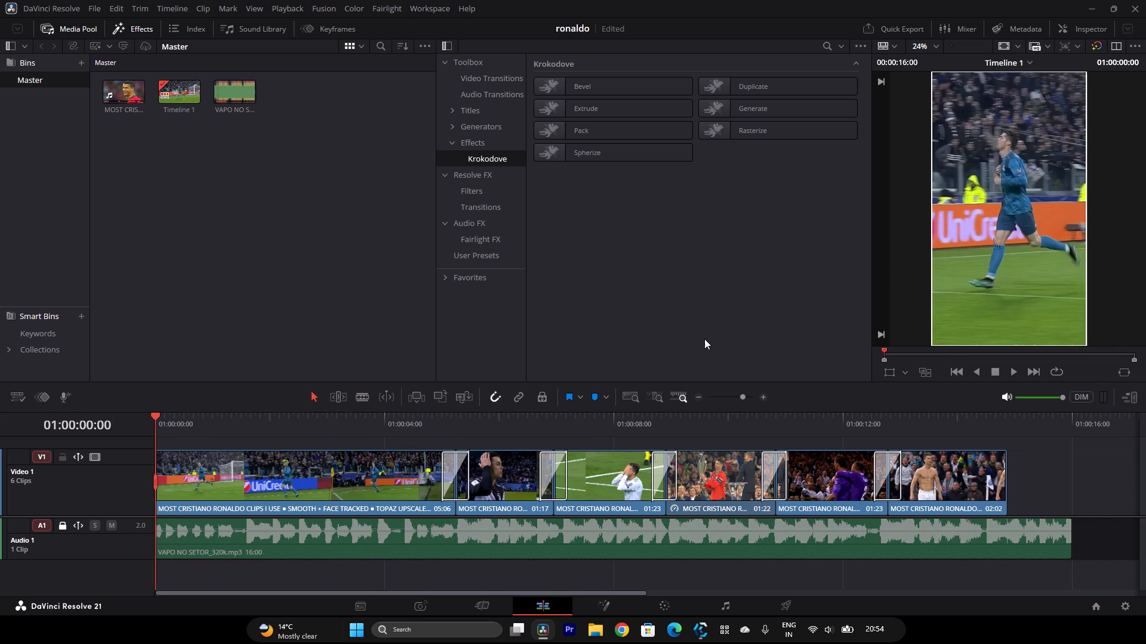
key(space)
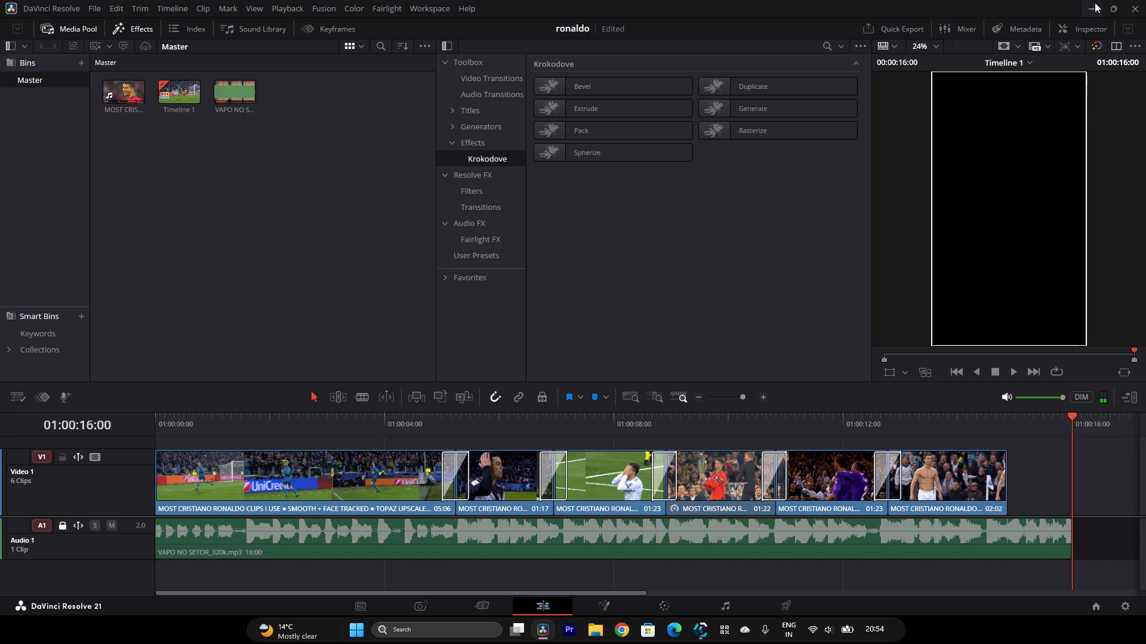
Close DaVinci Resolve and return to the desktop.
click(1130, 4)
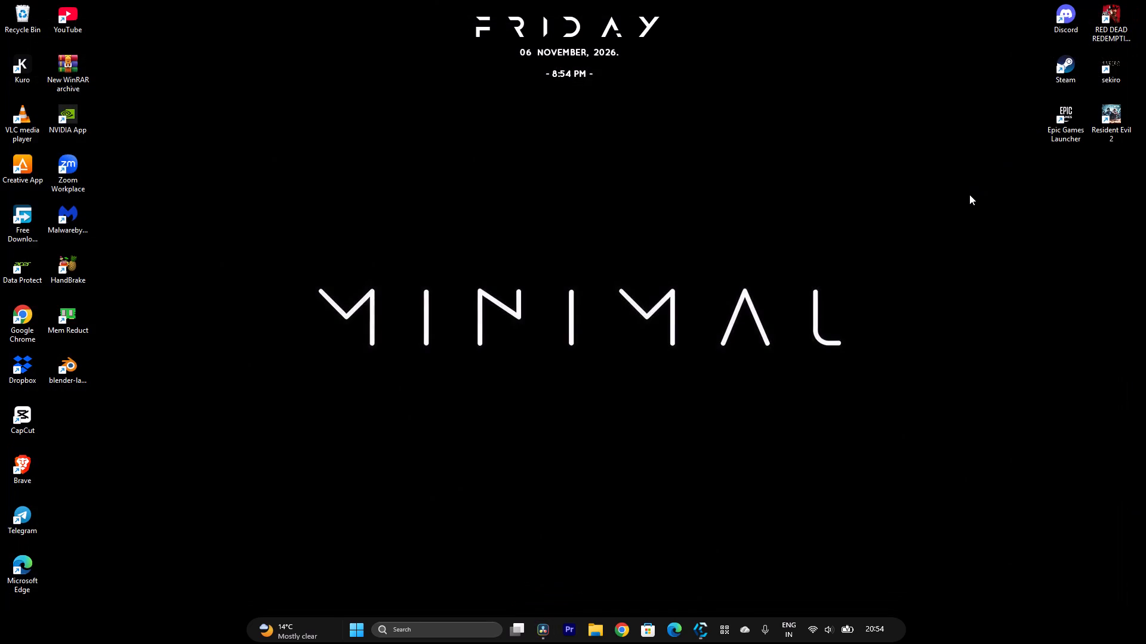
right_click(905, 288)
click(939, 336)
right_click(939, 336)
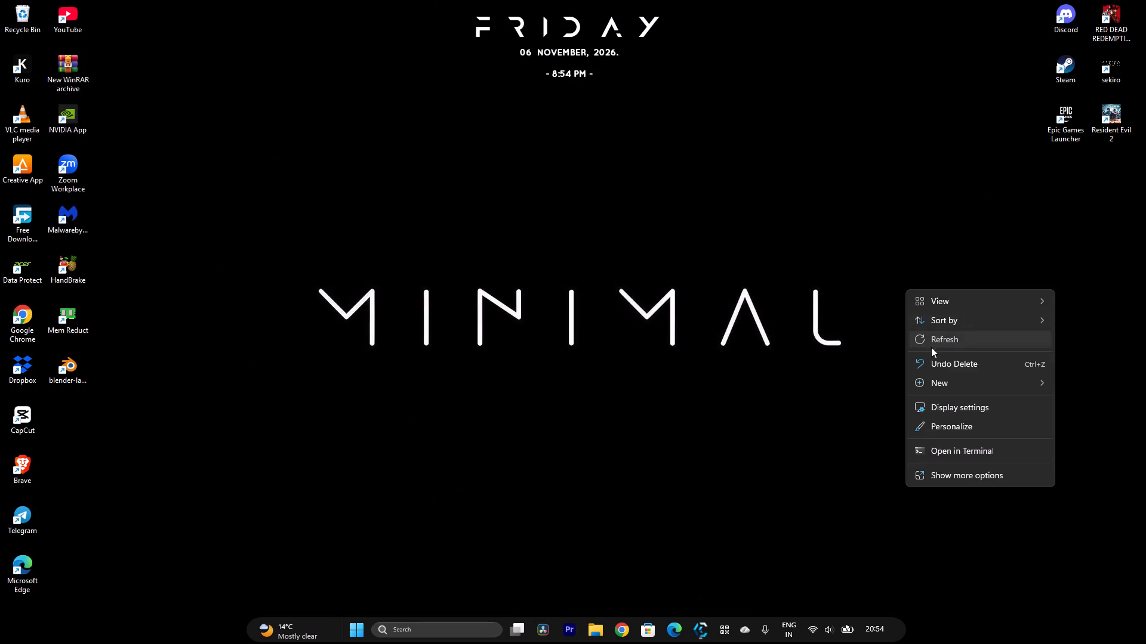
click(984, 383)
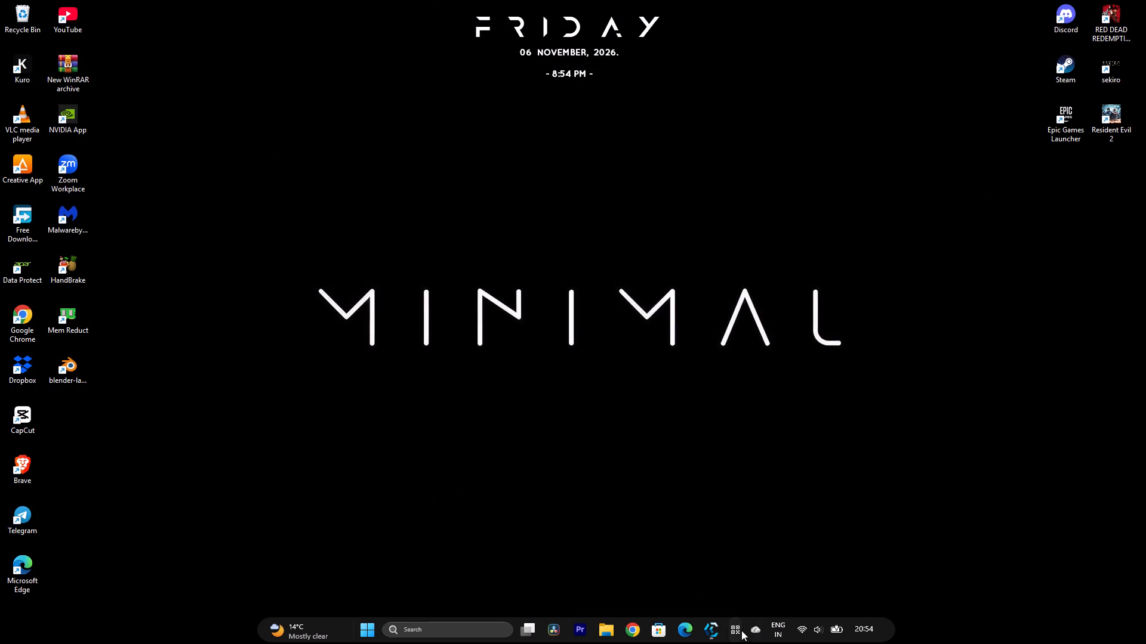
Switch to the laptop's Control Center and show the hidden background app icons.
click(716, 634)
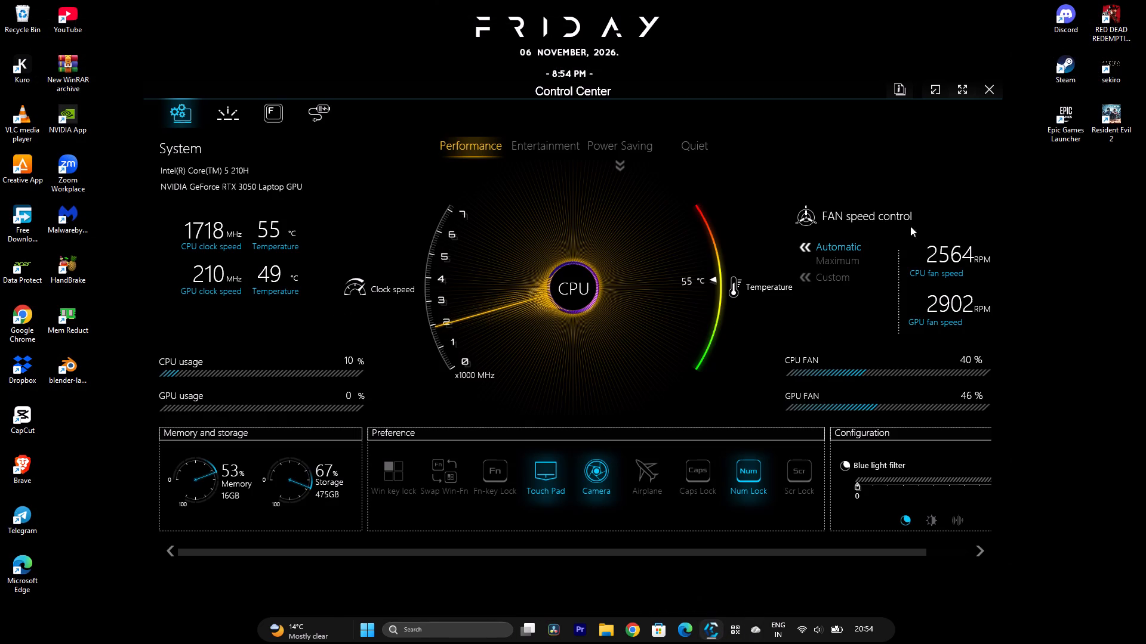
click(733, 631)
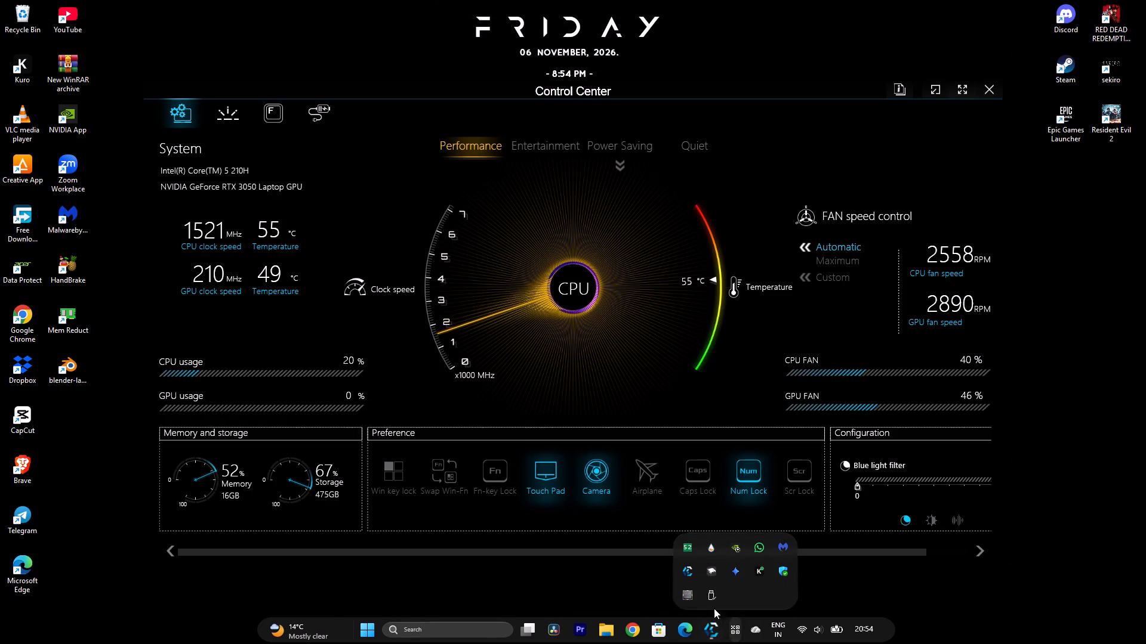